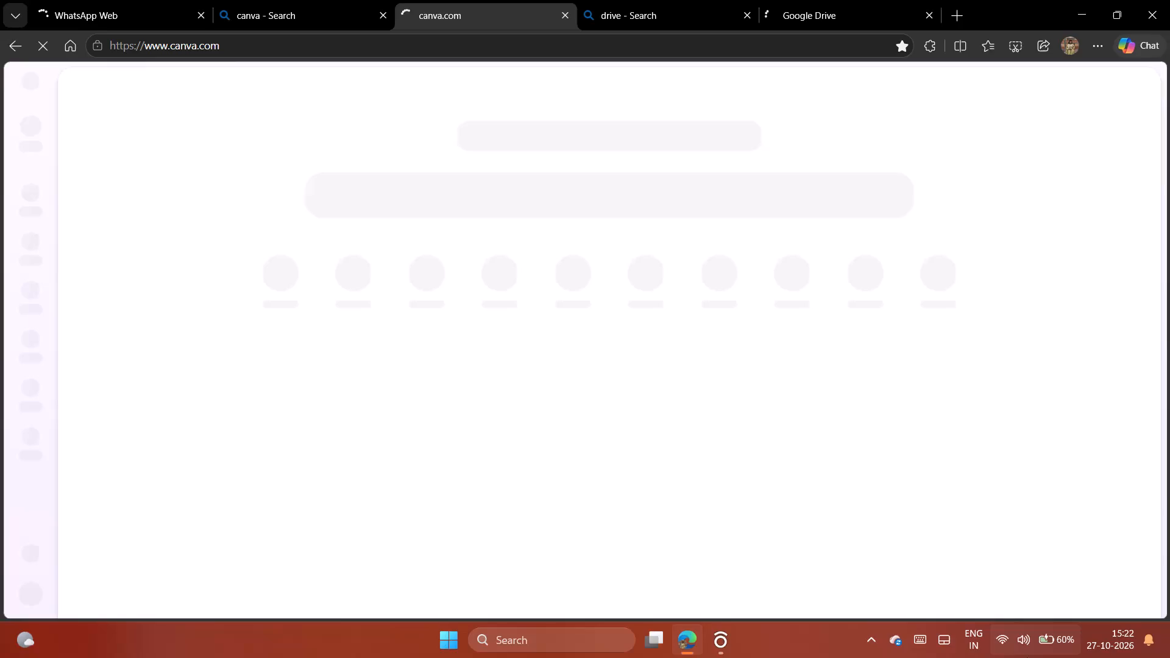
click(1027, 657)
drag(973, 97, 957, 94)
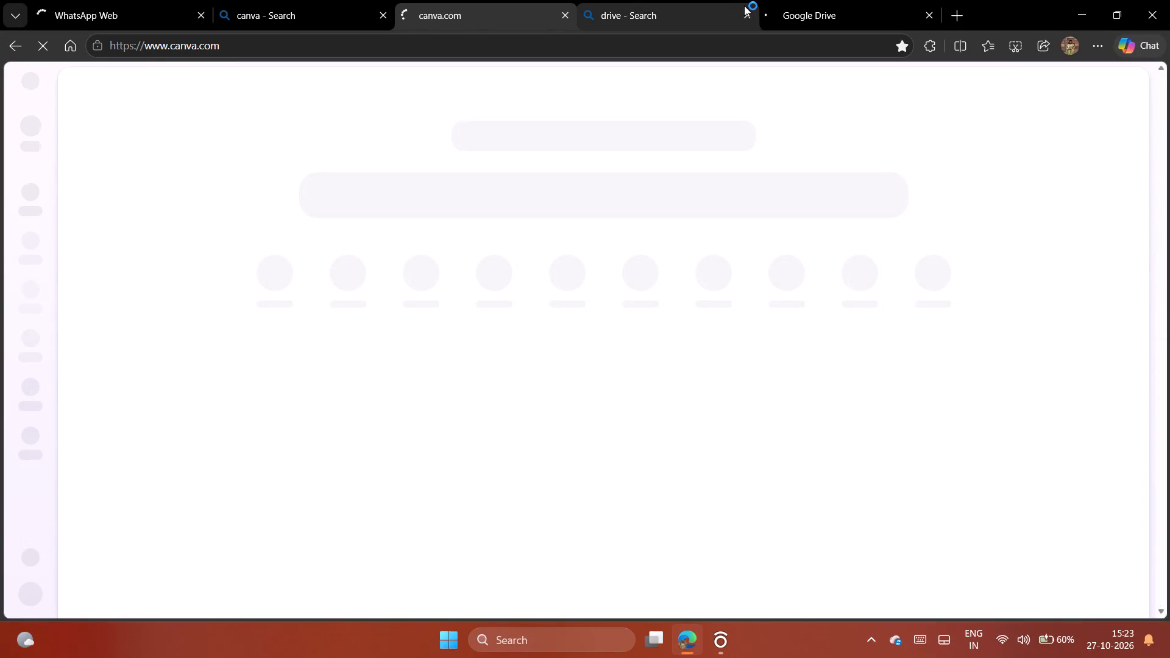
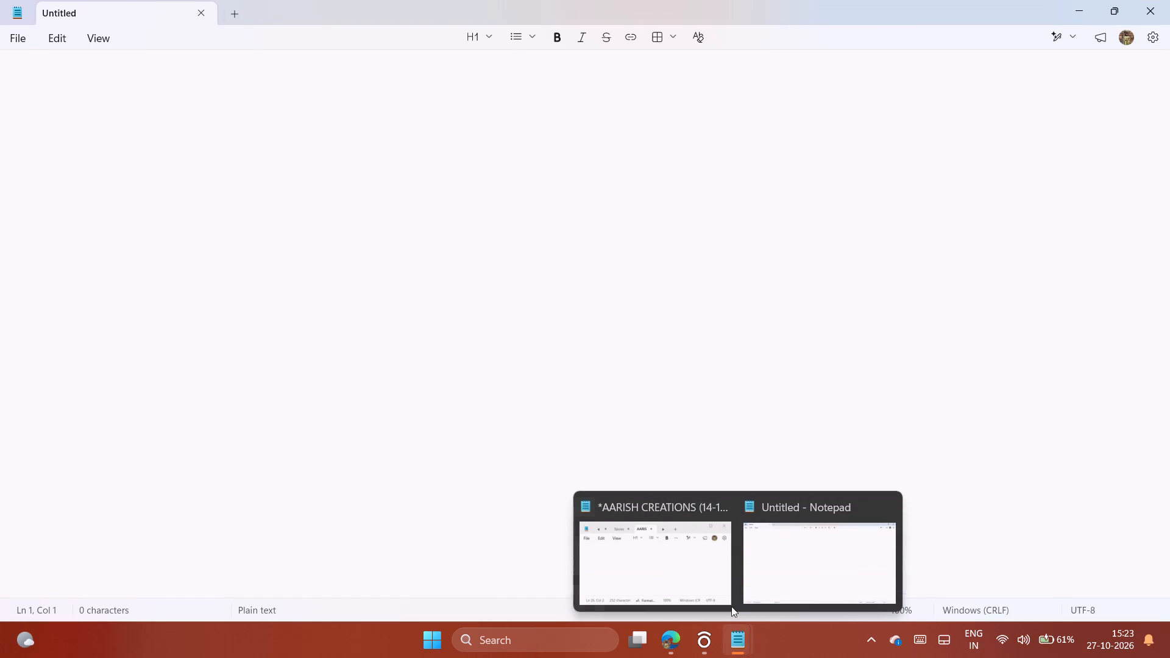
Close the empty Untitled Notepad window.
click(882, 510)
Switch to the AARISH CREATIONS (14-10-2026) note in Notepad, maximize it and review its entries from the beginning.
click(761, 547)
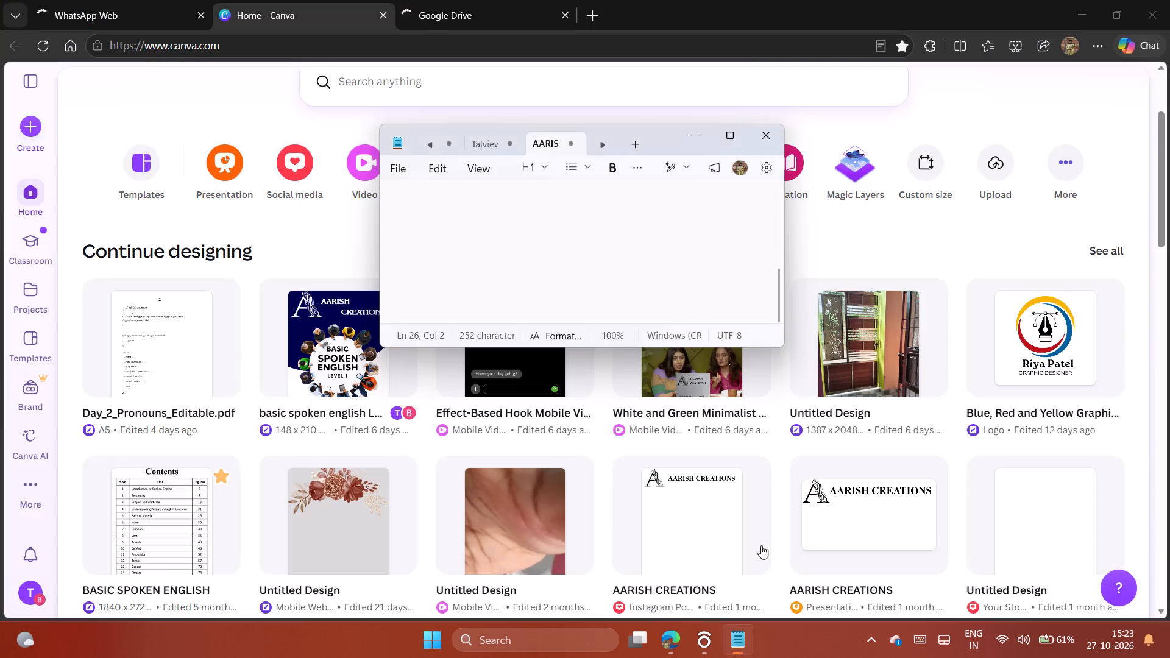
click(732, 138)
scroll(255, 242, up, 1)
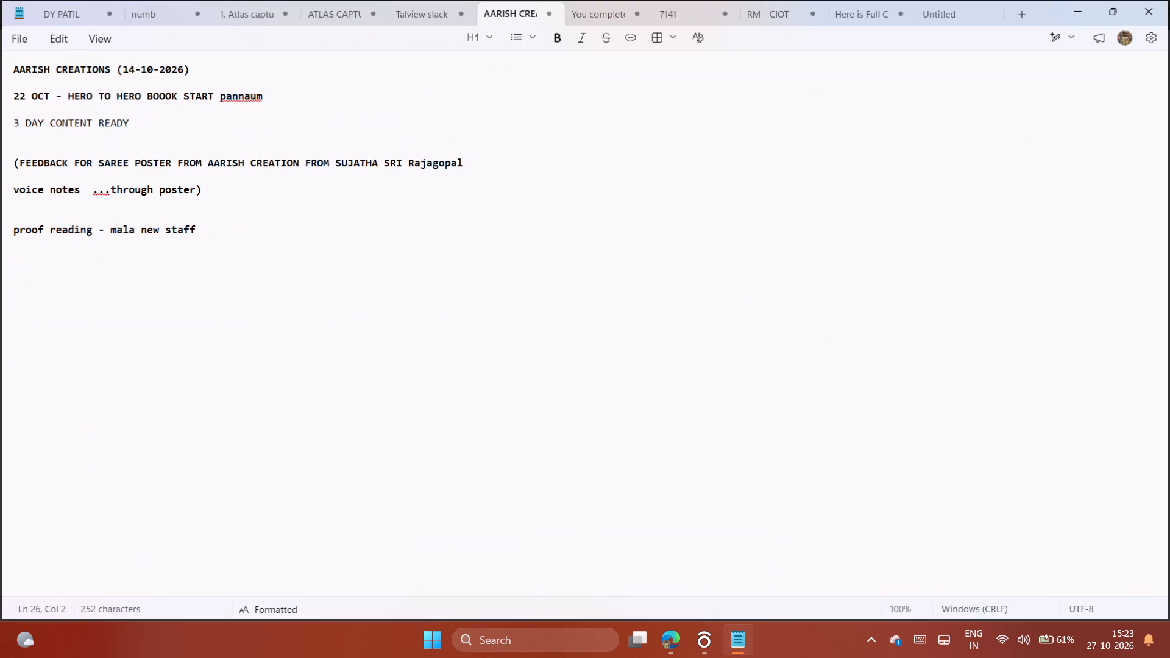
scroll(255, 242, up, 4)
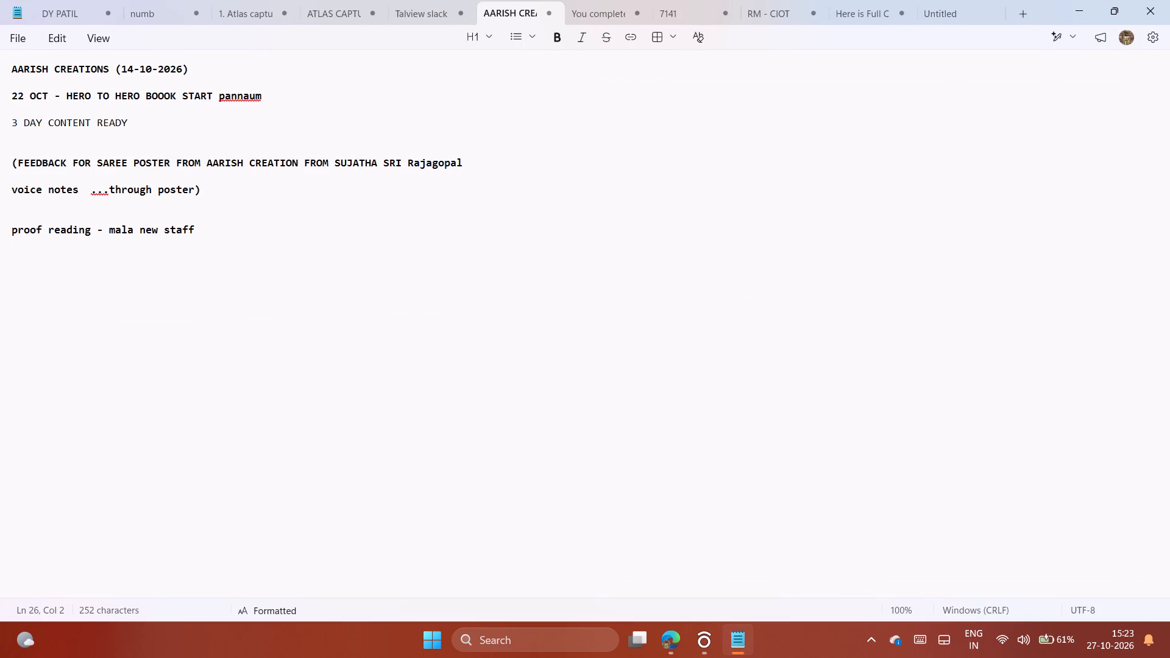
Add two blank lines below the proof reading entry in the AARISH CREATIONS note and minimize Notepad to return to Canva.
click(280, 244)
key(Return)
key(Return)
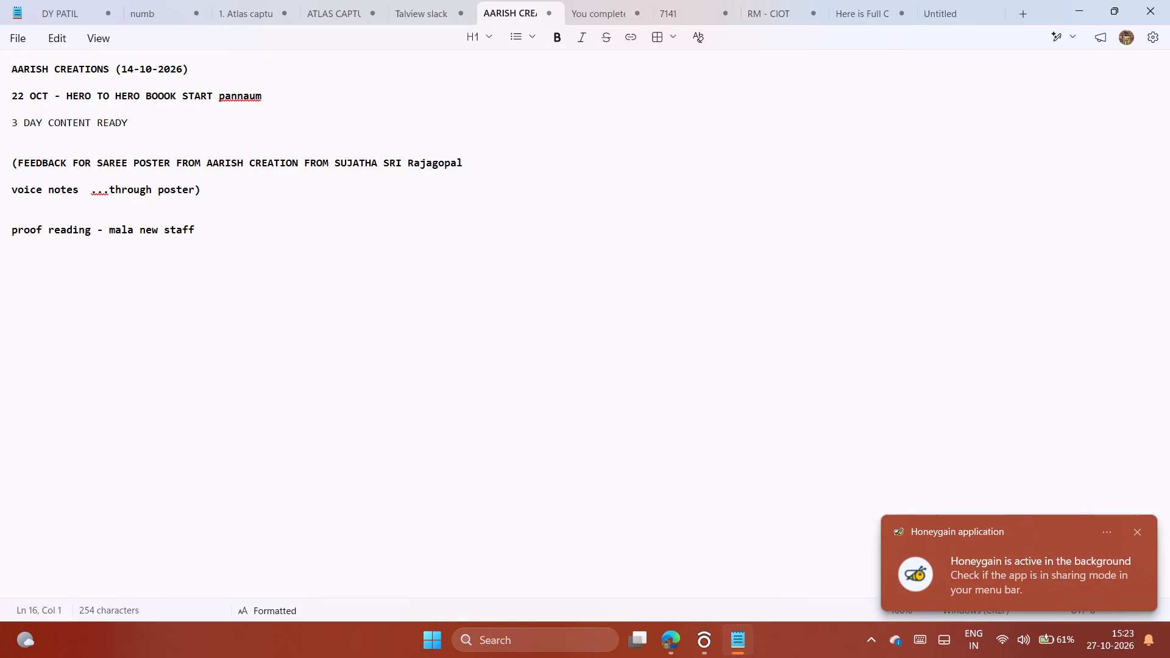
click(1083, 7)
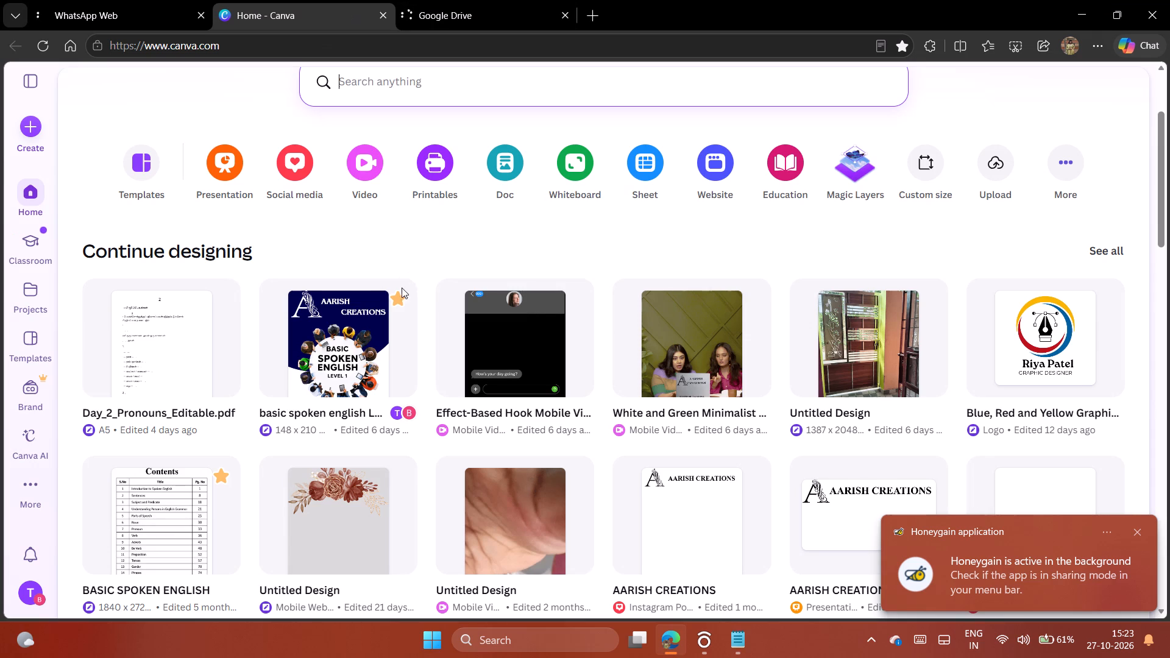
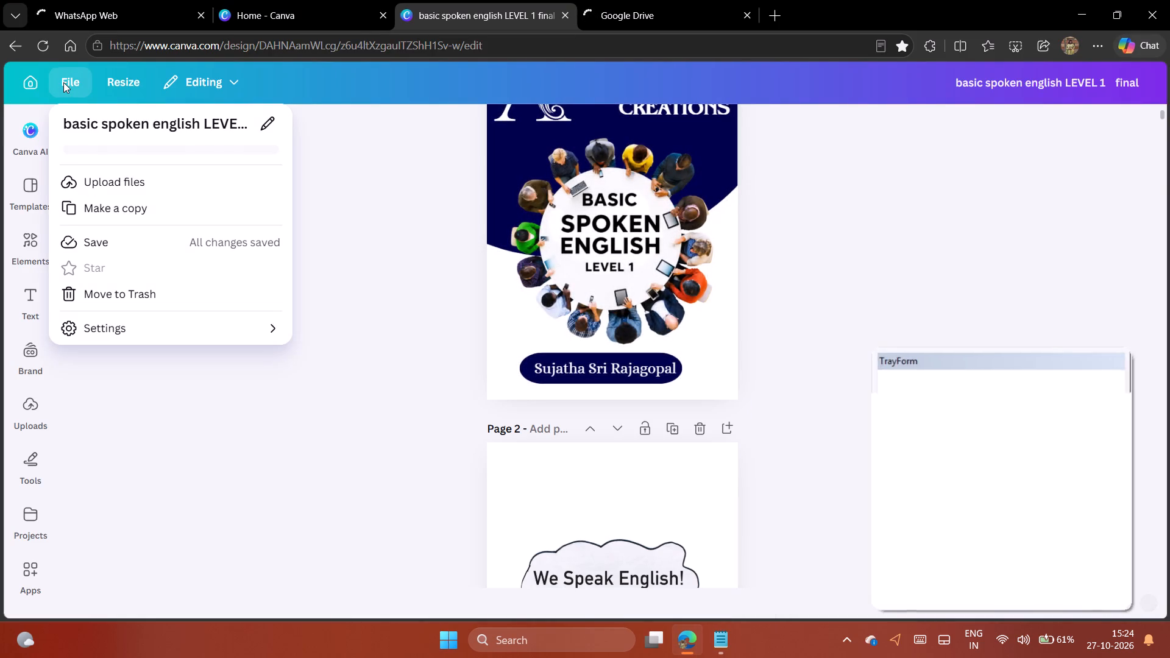
Reduce the maximized Notepad to a small window over the design and display the design's file details with its page dimensions.
drag(96, 164, 78, 164)
drag(225, 154, 268, 166)
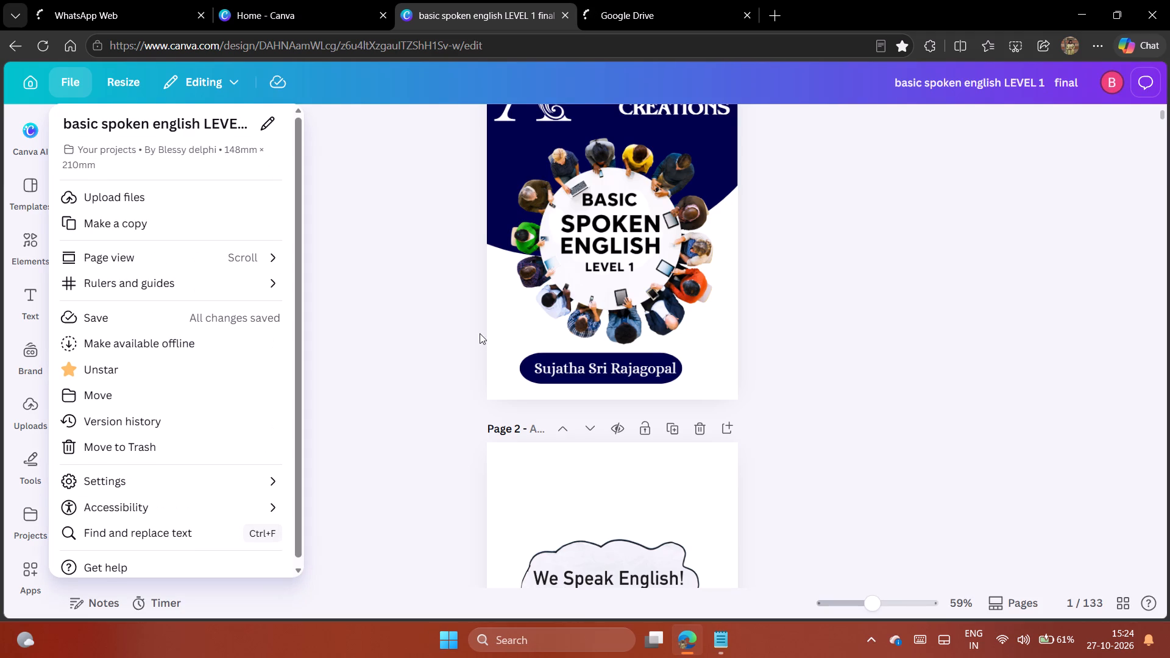
click(725, 642)
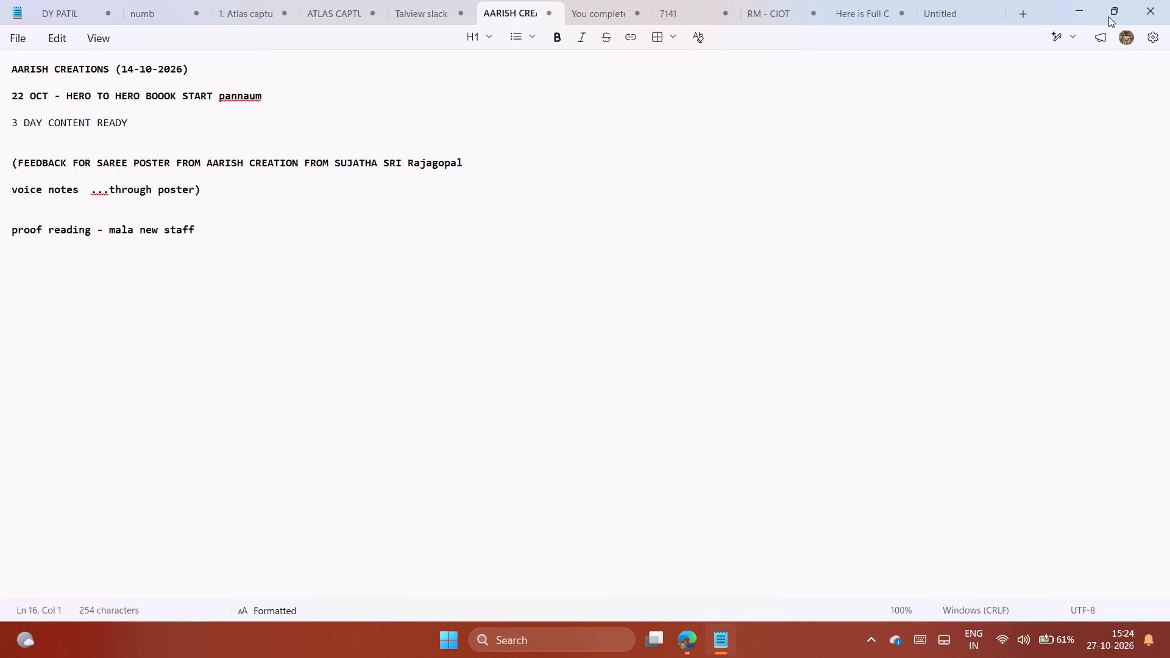
click(1106, 11)
scroll(633, 263, down, 12)
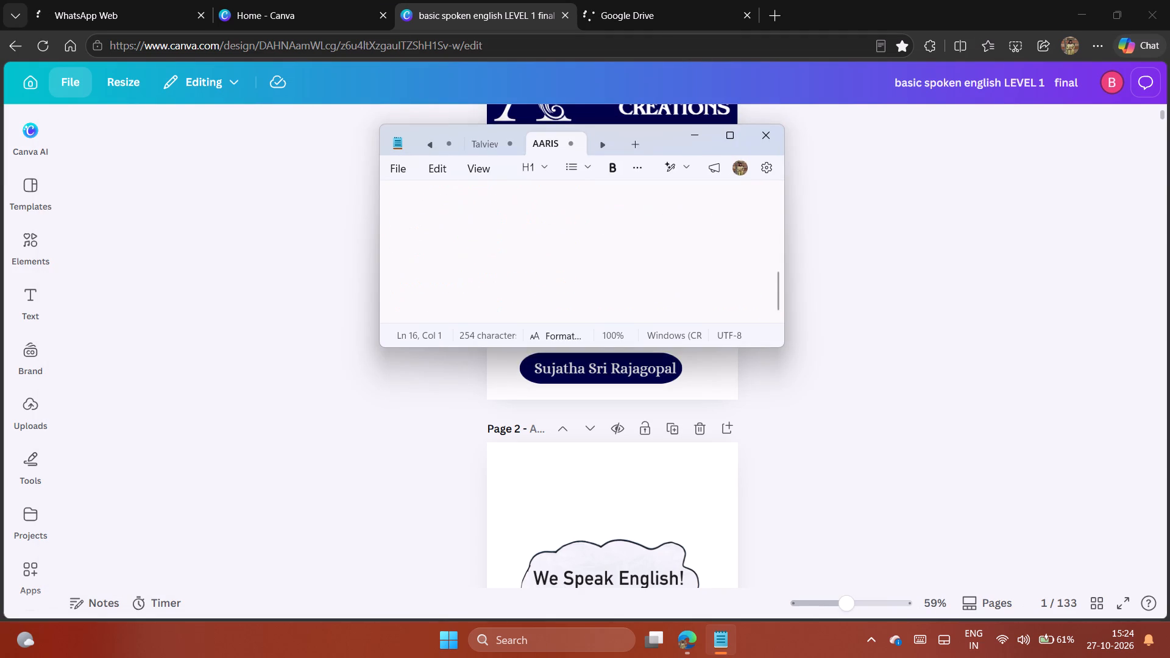
click(58, 86)
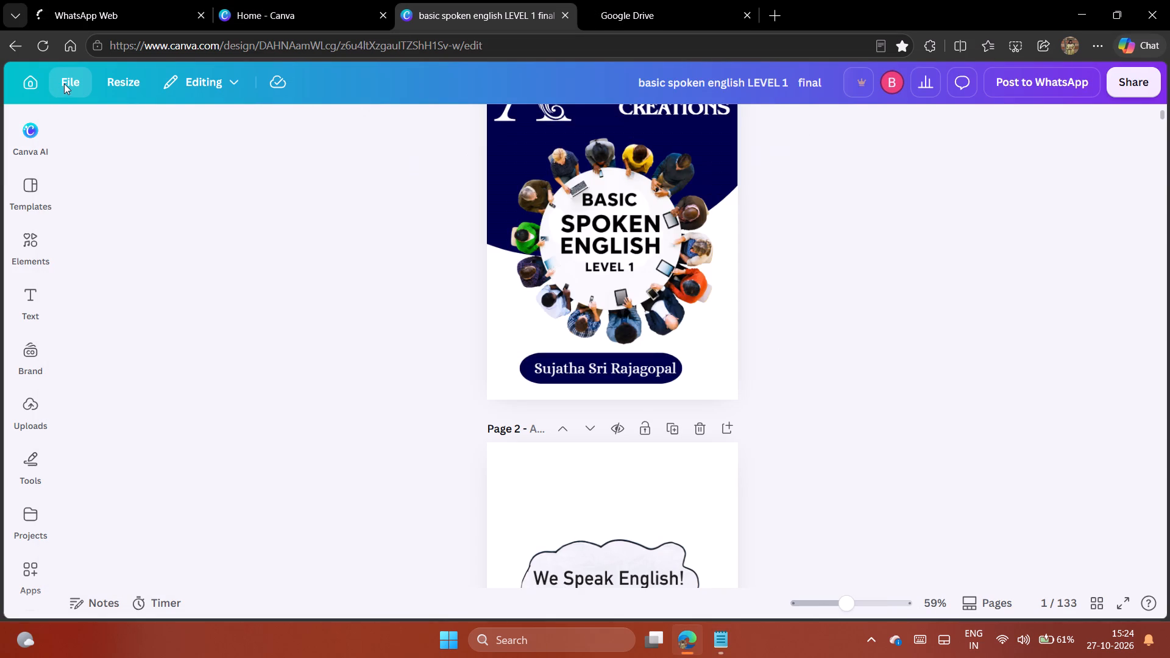
click(64, 83)
click(77, 87)
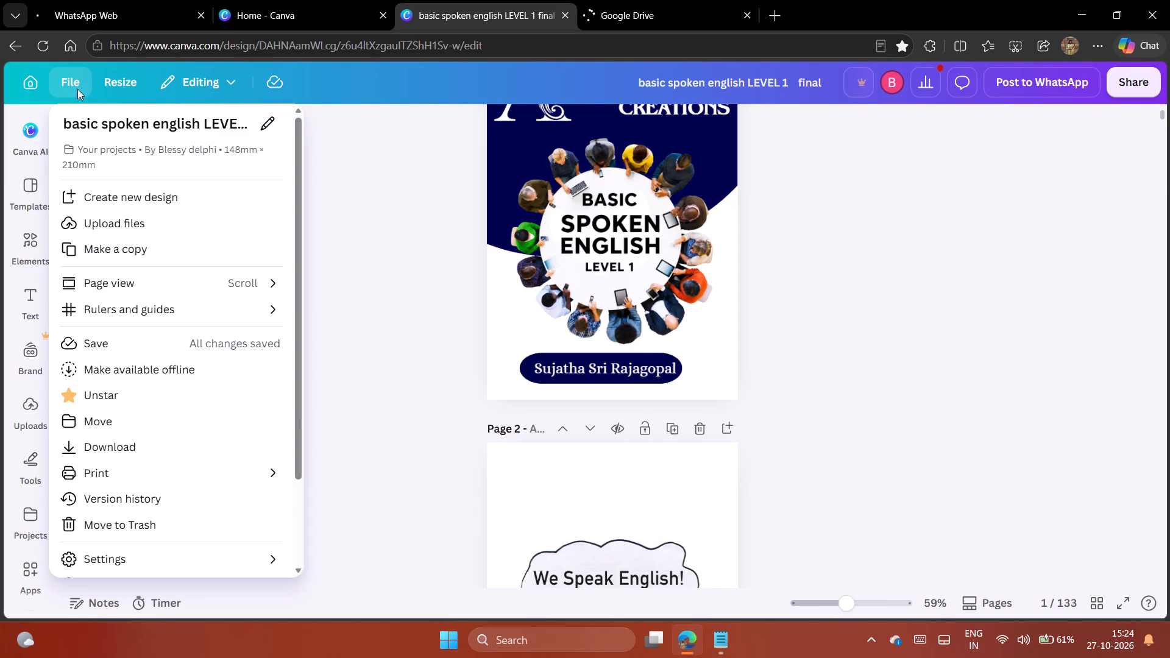
Note the book size in the AARISH CREATIONS Notepad file as "148mm * 210mm - book sie", then minimize Notepad.
click(726, 654)
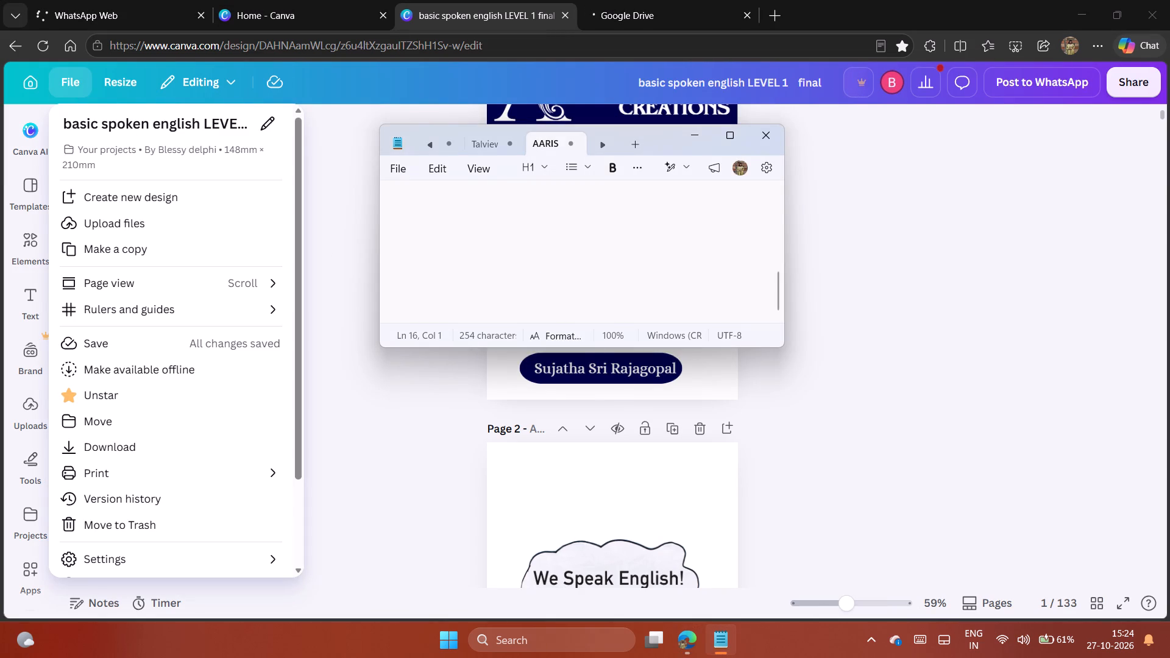
click(417, 227)
text(148)
text(mm)
key(space)
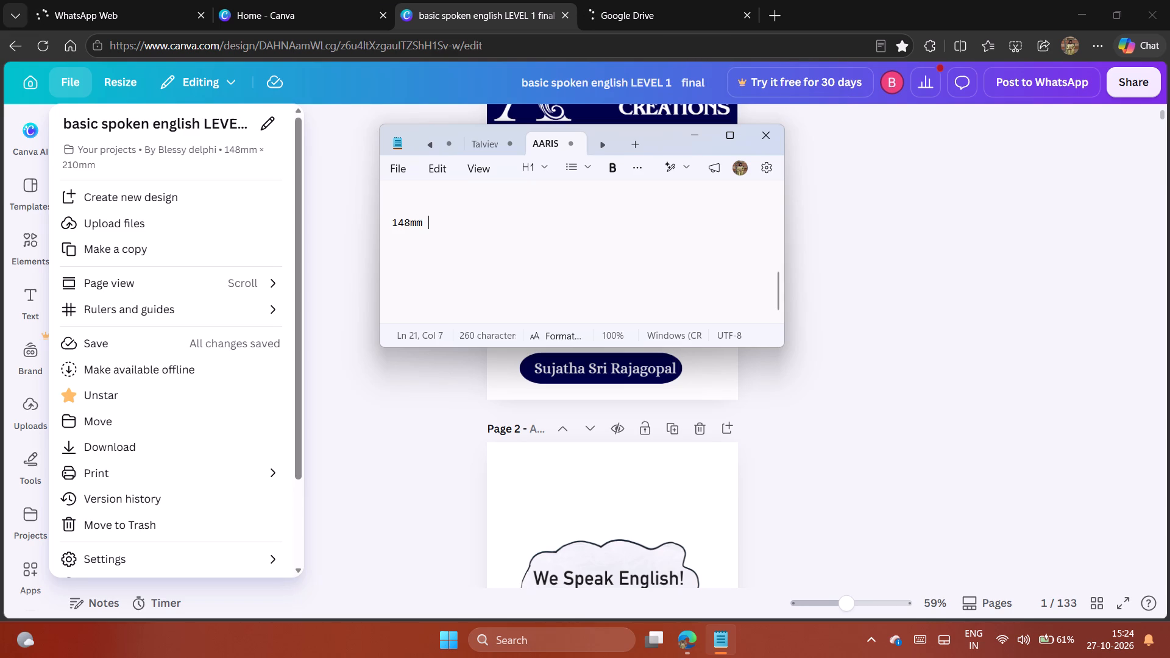
key(shift+asterisk)
key(space)
text(210mm)
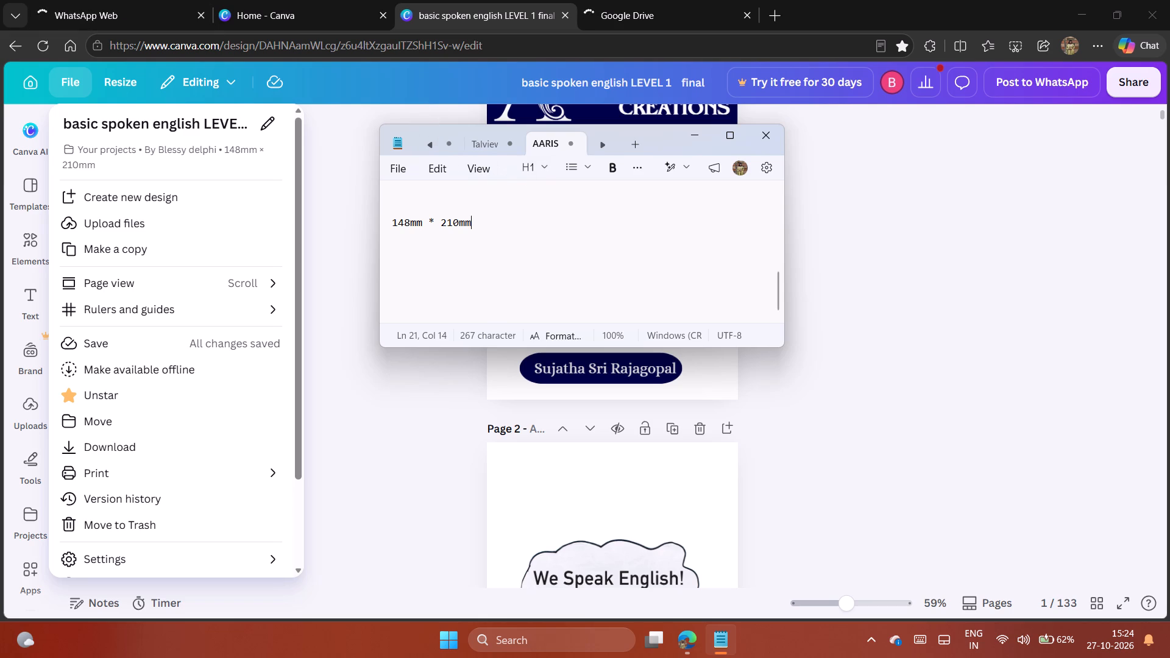
click(490, 226)
key(space)
text(- book sie)
key(Return)
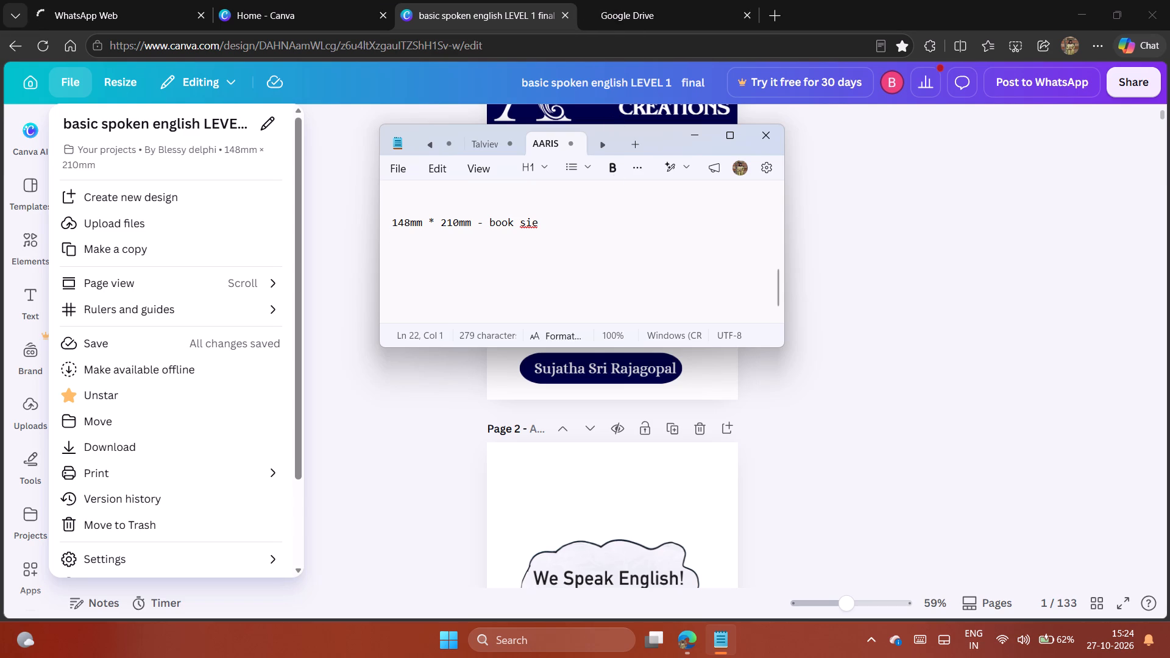
click(690, 131)
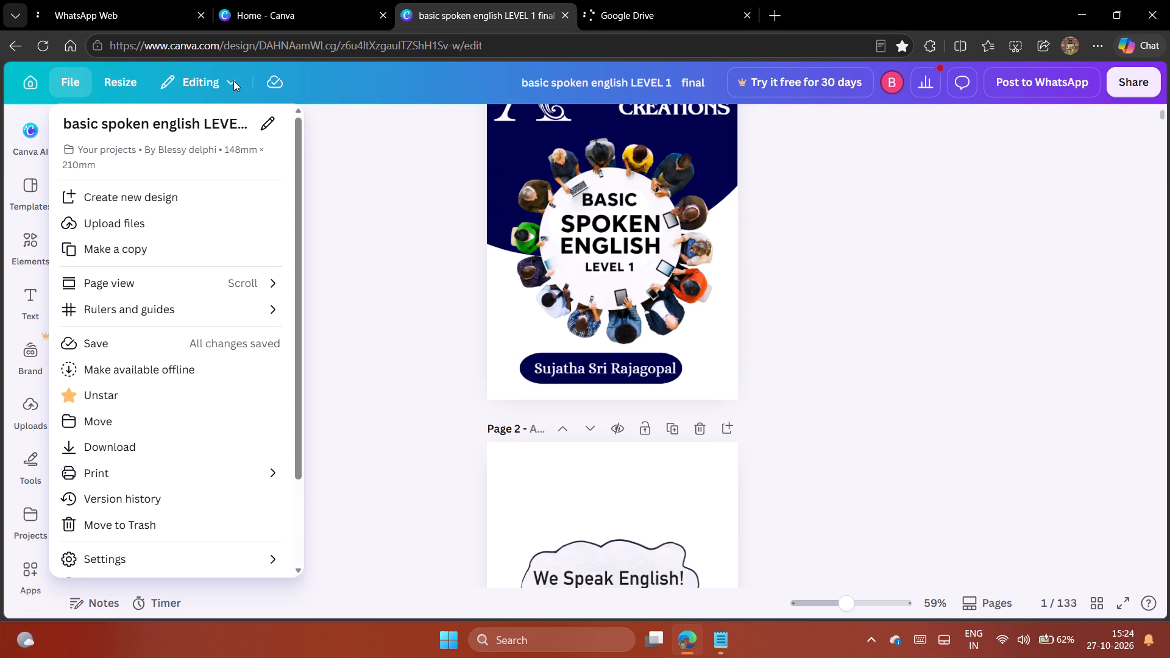
Open the Create a design window from the Canva home page.
click(263, 0)
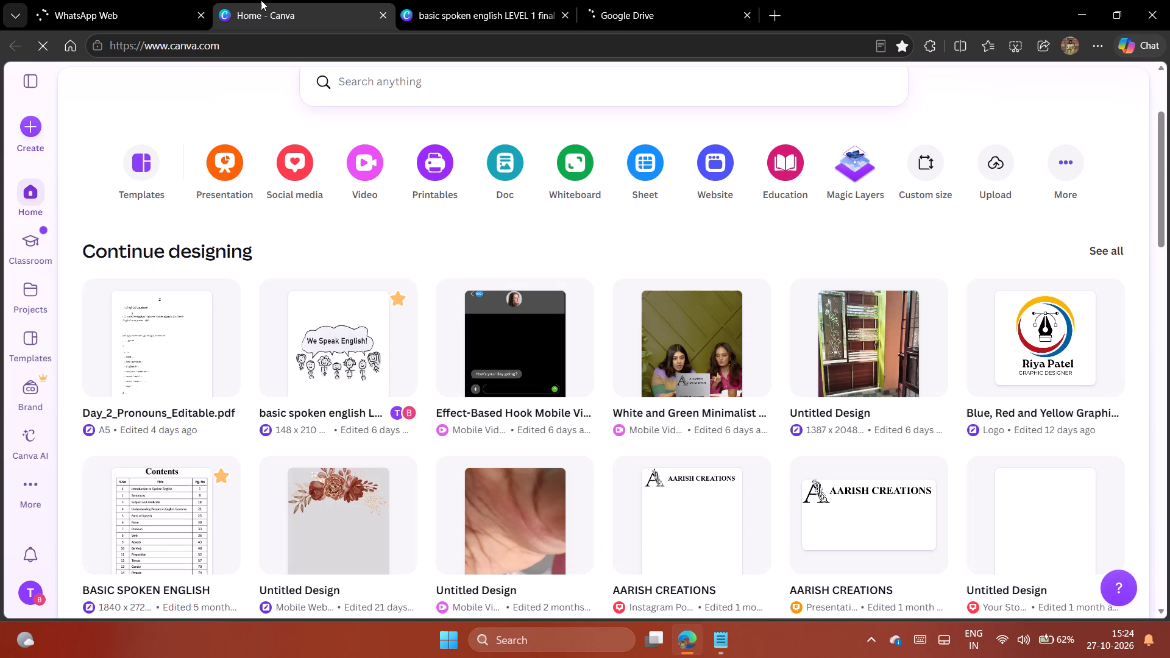
click(34, 126)
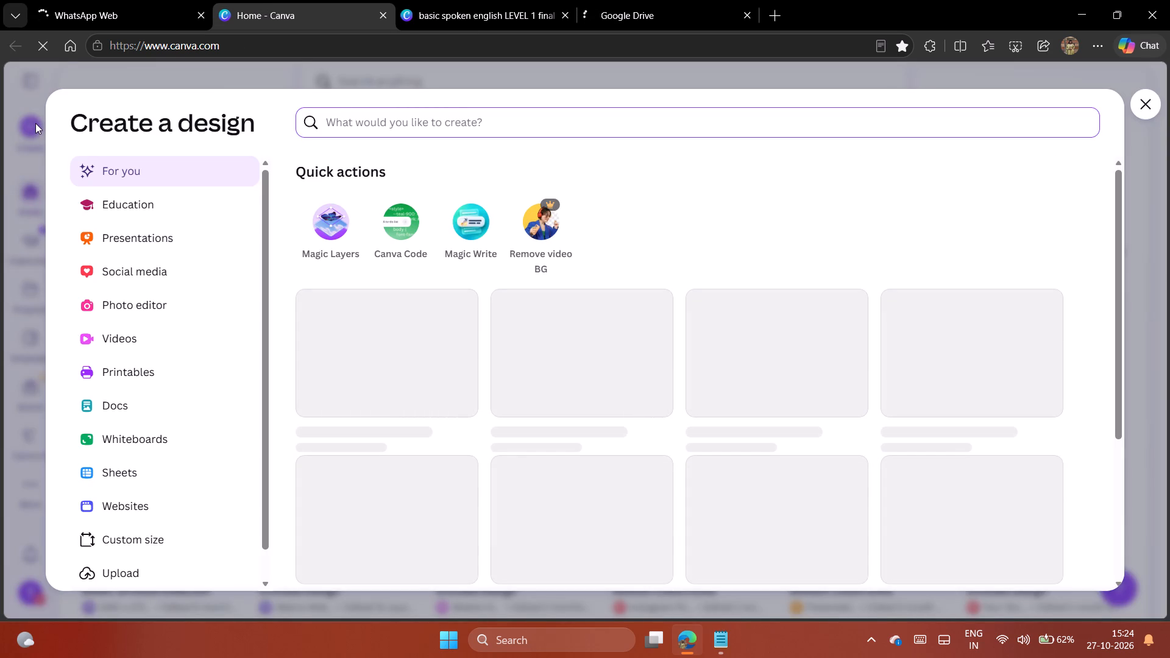
Switch to Google Drive and open DAY 1 .docx from the ZERO TO HERO folder.
click(651, 12)
click(653, 4)
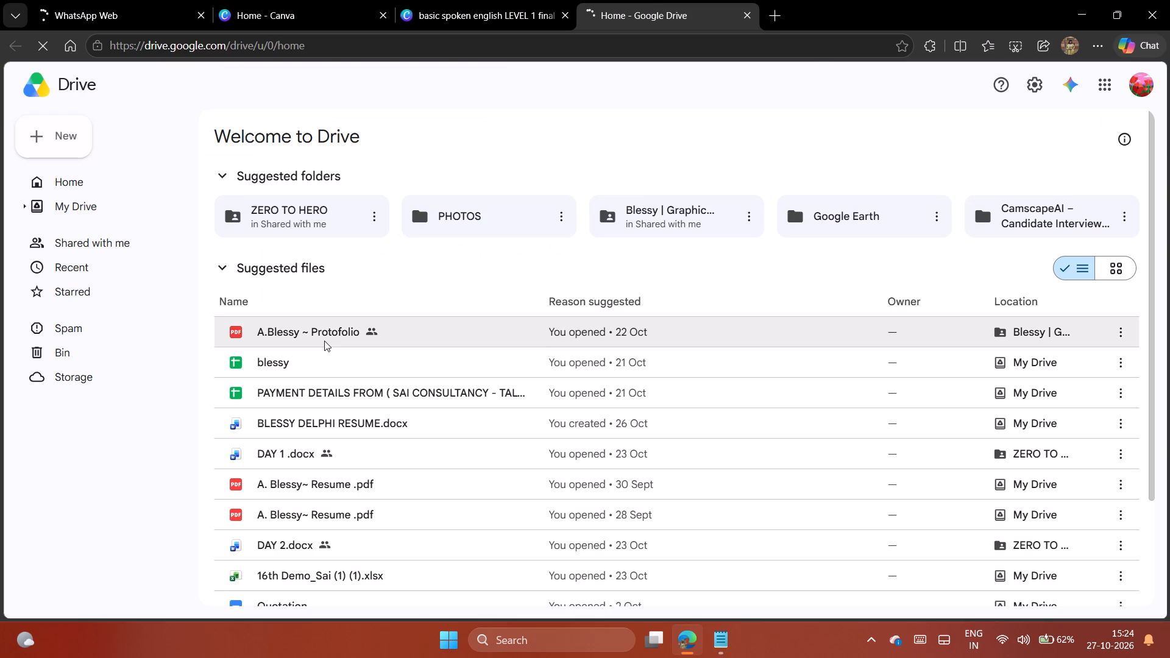
scroll(374, 461, down, 2)
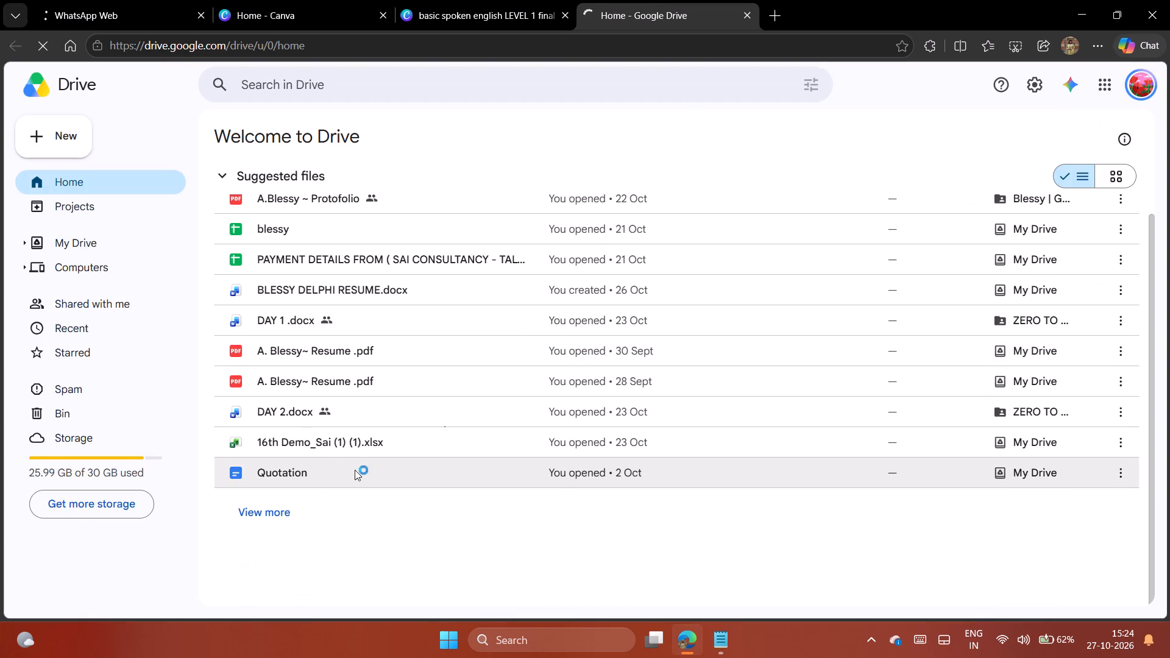
click(267, 511)
scroll(299, 395, up, 4)
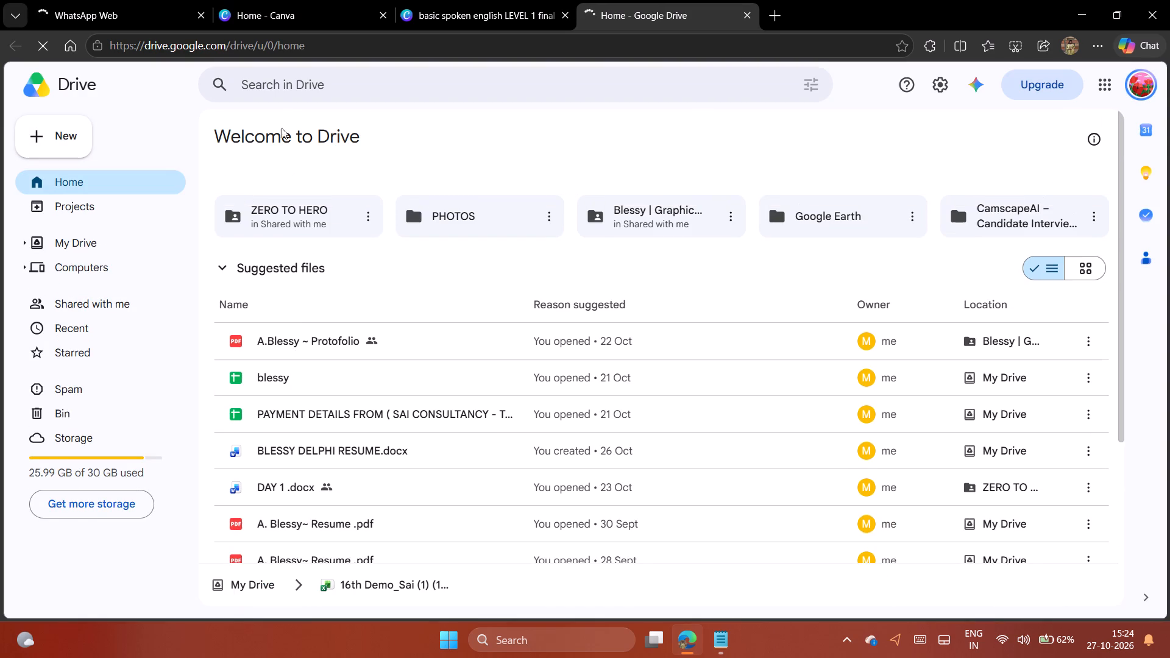
double_click(303, 222)
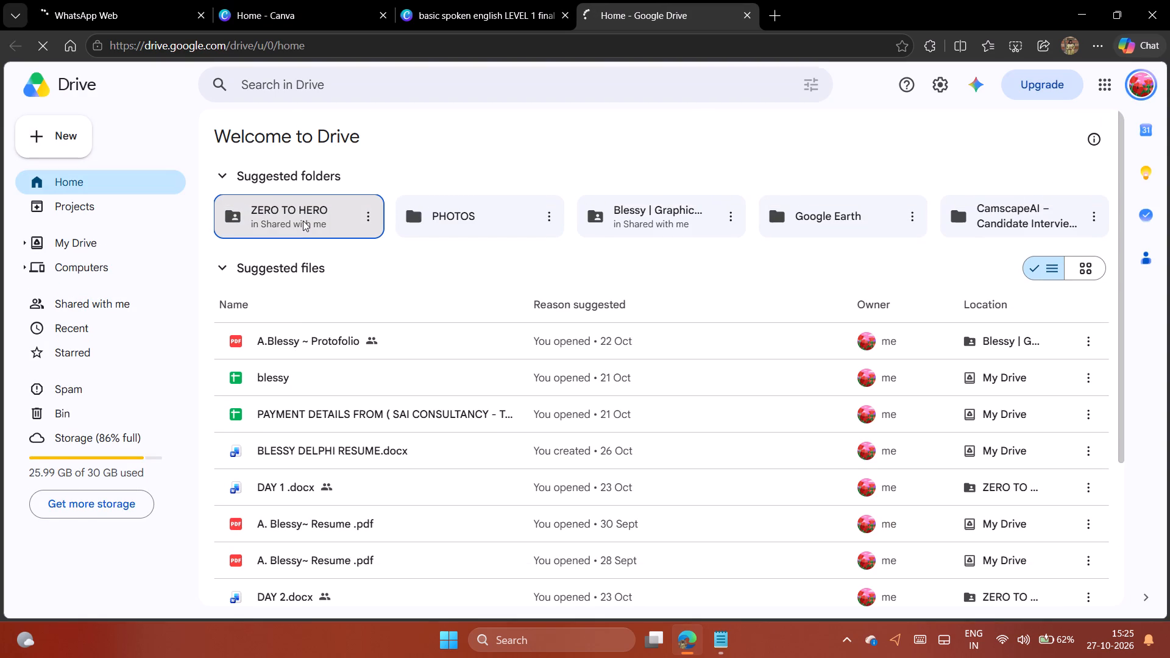
double_click(303, 221)
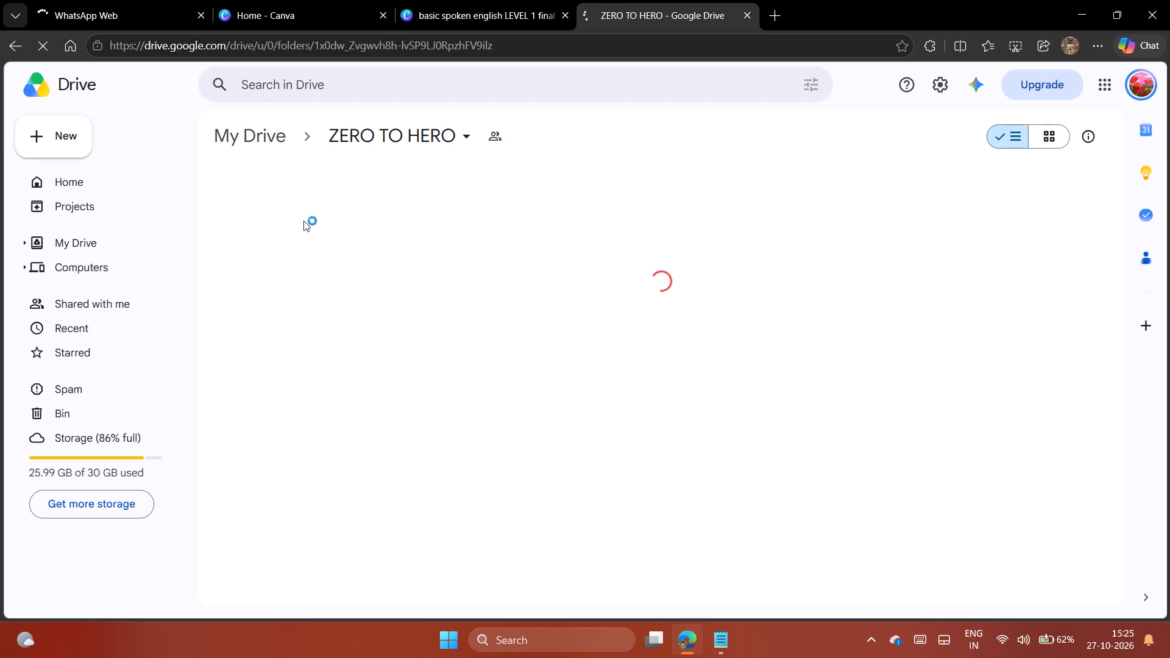
double_click(361, 248)
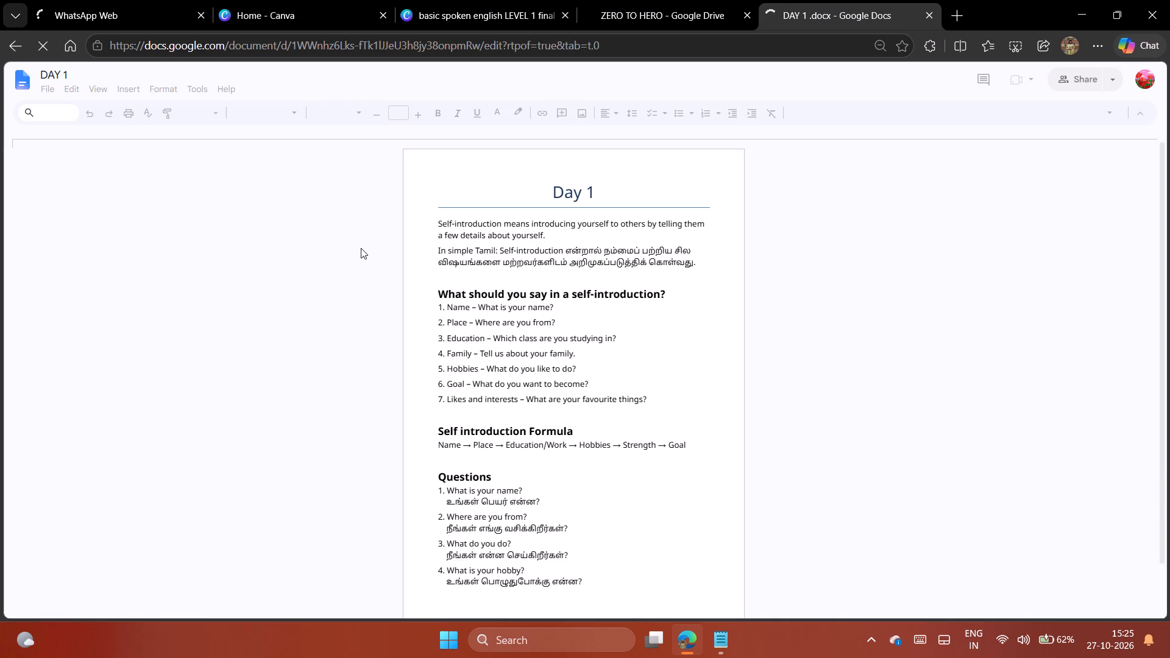
Look through the whole DAY 1 document to review its self-introduction content.
triple_click(559, 189)
drag(560, 190, 580, 193)
click(585, 242)
click(596, 268)
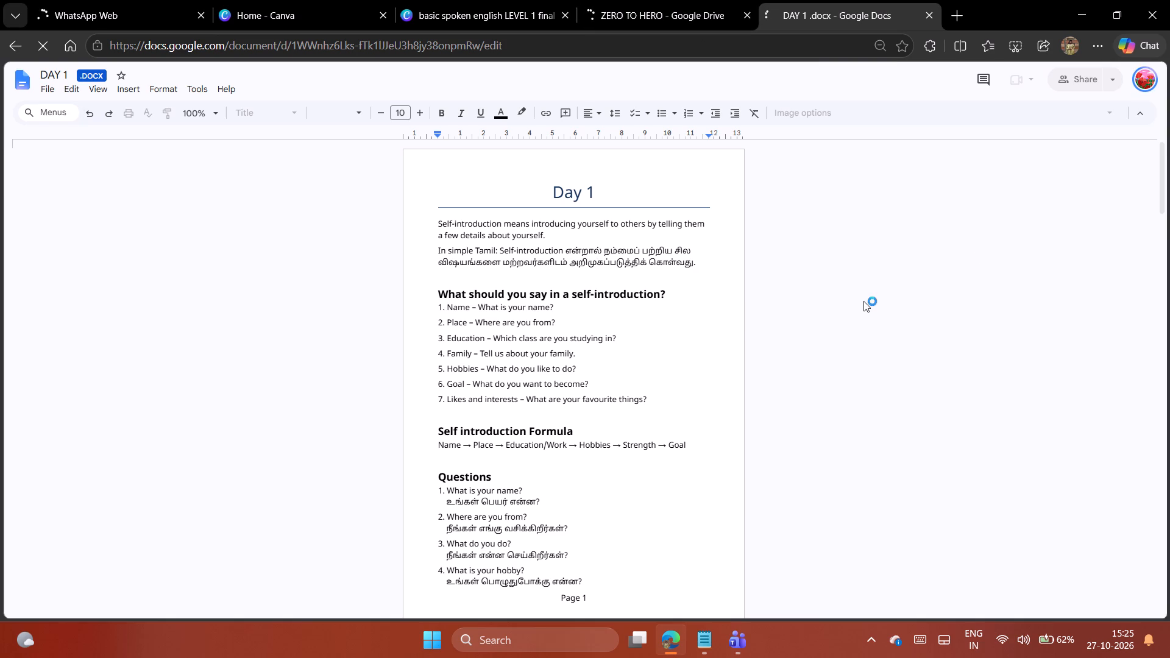
scroll(601, 395, down, 10)
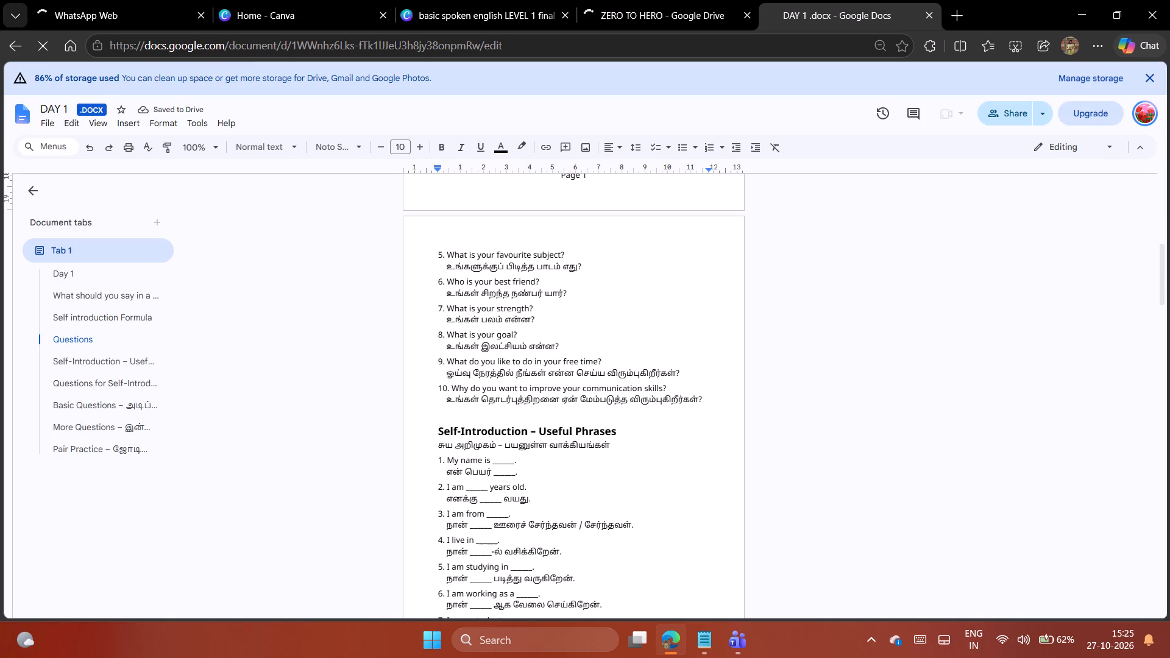
scroll(604, 393, down, 15)
scroll(604, 396, down, 12)
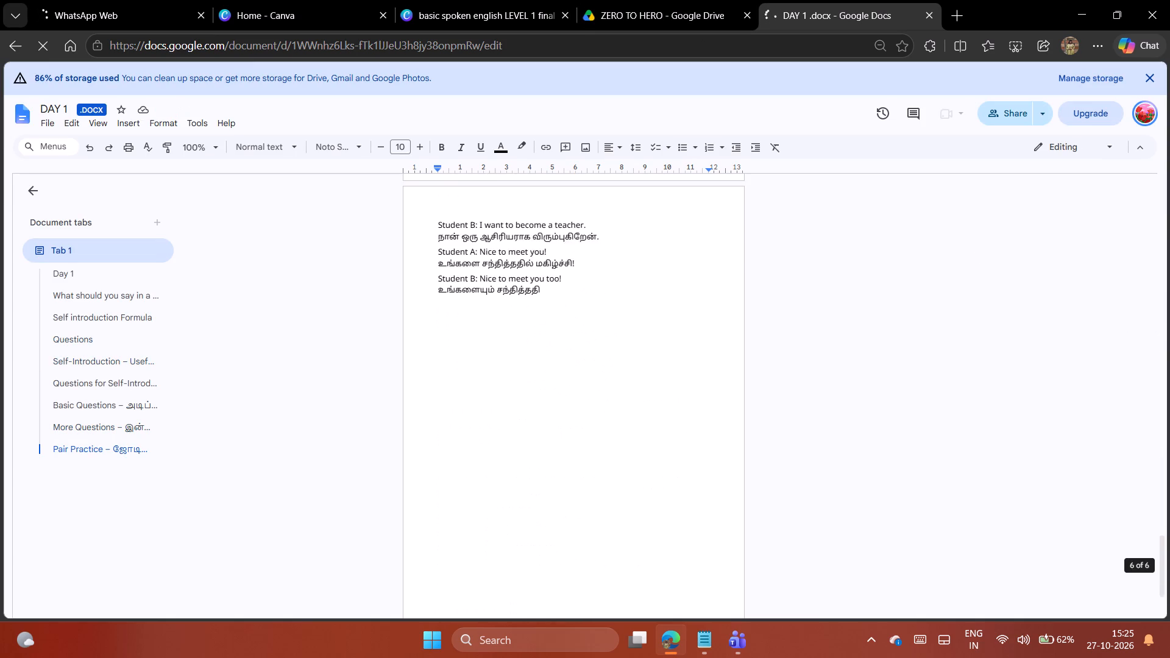
scroll(604, 398, up, 20)
scroll(604, 398, up, 13)
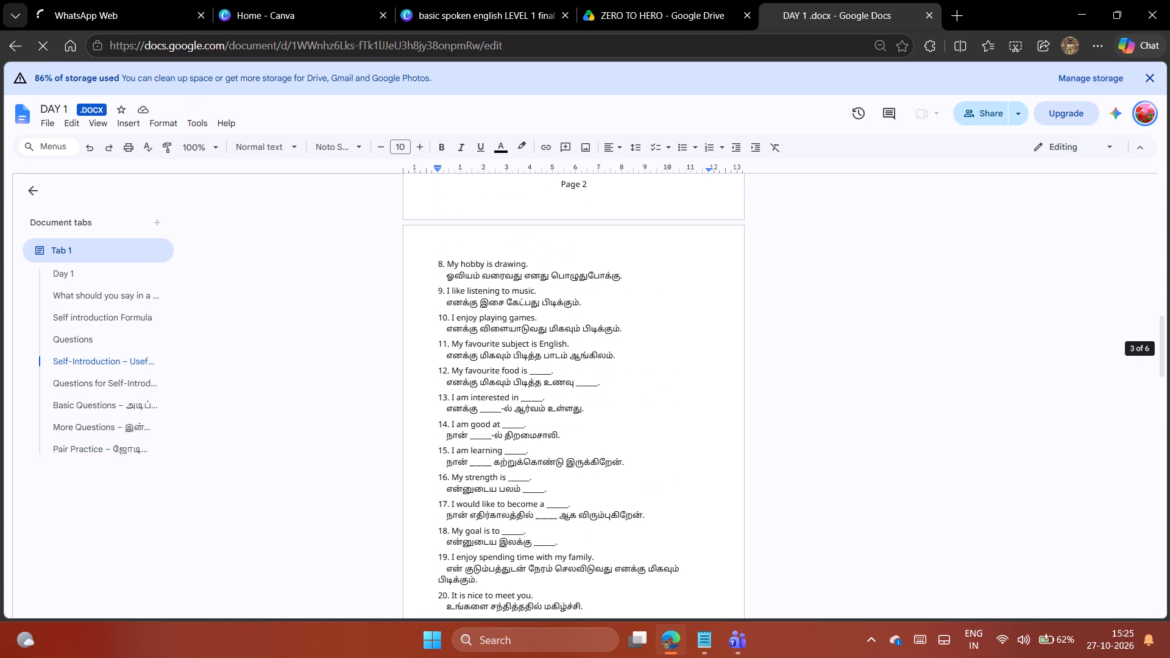
scroll(601, 397, up, 14)
Copy the "Day 1" title at the start of the document.
drag(555, 228, 571, 223)
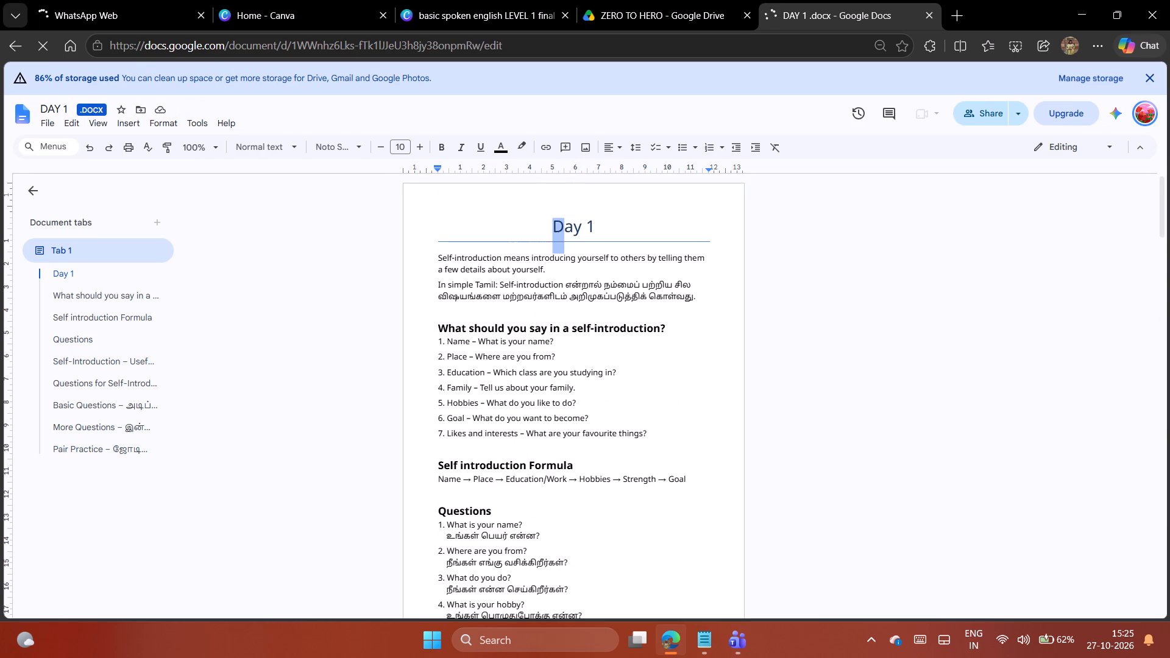
drag(571, 223, 618, 223)
key(ctrl+c)
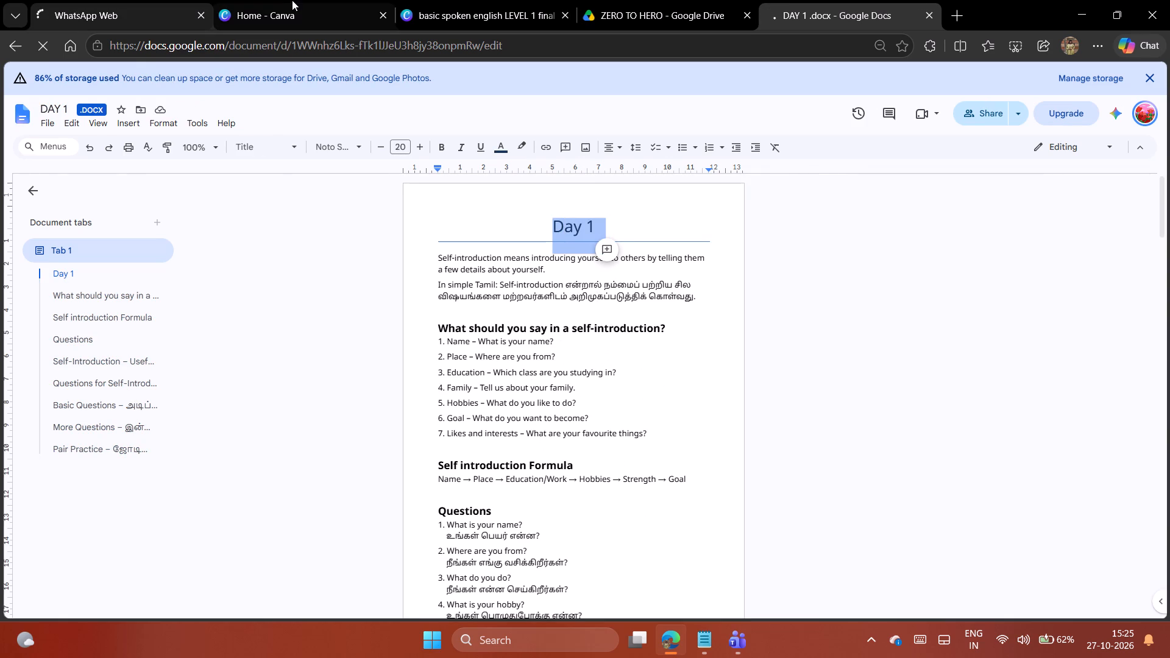
Return to the Canva home page and start a custom-size design, ready for its width.
click(480, 0)
click(670, 0)
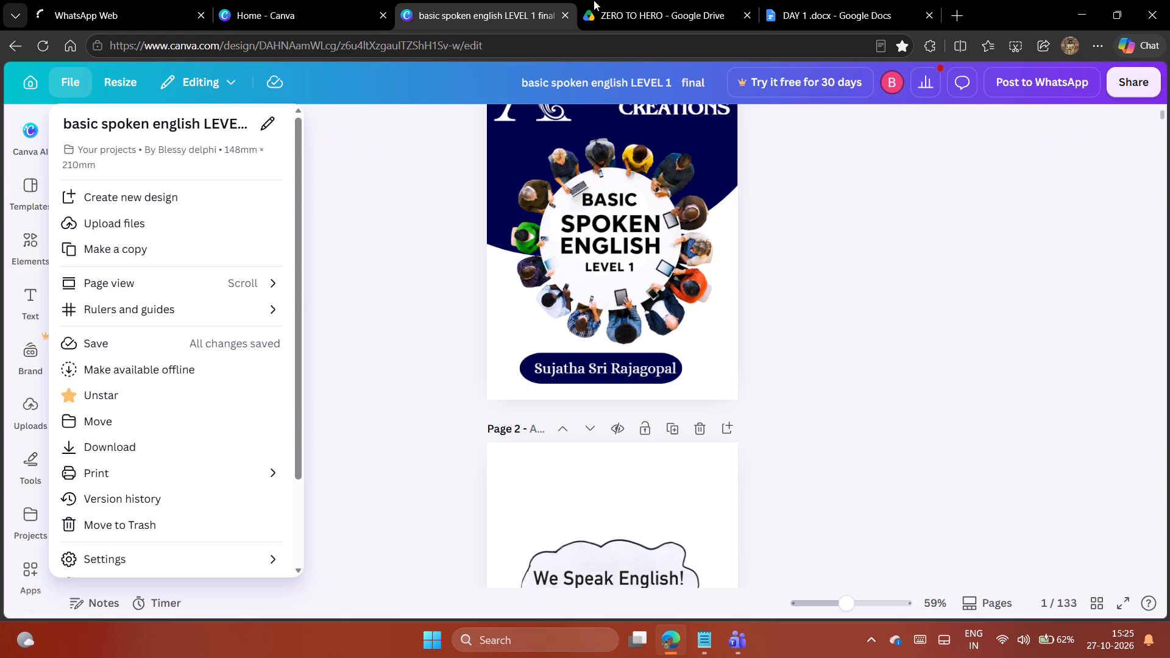
click(321, 0)
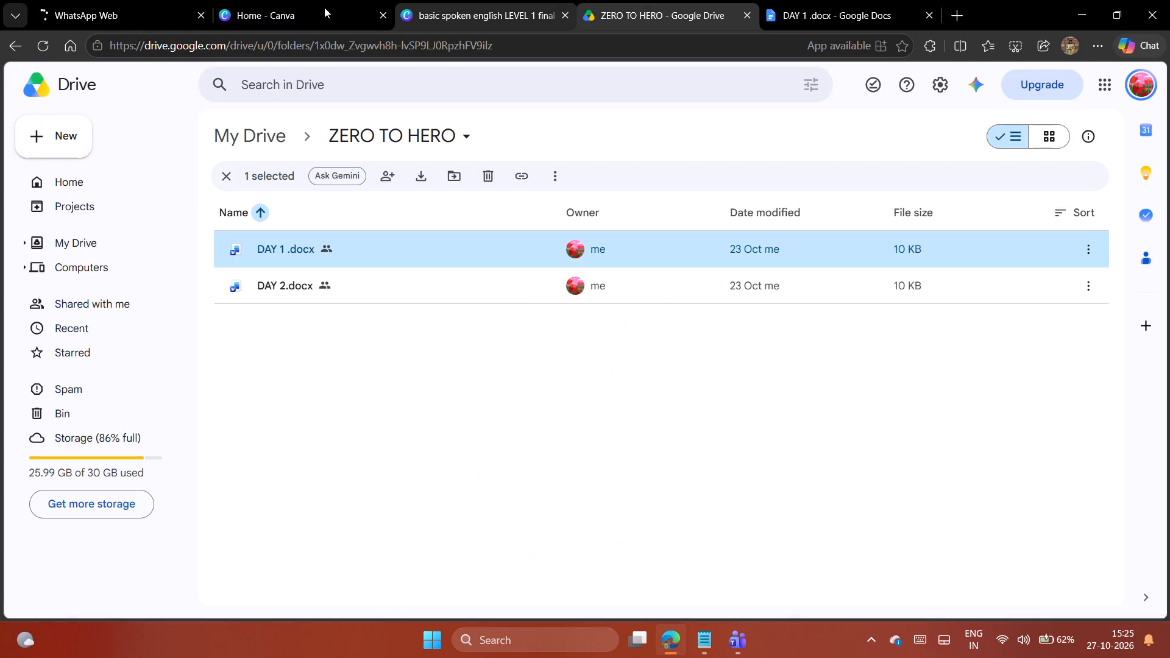
click(131, 571)
click(135, 542)
click(143, 547)
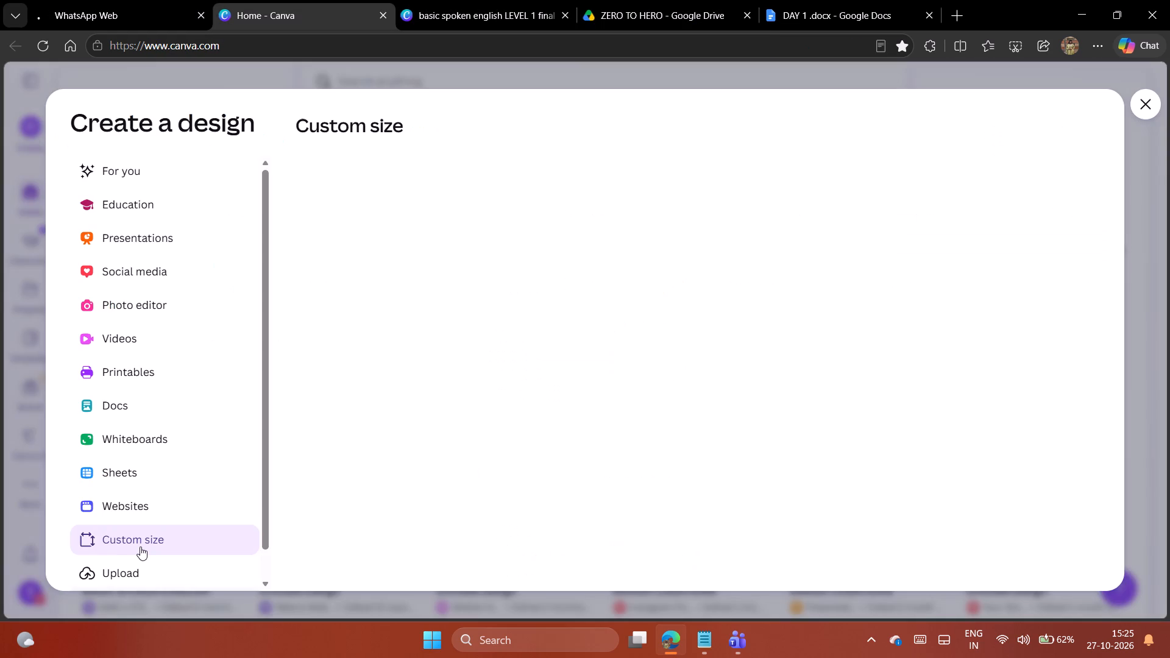
click(419, 185)
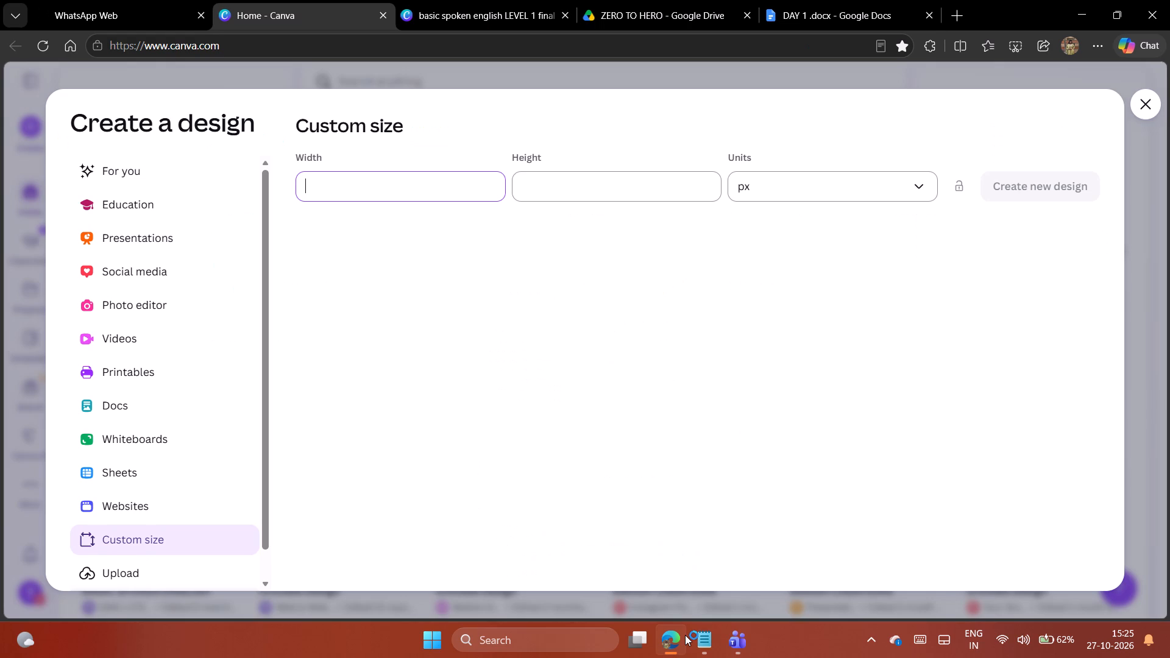
Switch to Notepad and check the book size written in the AARIS note.
click(698, 651)
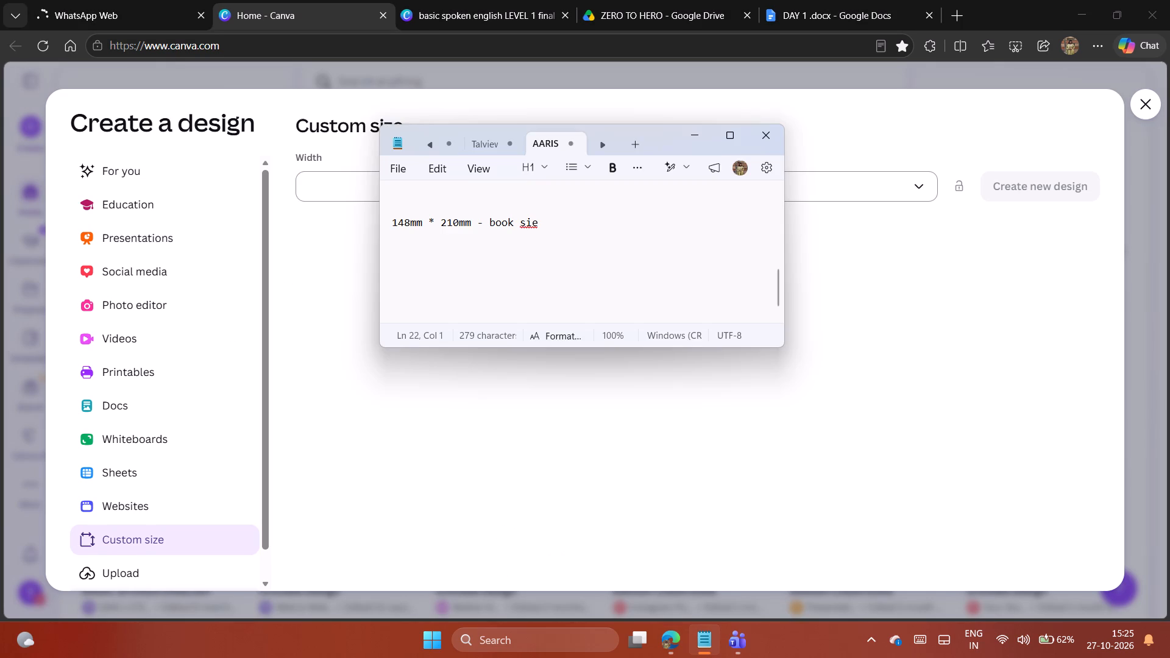
text(148)
drag(694, 135, 681, 133)
Create a new custom-size Canva design with width 148, height 210 and millimetres as units.
click(311, 188)
key(1)
key(4)
key(8)
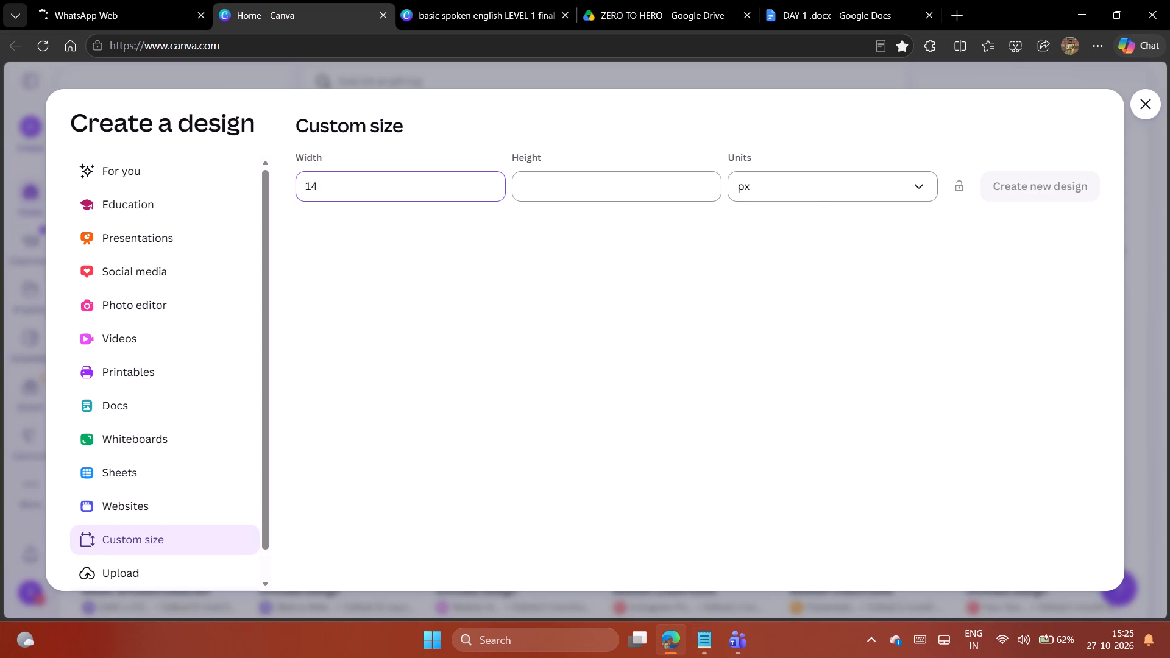
click(590, 185)
text(21)
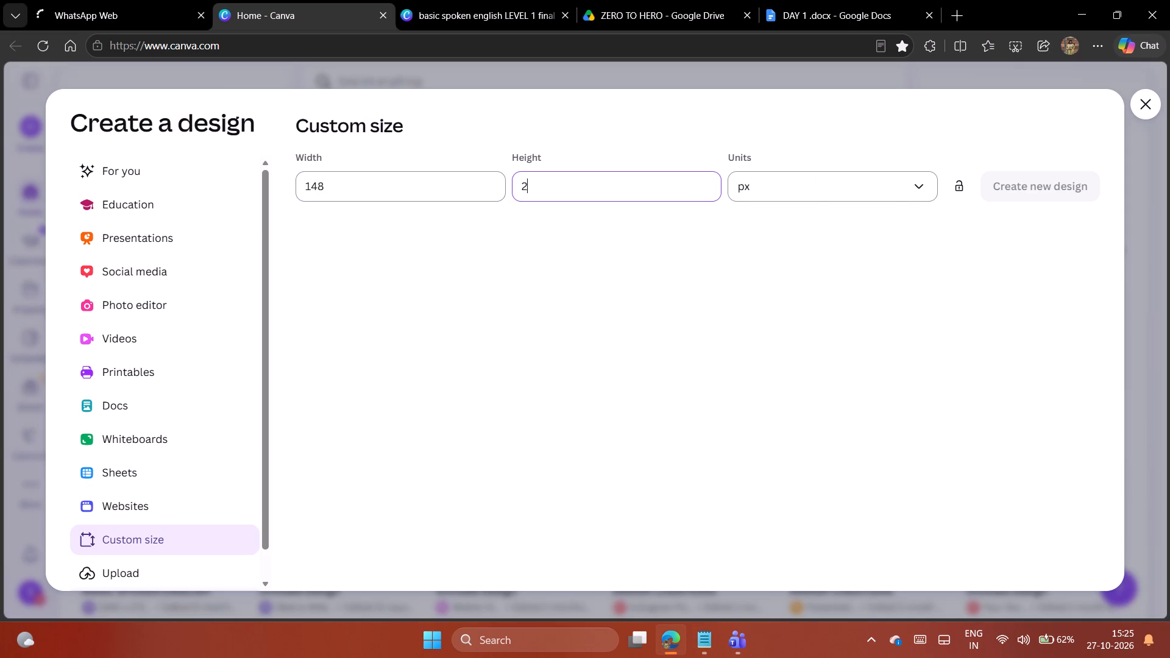
key(0)
click(918, 183)
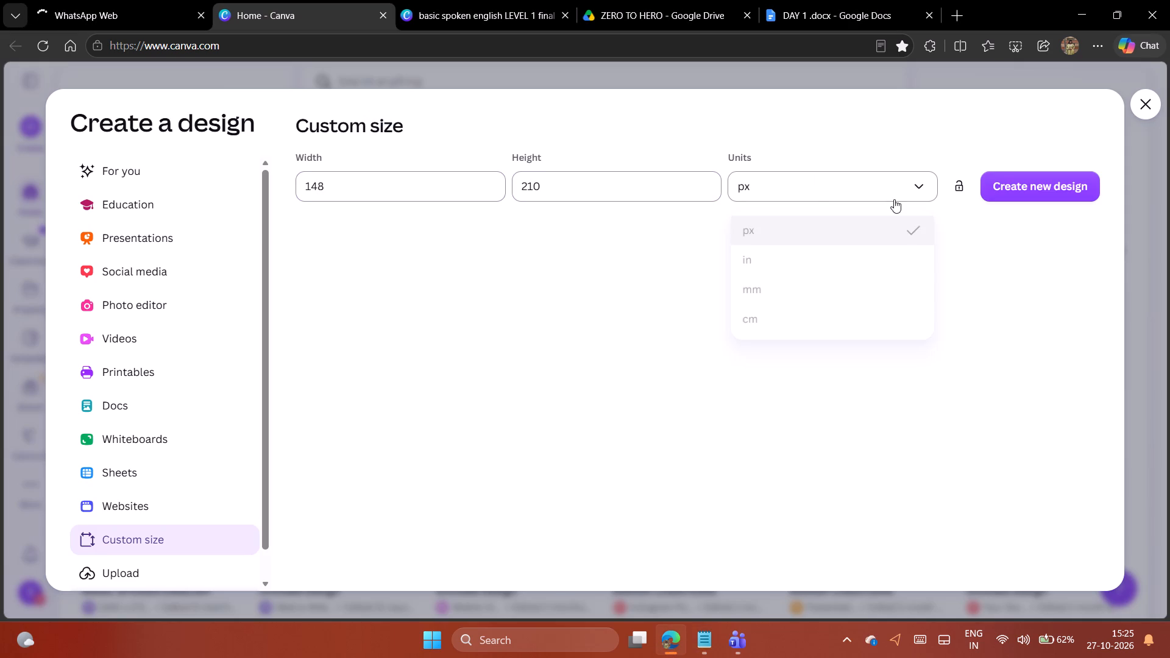
click(775, 294)
click(1037, 188)
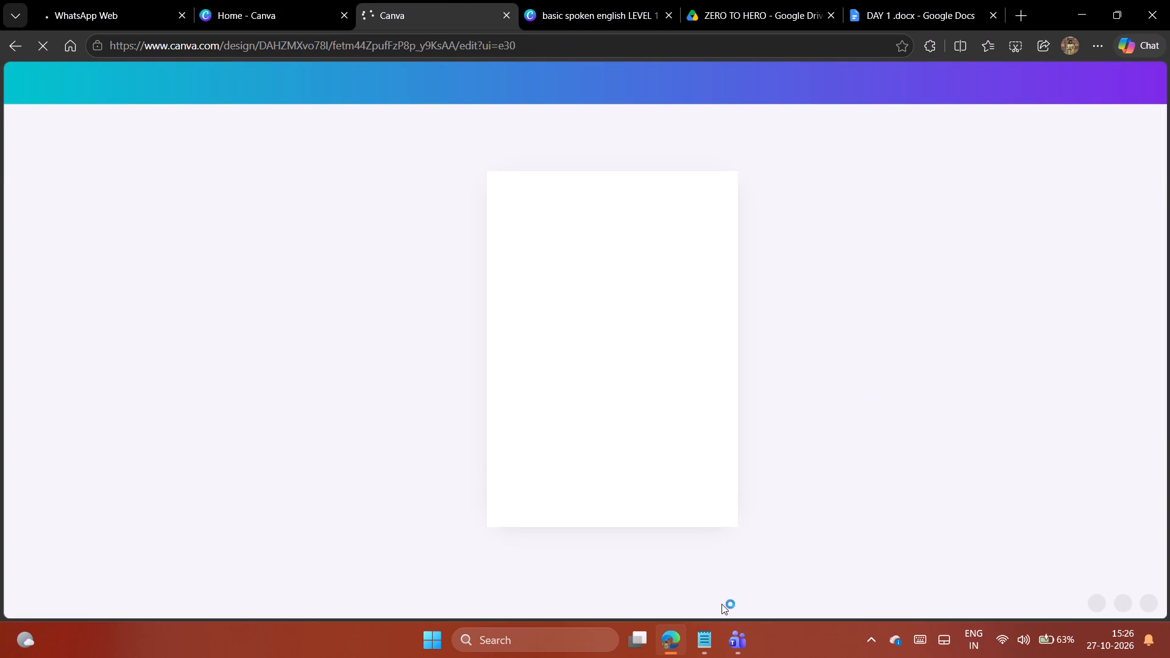
Minimise the browser and launch the Kuto application from the desktop.
click(1078, 12)
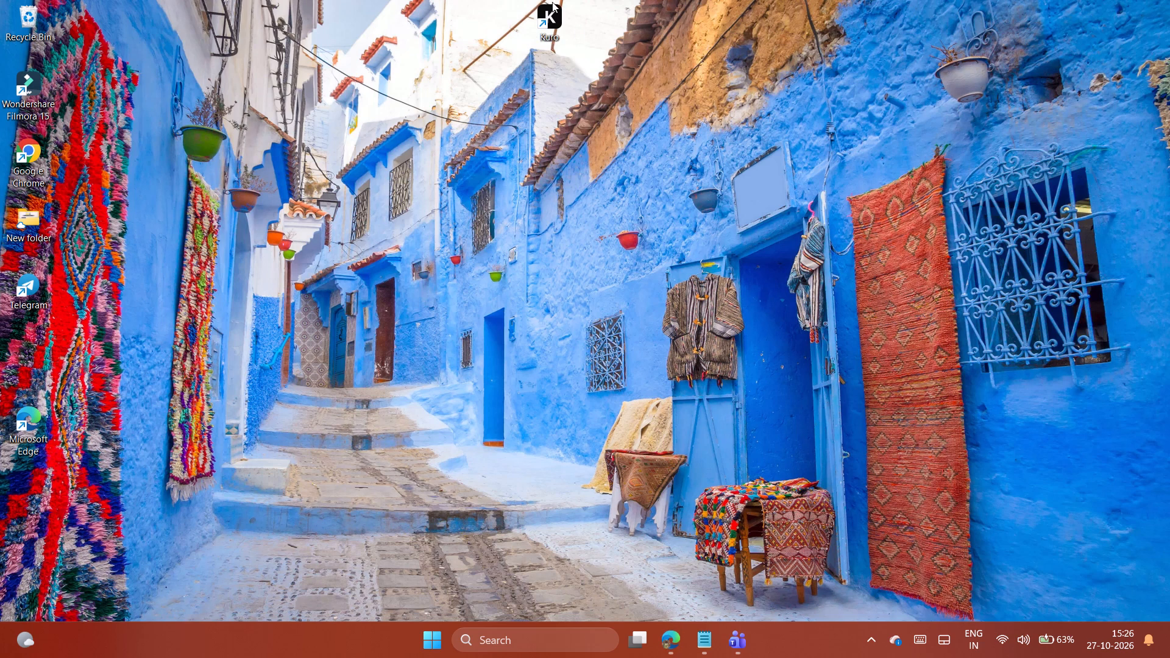
triple_click(547, 15)
triple_click(547, 15)
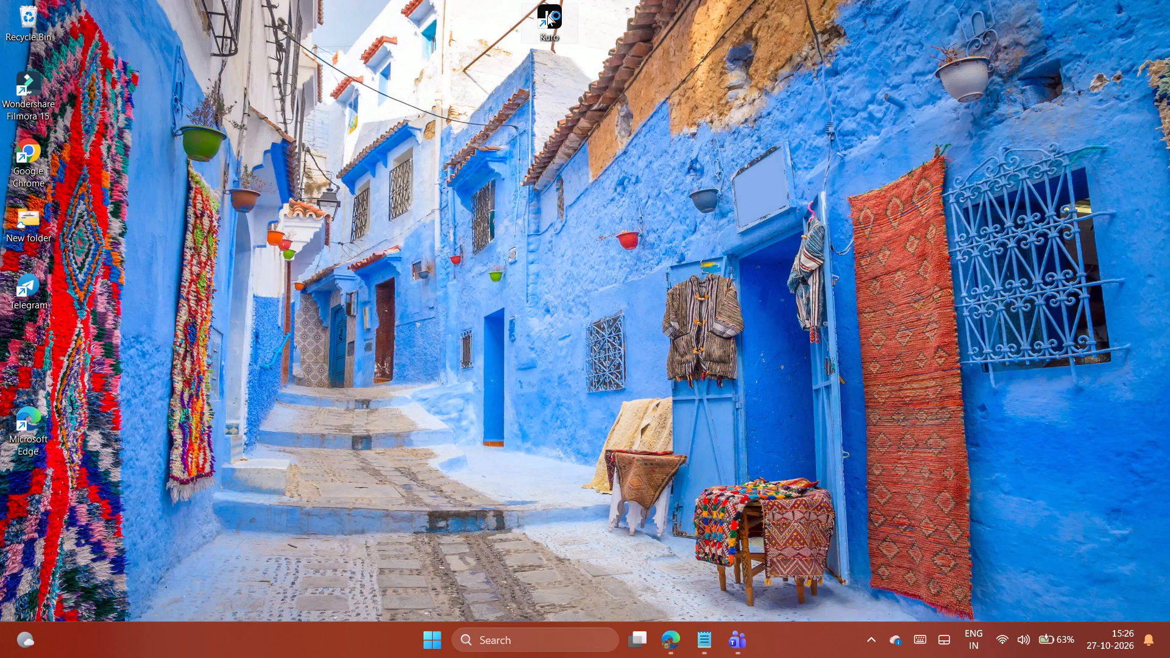
double_click(548, 15)
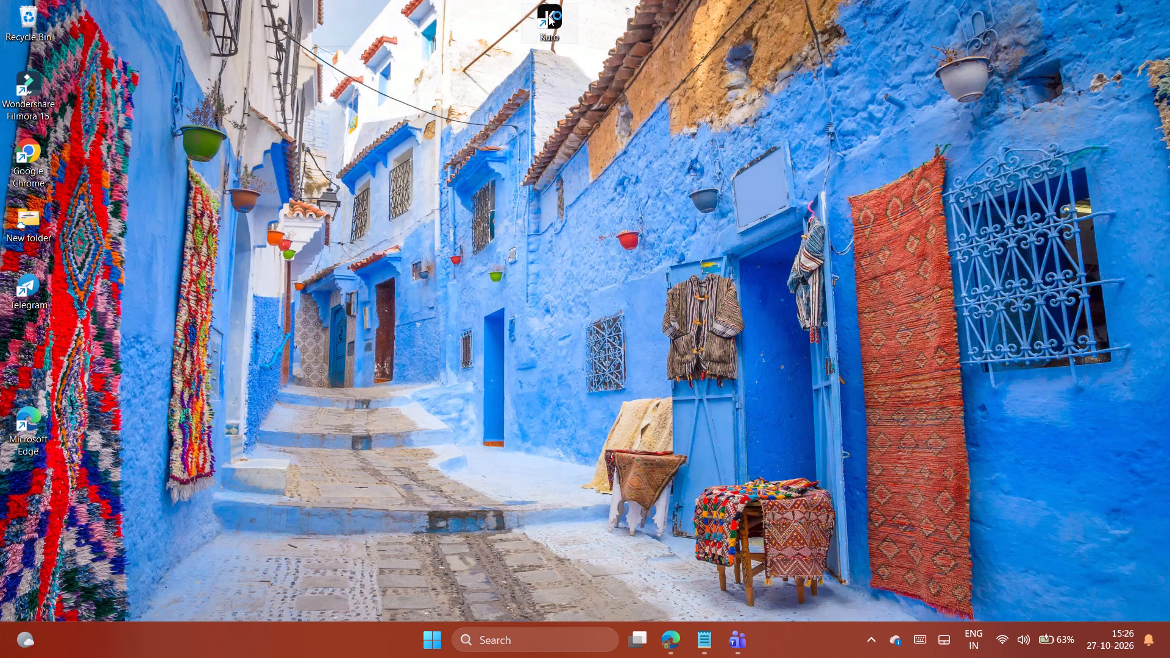
triple_click(548, 15)
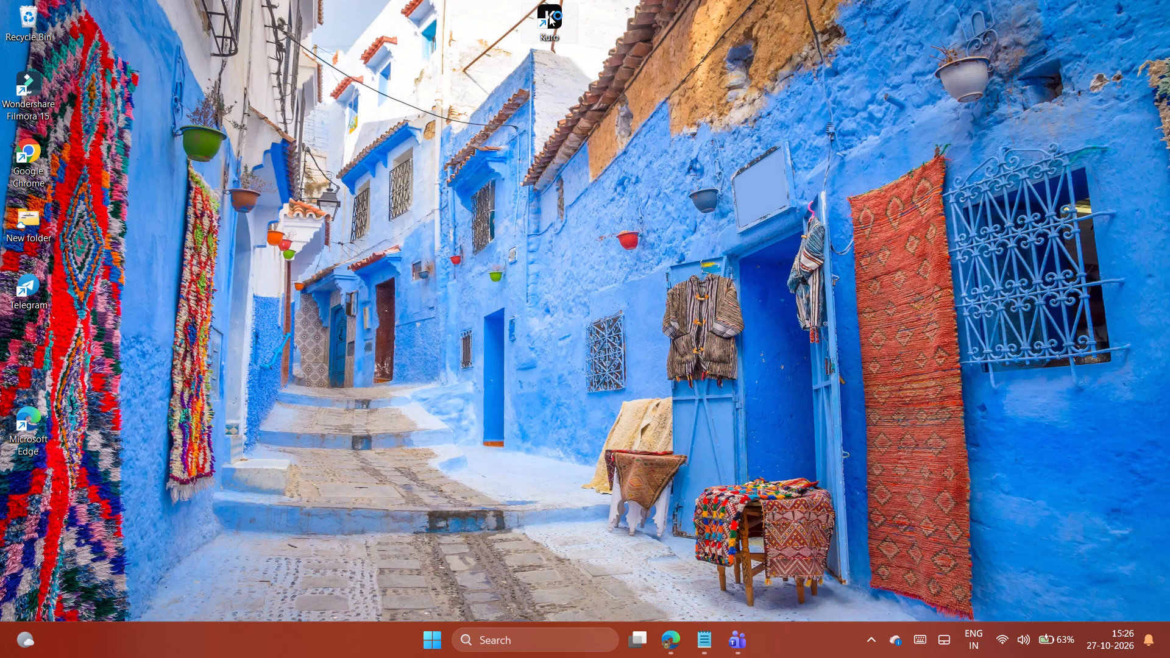
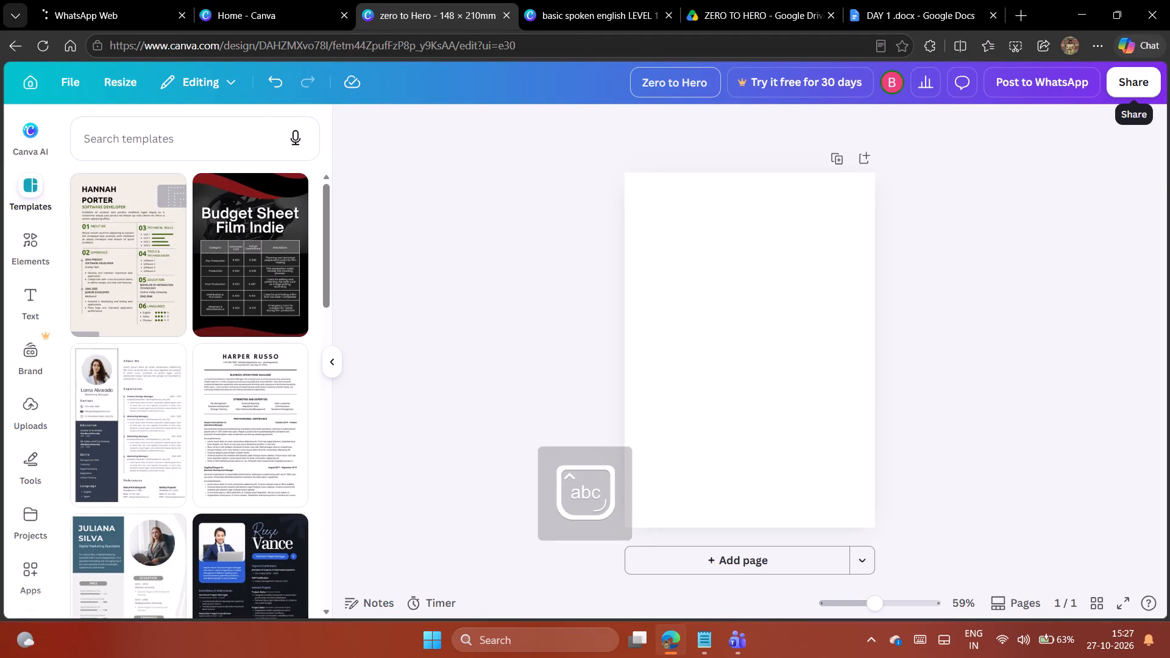
Rename the new design as "Zero to Hero ~ Book".
click(708, 85)
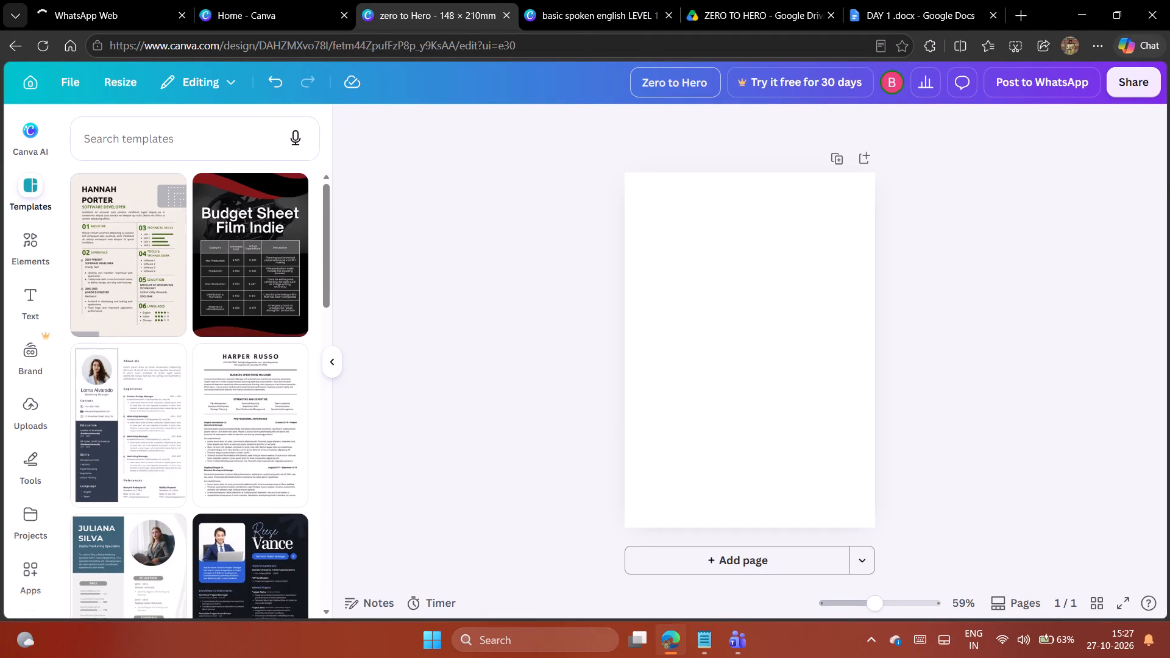
key(shift+asciitilde)
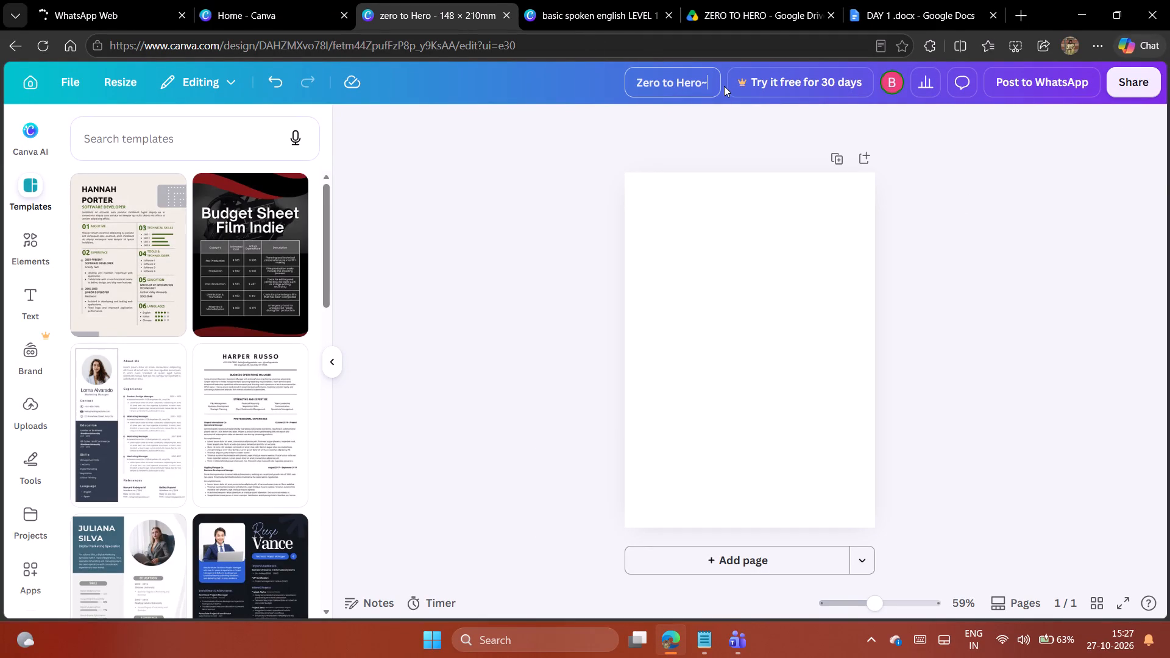
key(BackSpace)
key(space)
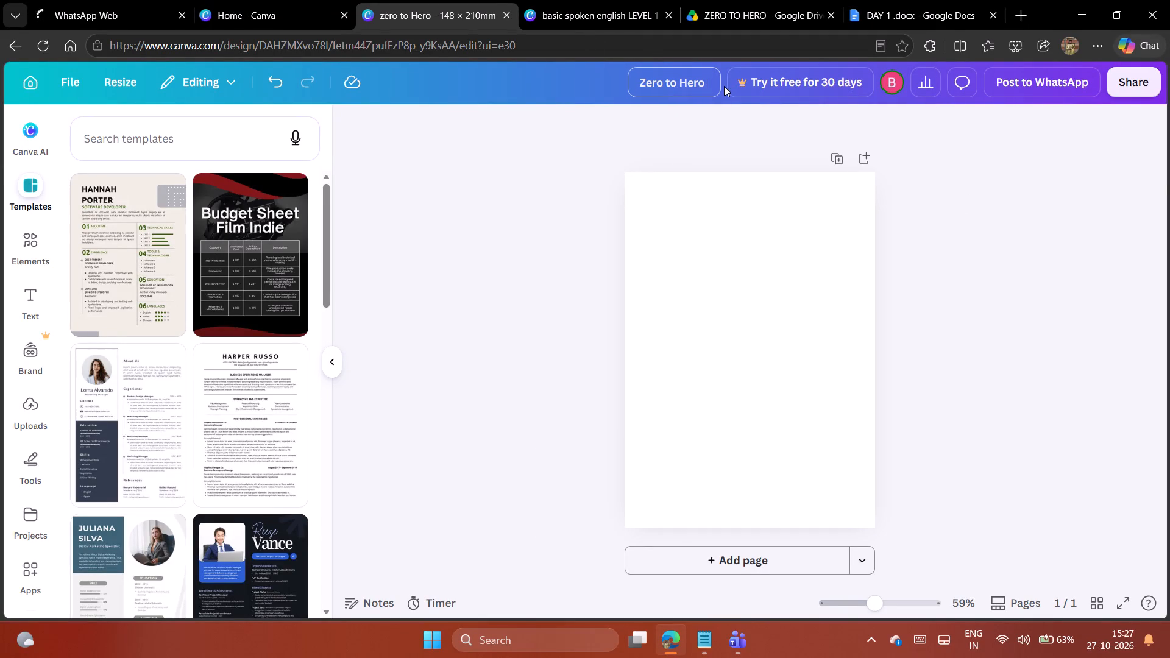
text(~)
key(space)
text(oo)
key(k)
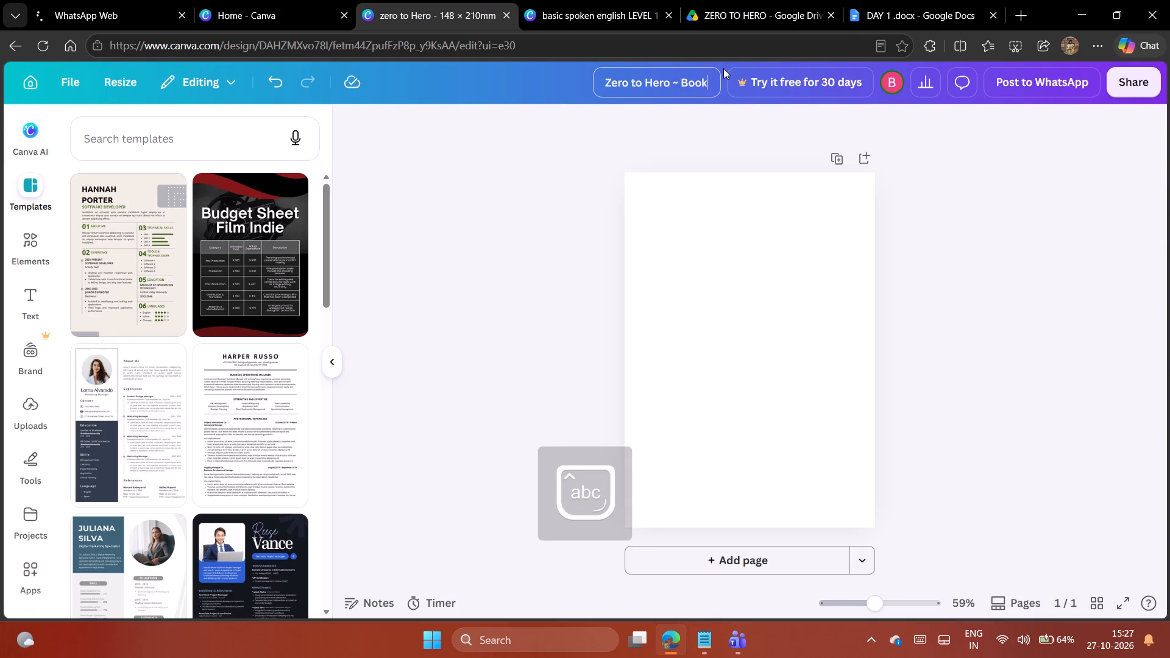
click(997, 221)
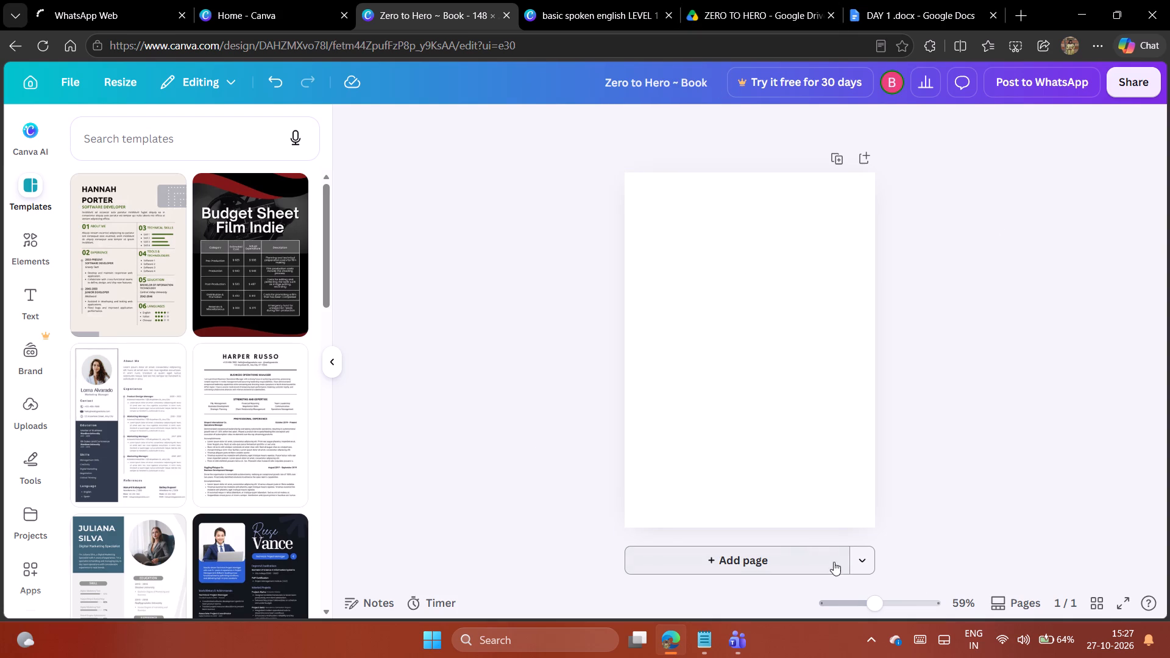
Show the page thumbnails and add a second blank page to the design.
click(1009, 600)
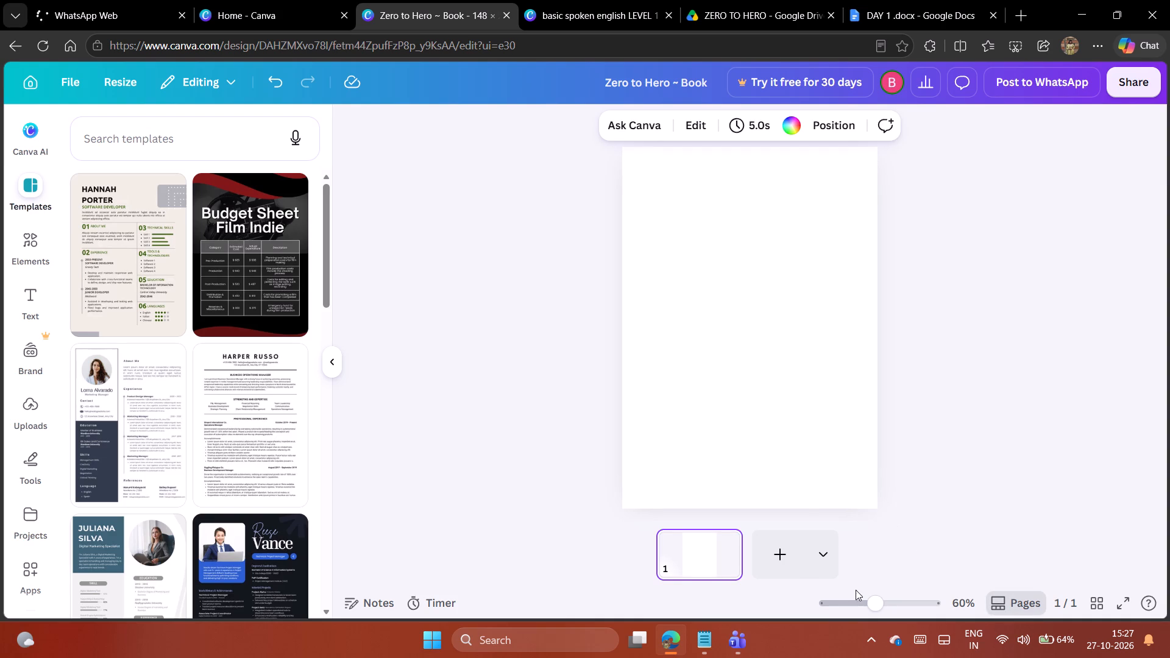
click(793, 565)
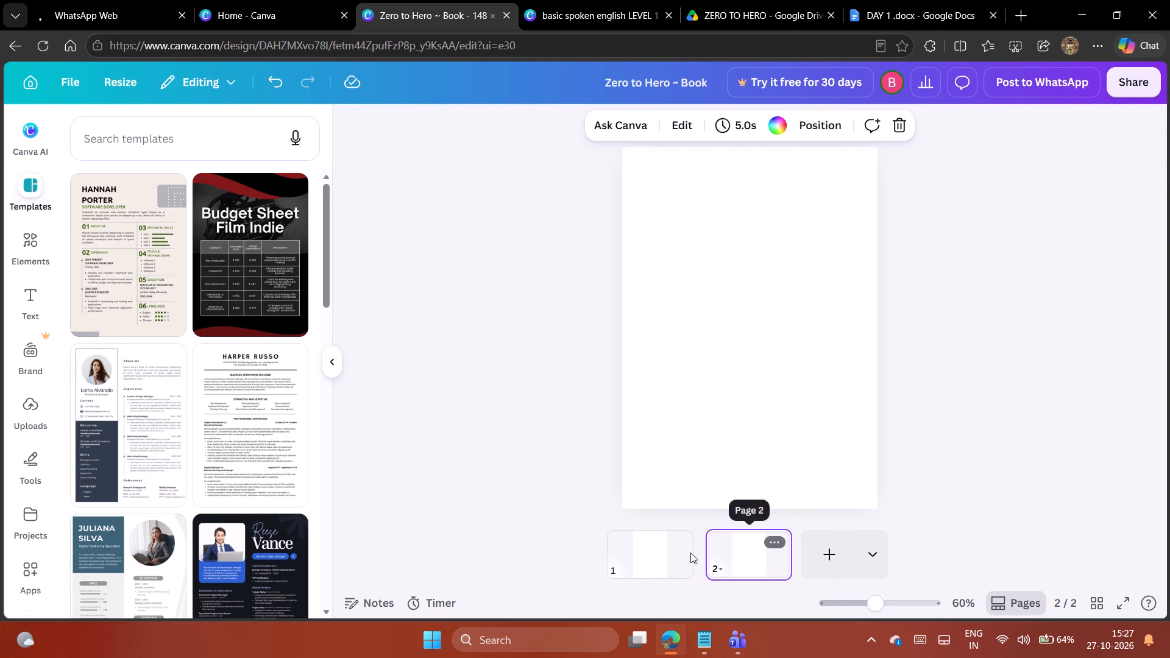
Paste the copied Day heading text onto page 1, deselect it and go to page 2.
triple_click(665, 555)
click(727, 352)
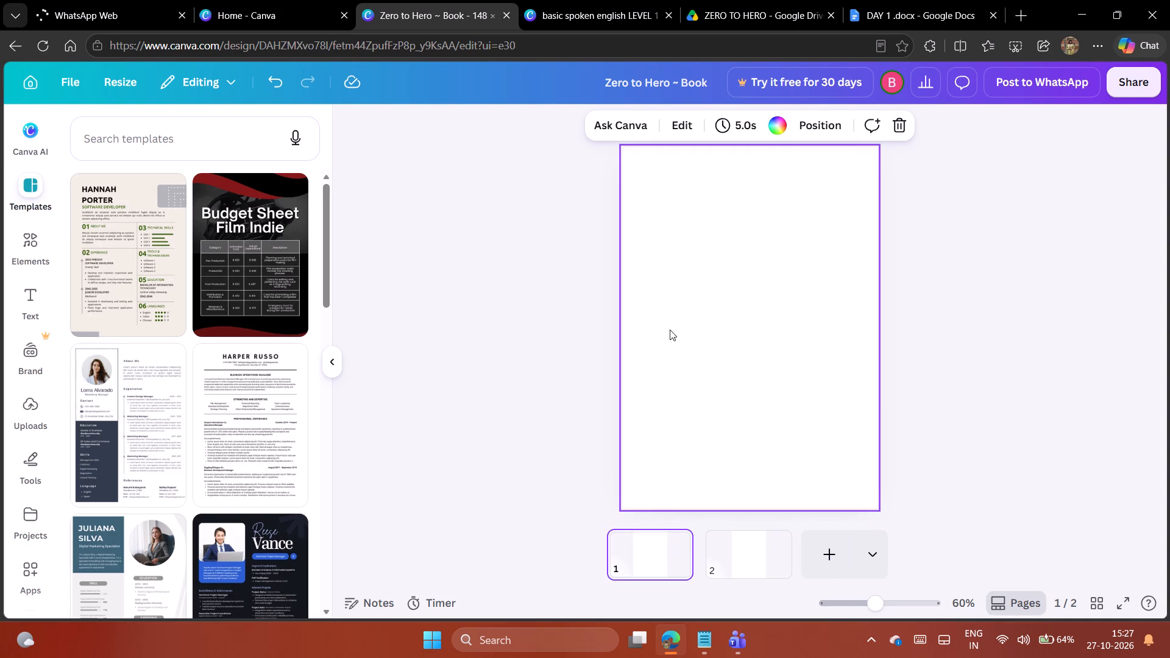
click(729, 306)
key(ctrl+v)
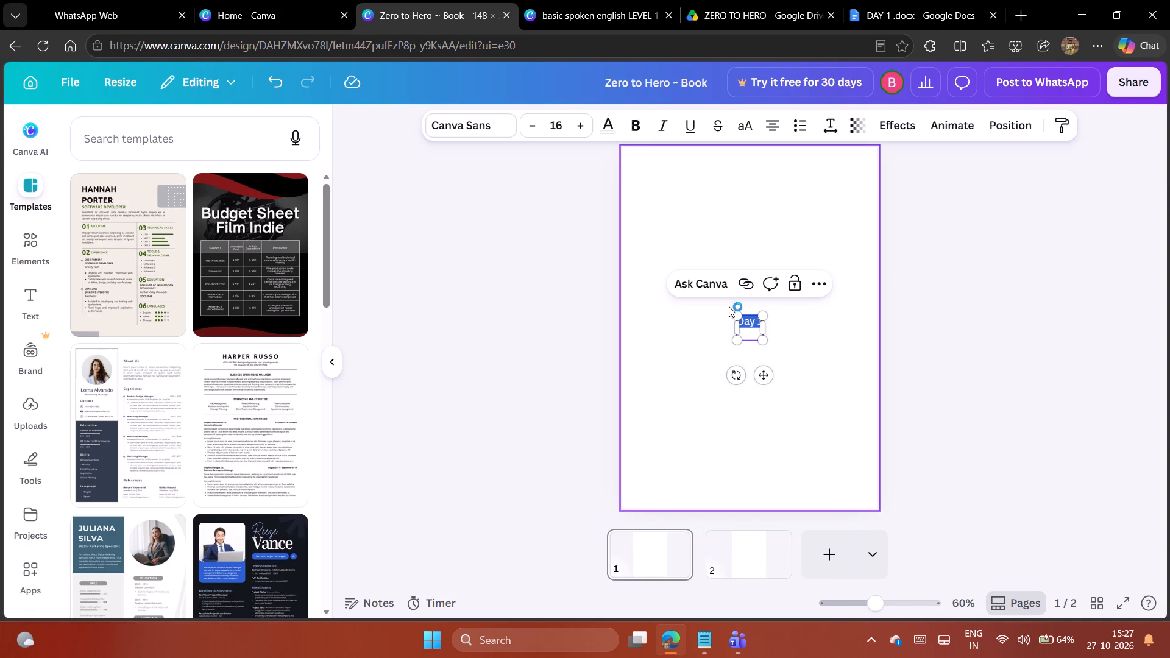
click(1033, 319)
click(750, 317)
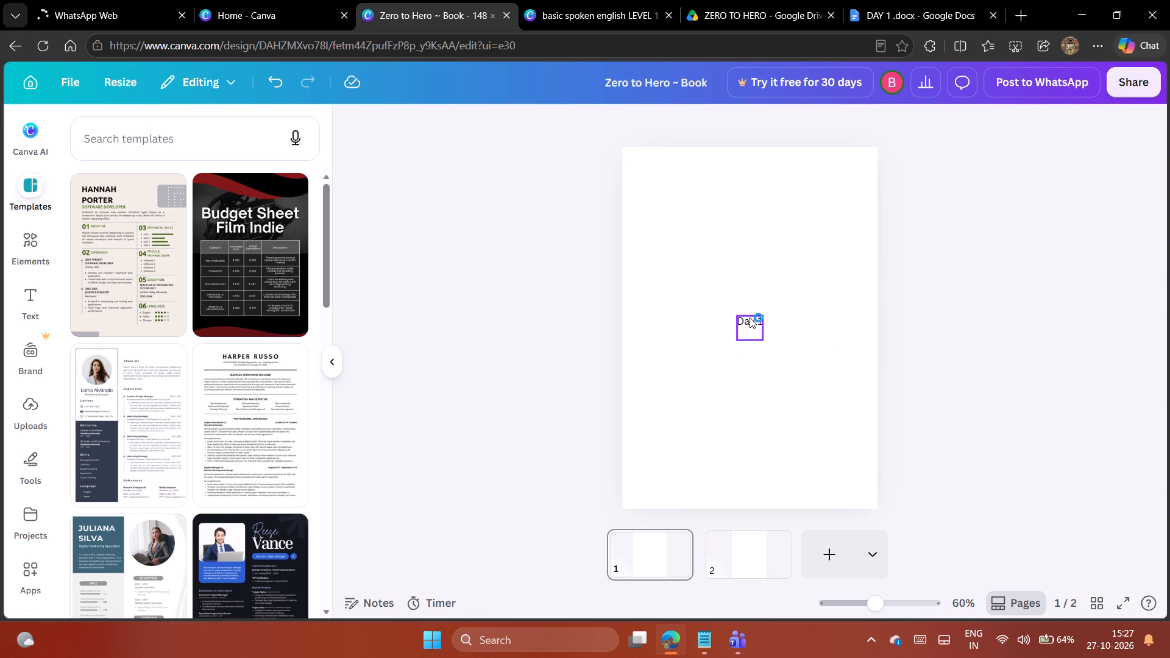
click(951, 317)
click(750, 560)
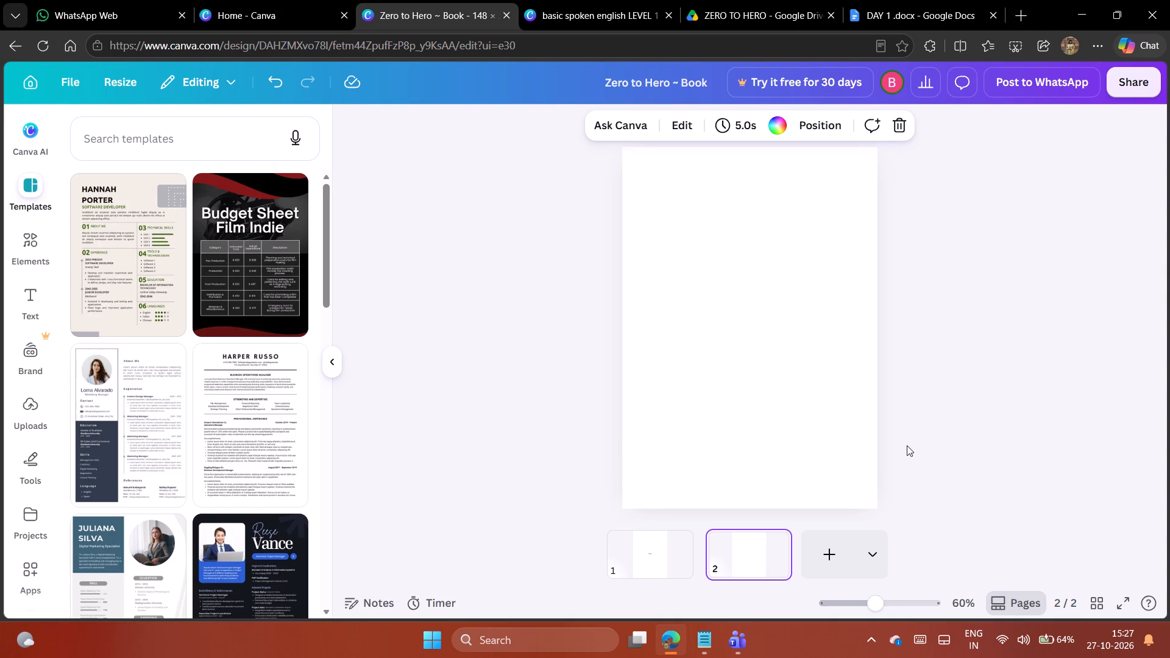
Switch to the "basic spoken english LEVEL 1 final" design and examine the font and sizes of the Preface page text.
click(599, 0)
click(593, 2)
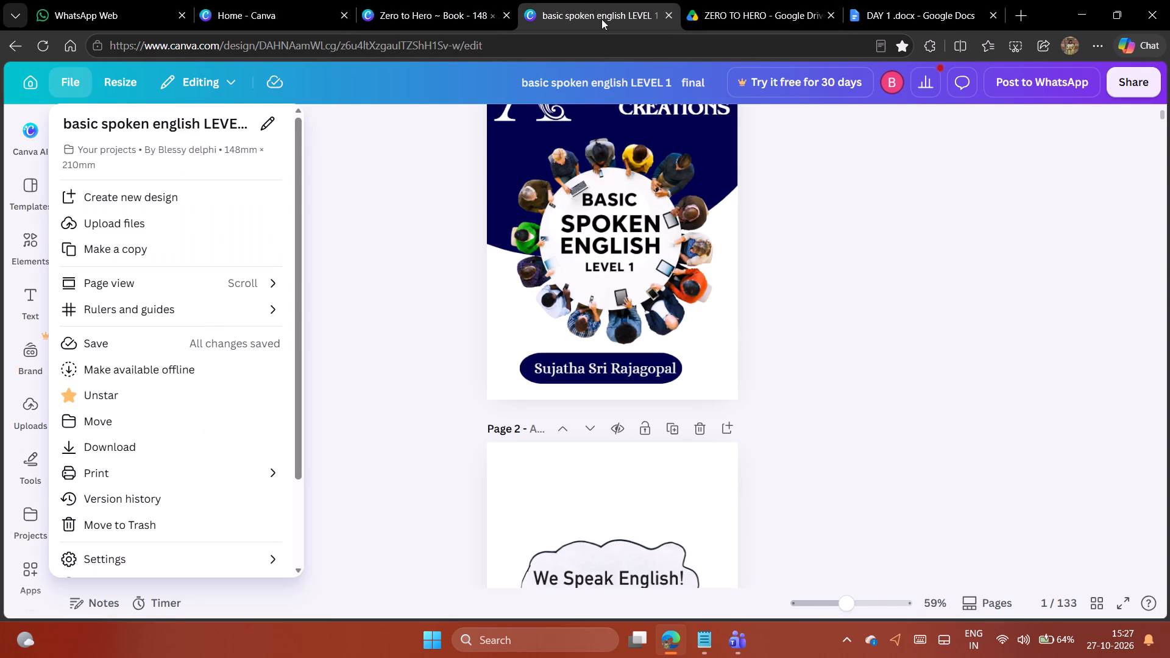
scroll(804, 406, down, 17)
scroll(811, 401, down, 6)
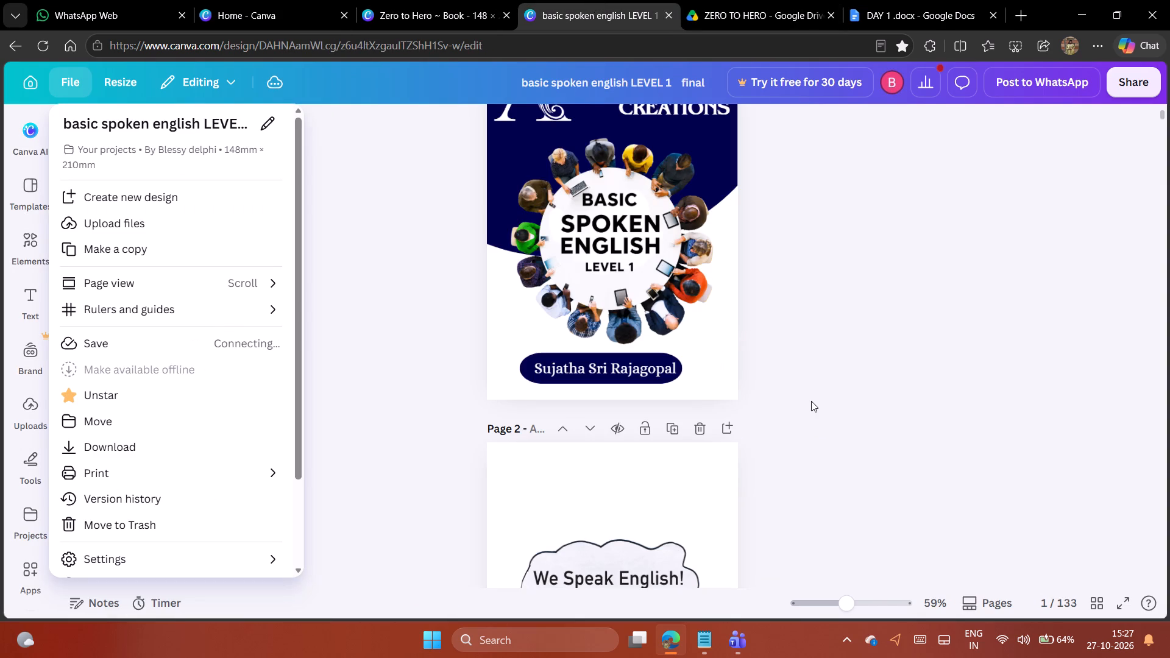
scroll(811, 401, down, 5)
click(864, 389)
click(475, 389)
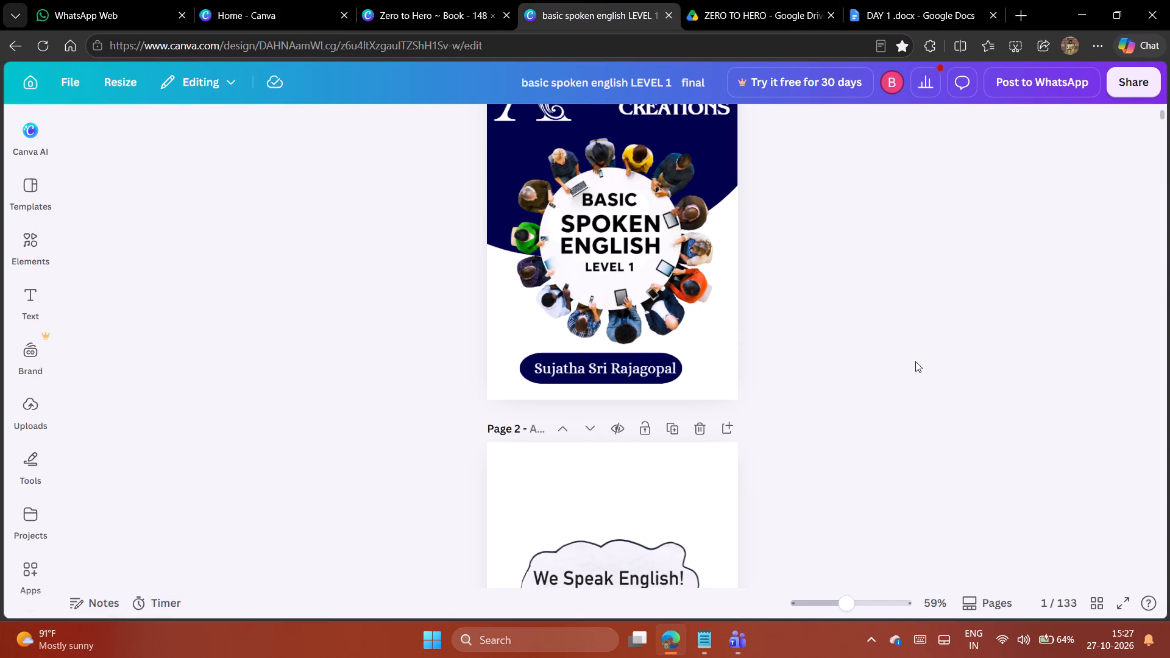
scroll(915, 364, down, 11)
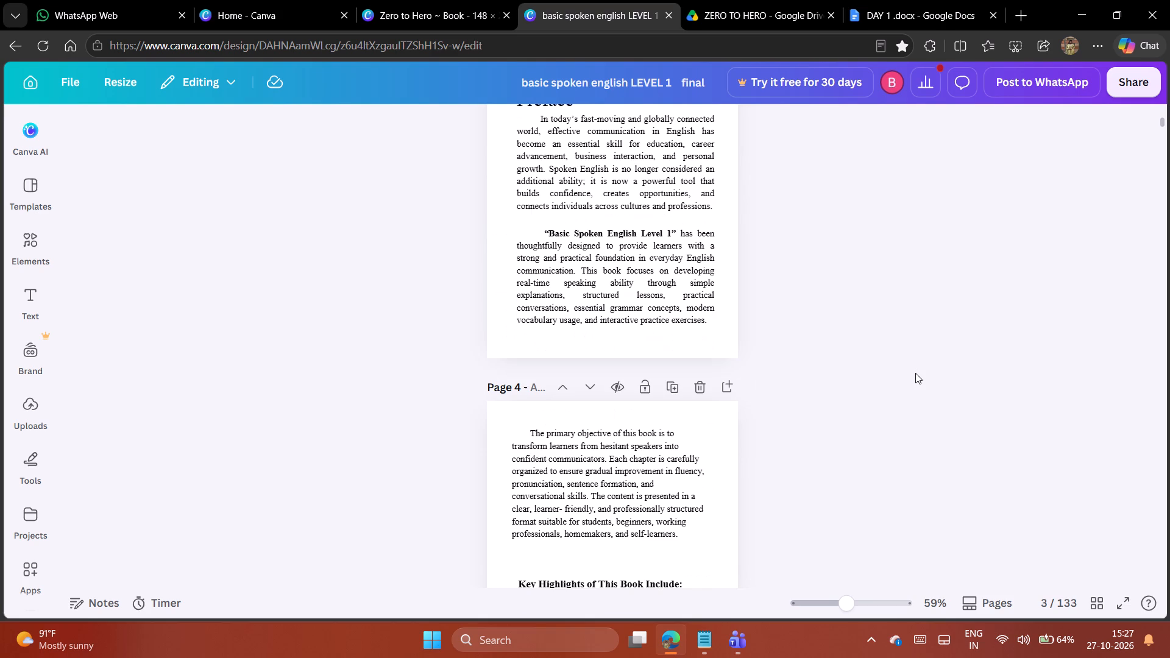
scroll(915, 373, up, 2)
click(661, 303)
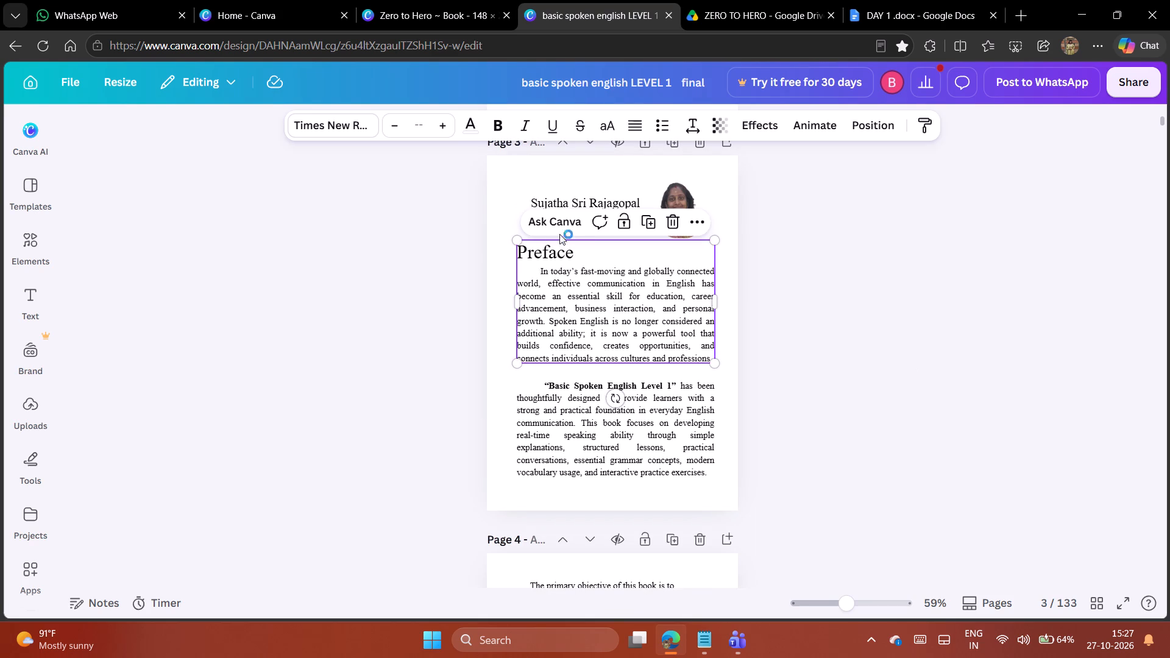
click(572, 224)
click(620, 426)
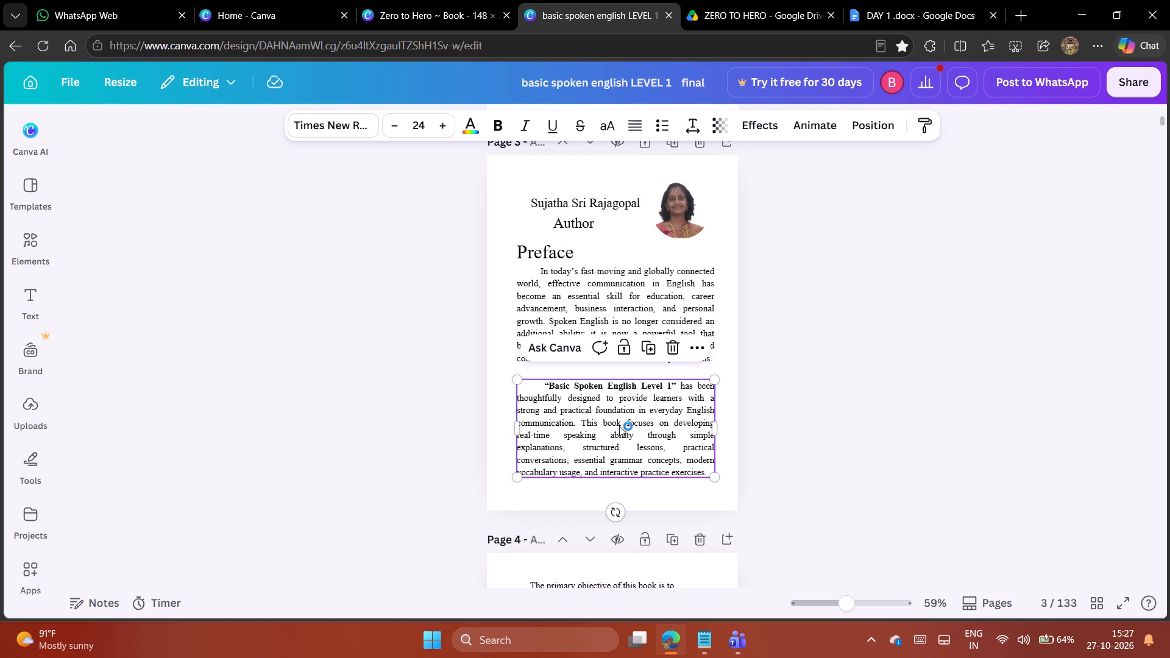
Examine the text formatting of the closing bold line and the Developers section on page 5 of the reference book.
scroll(803, 423, down, 2)
scroll(621, 495, down, 3)
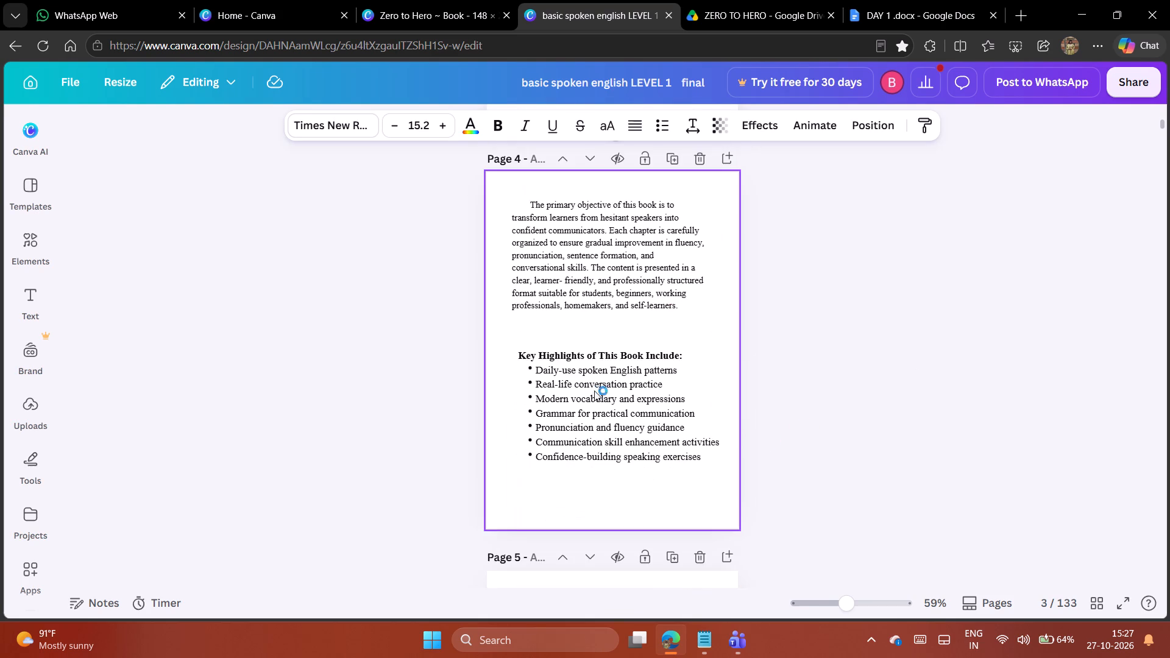
click(631, 568)
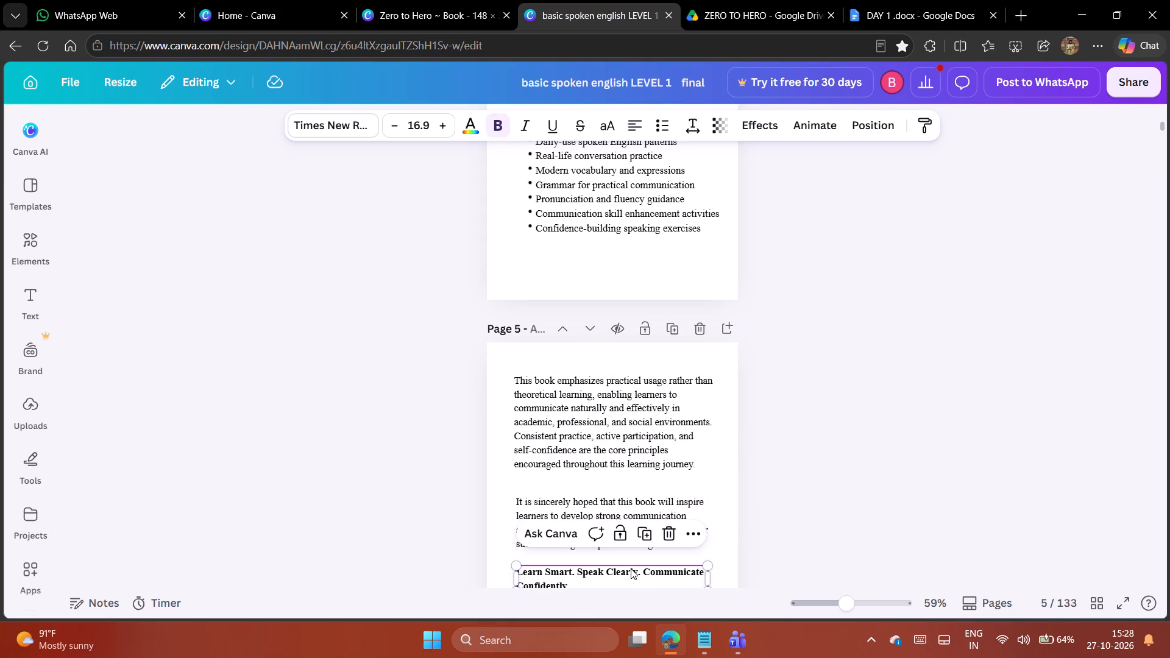
scroll(757, 539, down, 3)
click(567, 388)
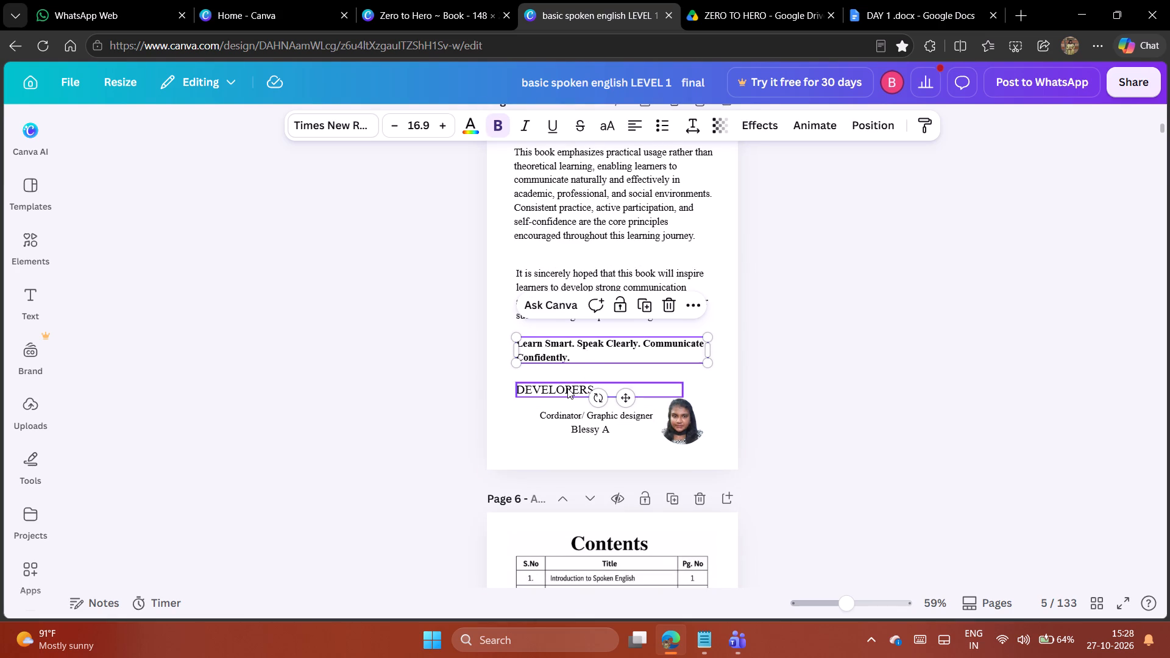
click(579, 416)
Examine the heading and body font sizes on the reference book's Introduction to Spoken English, Basic Communication Skills and Greetings pages.
scroll(845, 379, down, 4)
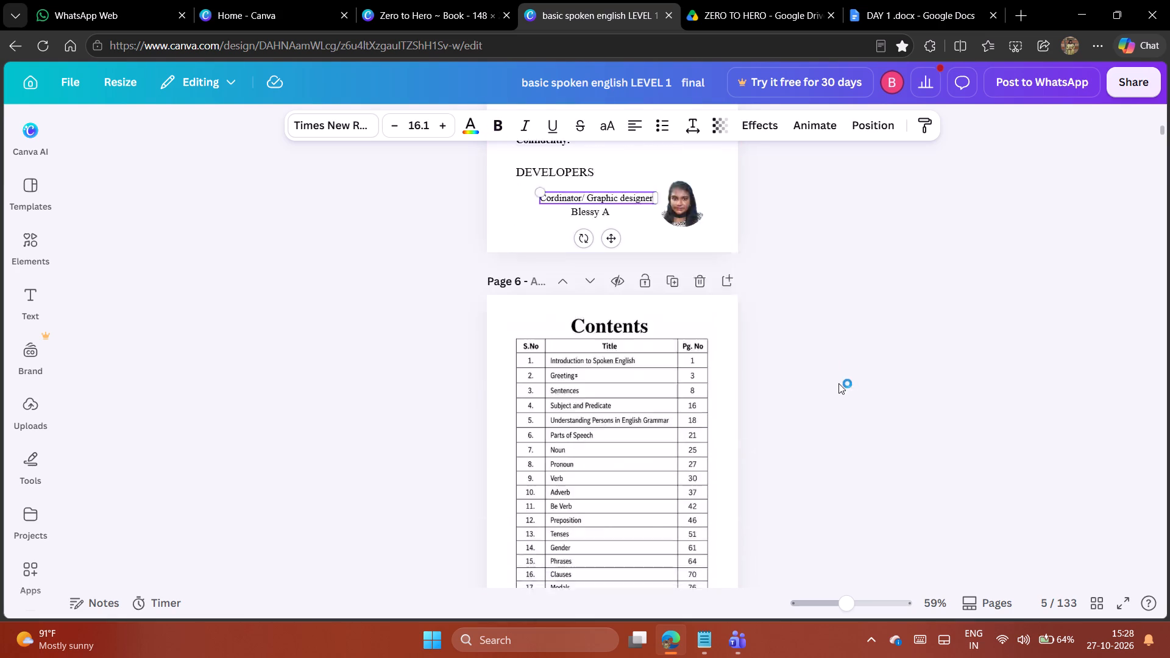
scroll(697, 420, down, 5)
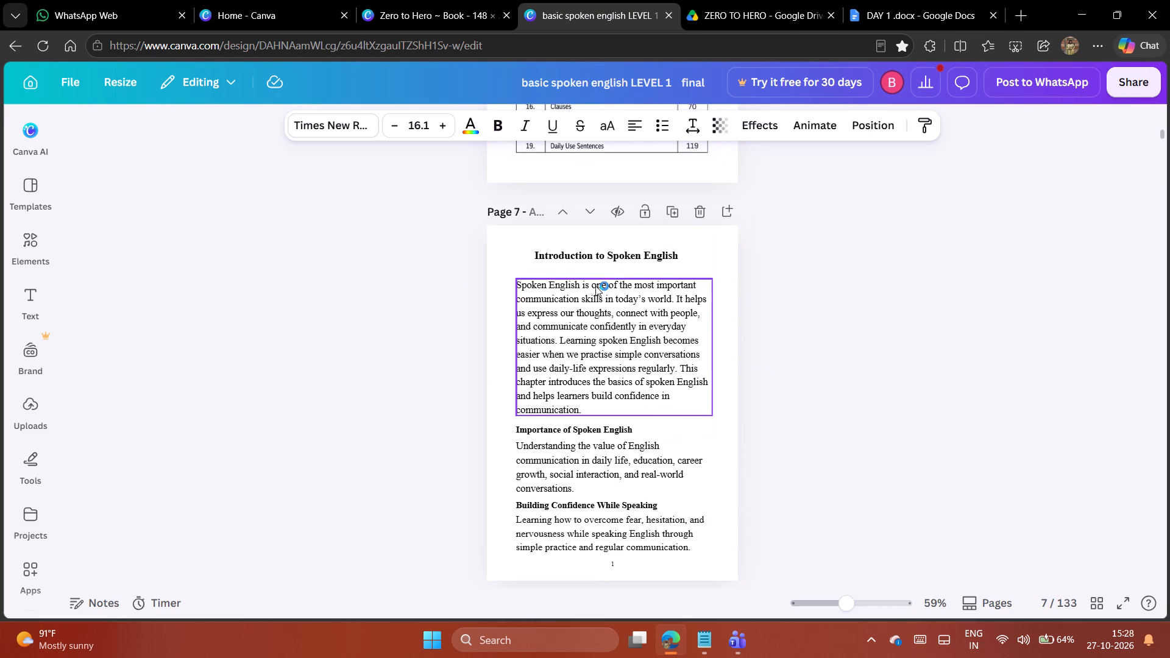
click(594, 254)
click(593, 323)
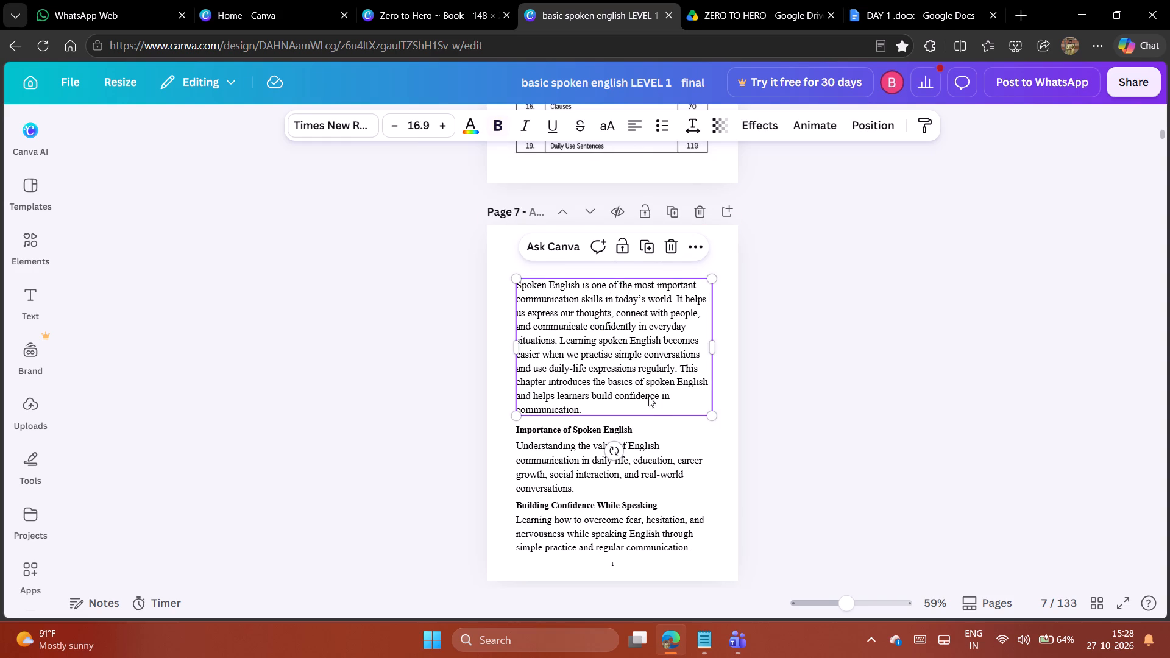
scroll(650, 408, down, 3)
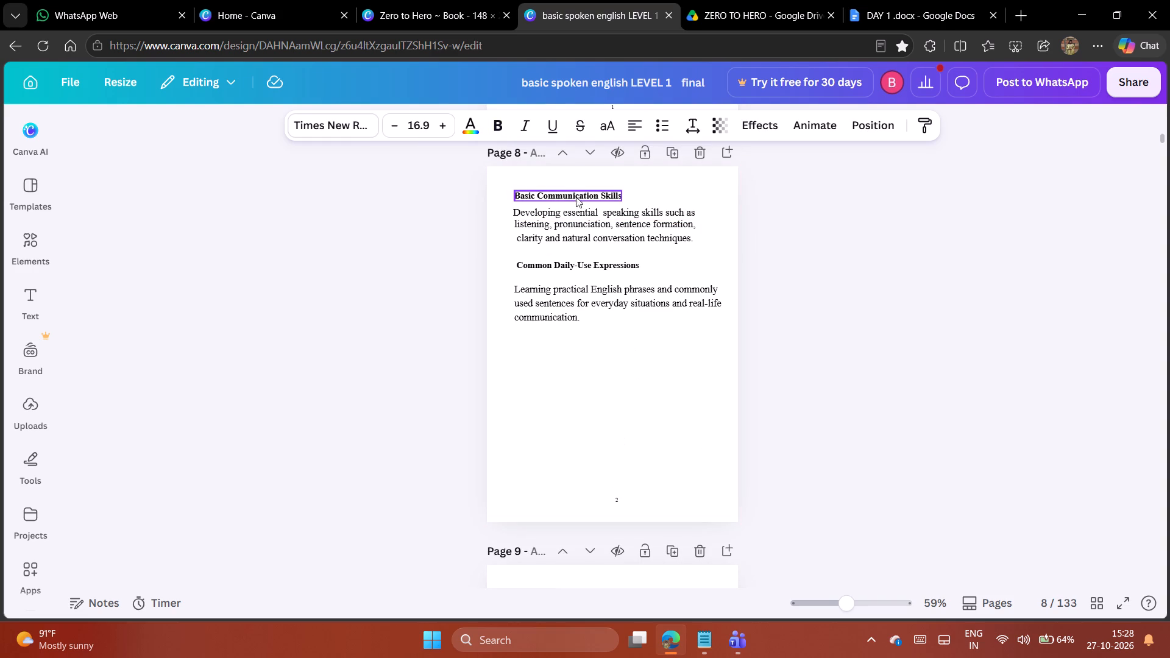
click(575, 193)
click(675, 220)
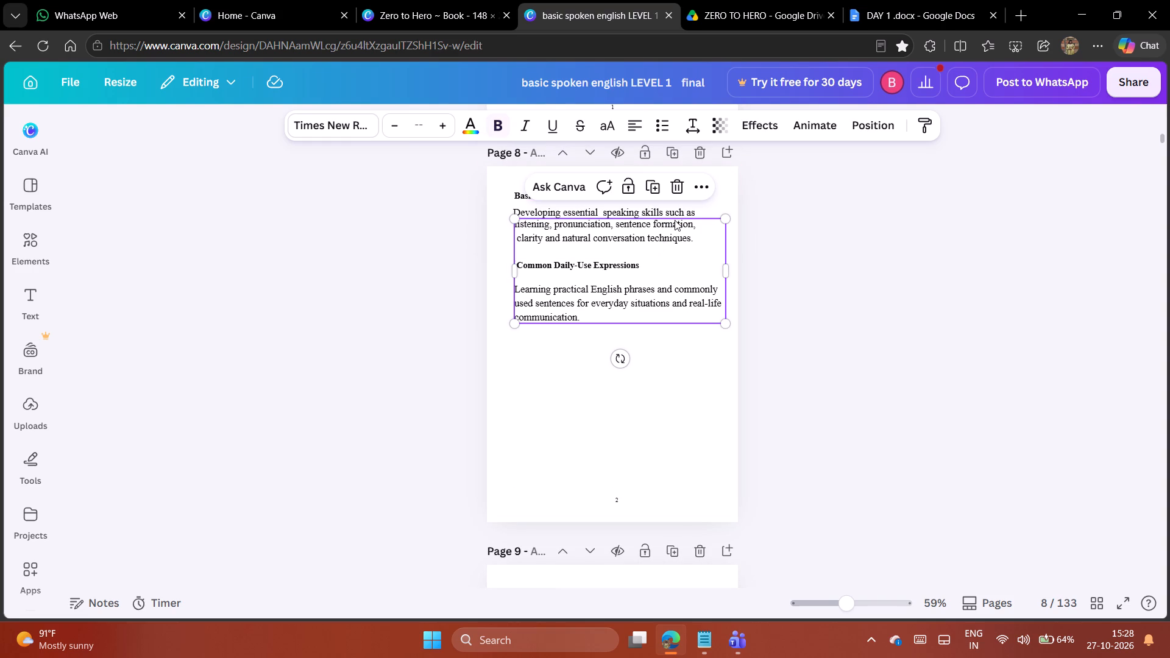
click(662, 290)
scroll(664, 294, down, 4)
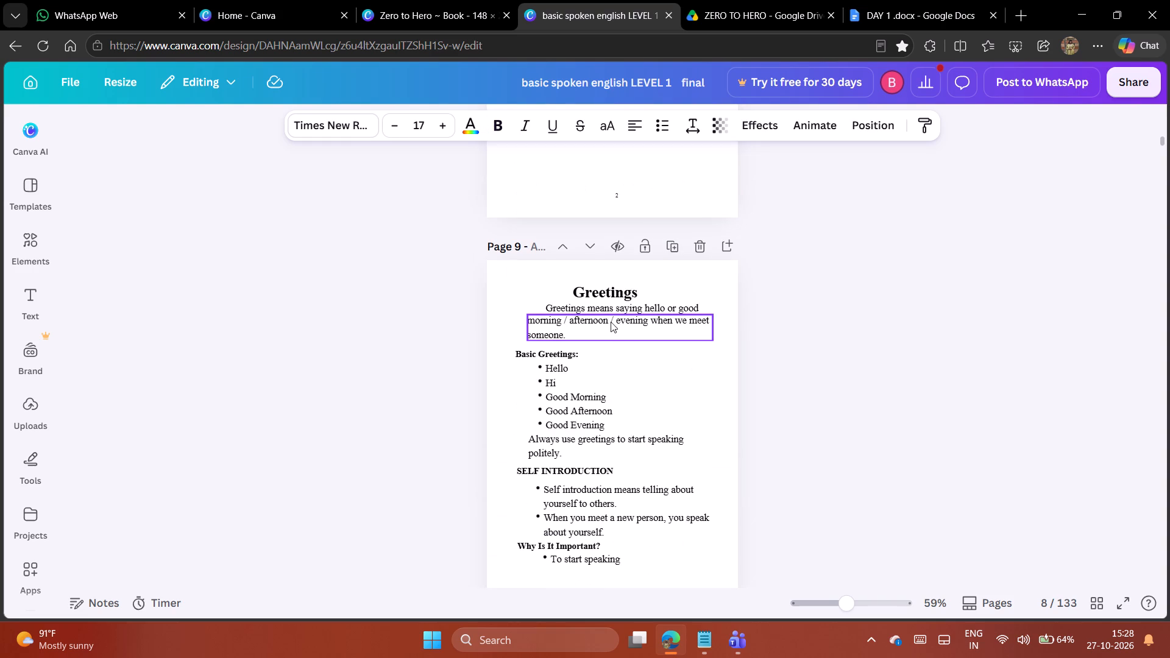
click(612, 320)
click(815, 324)
Switch to Notepad and correct the AARIS note's size line to read "148mm * 210mm - book size", removing the stray text below it.
click(701, 643)
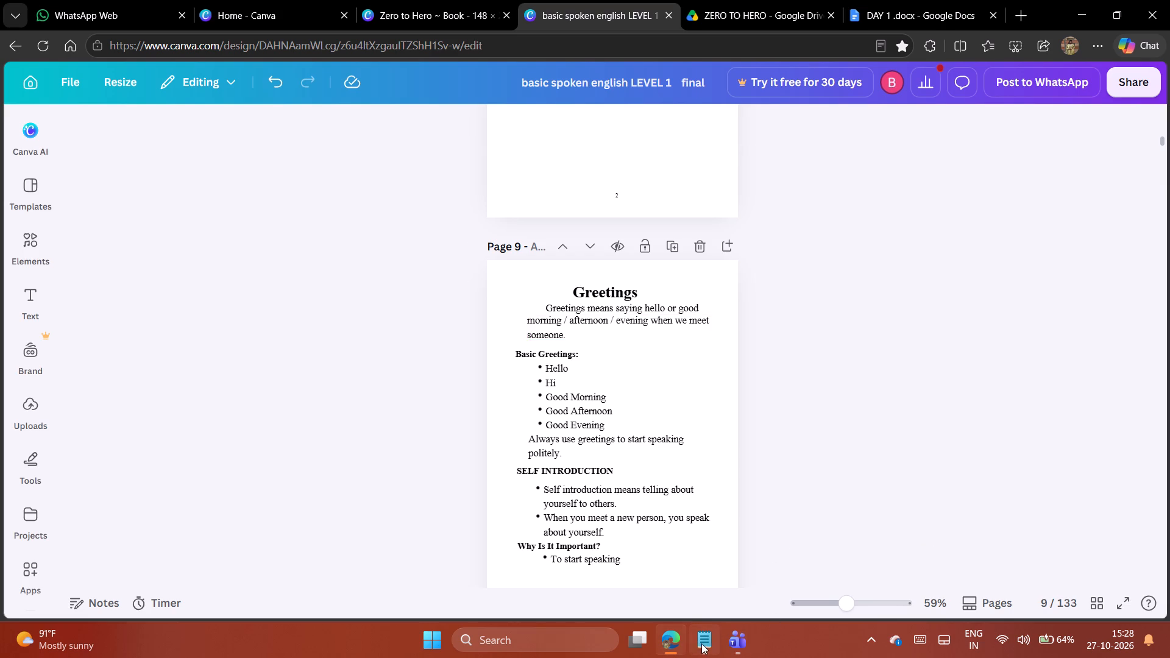
key(BackSpace)
key(BackSpace)
key(BackSpace)
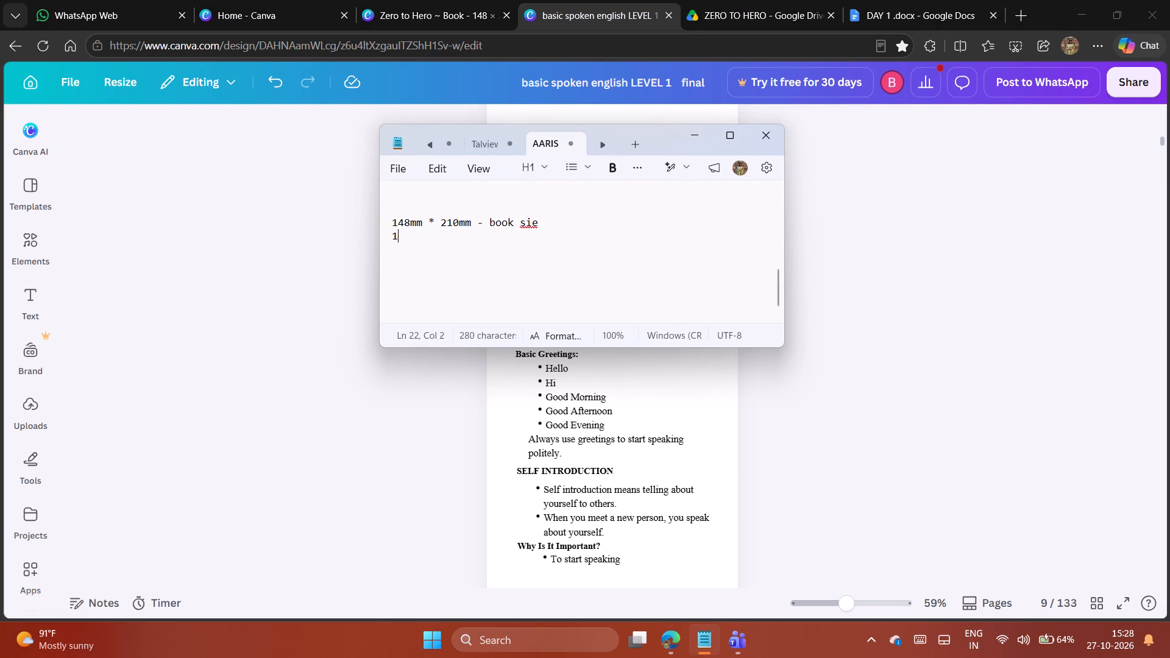
key(BackSpace)
key(BackSpace)
text(zwe)
key(BackSpace)
key(BackSpace)
key(e)
Add the font-size lines "heading 16" and "typer = 14" below the book size, separated by blank lines.
key(Return)
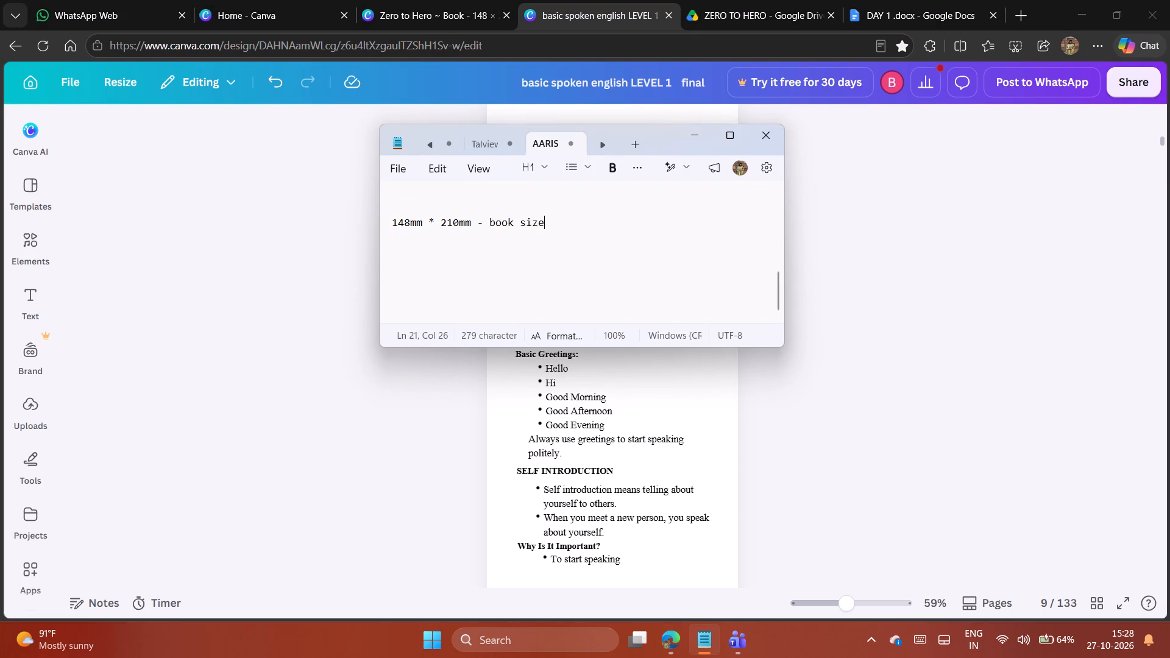
key(Return)
text(heading 16)
key(space)
key(Return)
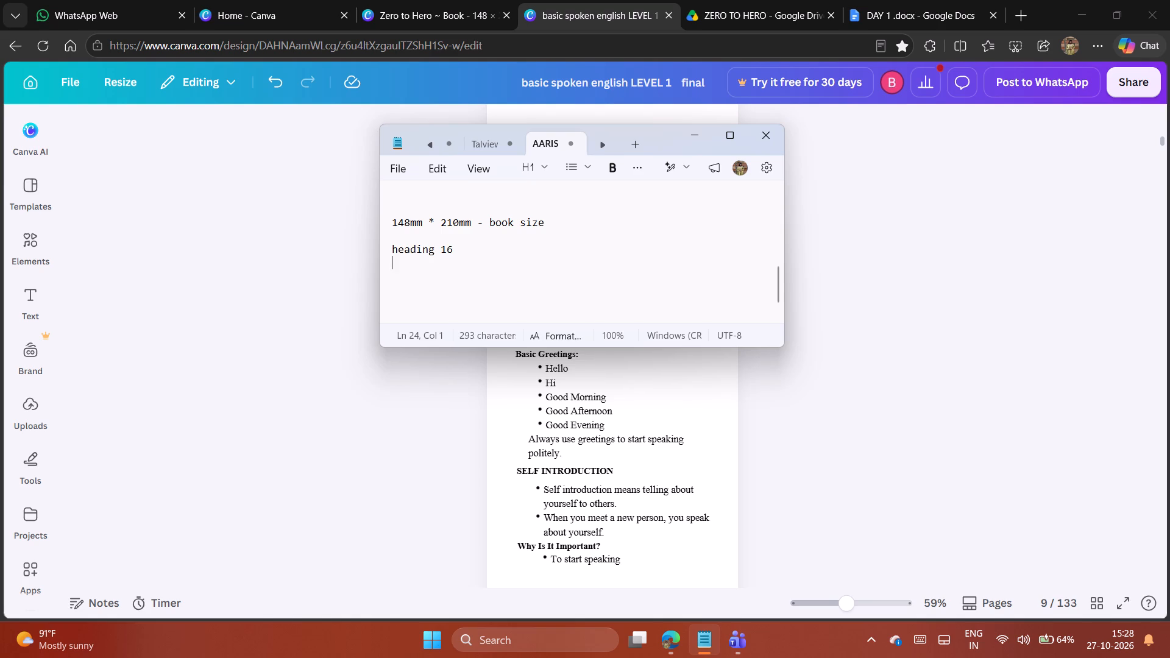
key(backslash)
key(BackSpace)
key(Return)
text(typer)
key(space)
key(equal)
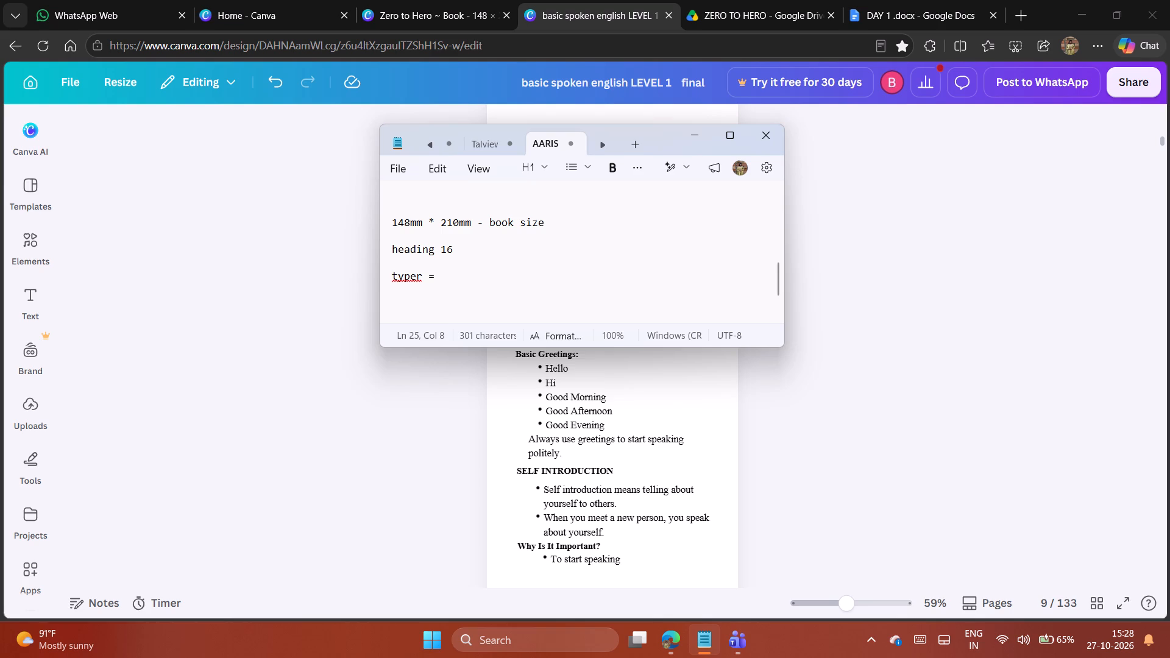
key(space)
text(14)
Change the heading size in the note to 17.
click(451, 250)
key(BackSpace)
key(7)
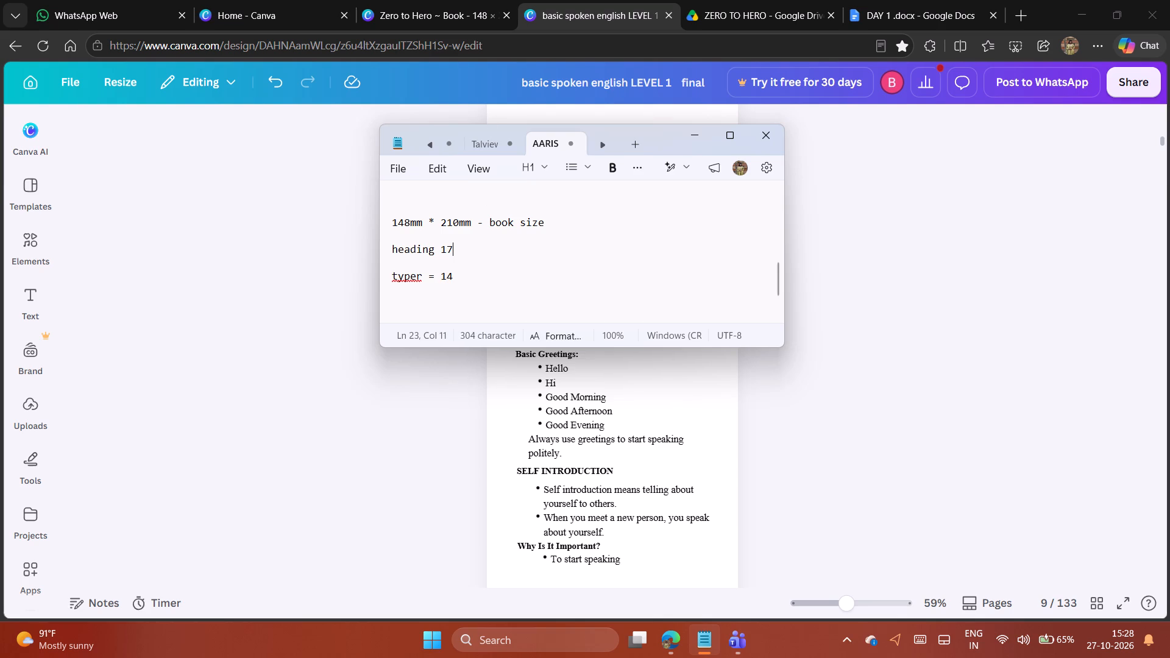
Start editing the typer size in the note by removing its last digit.
click(456, 278)
key(BackSpace)
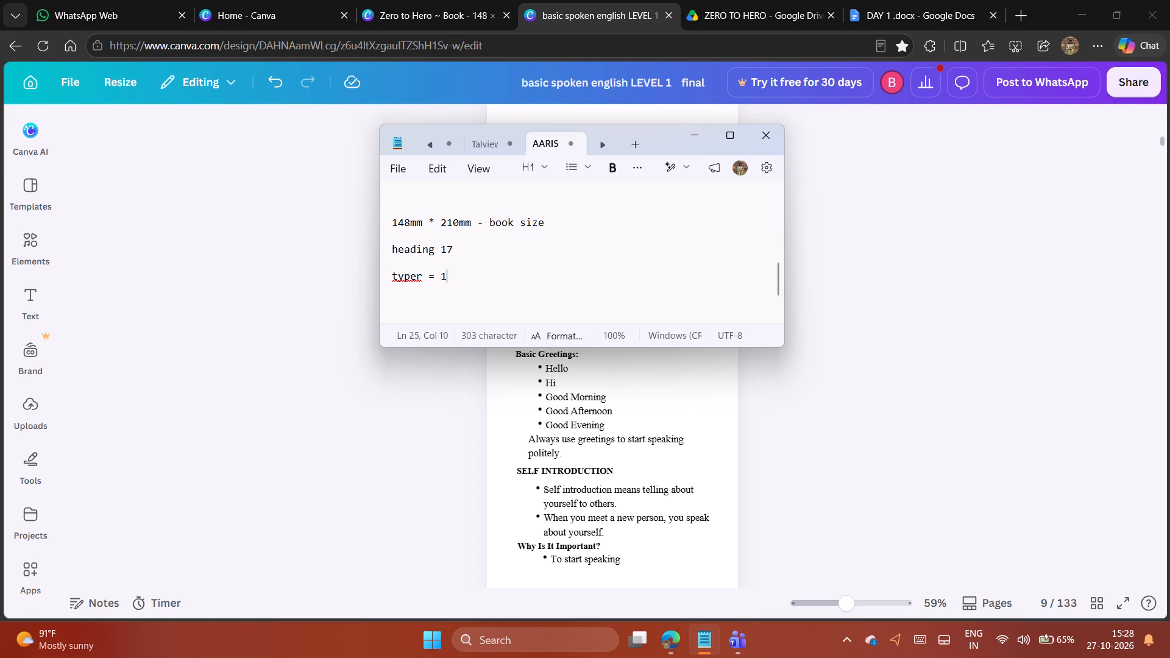
Complete the typer size in the note as 15 and minimise the note window to return to the Canva design.
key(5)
click(700, 137)
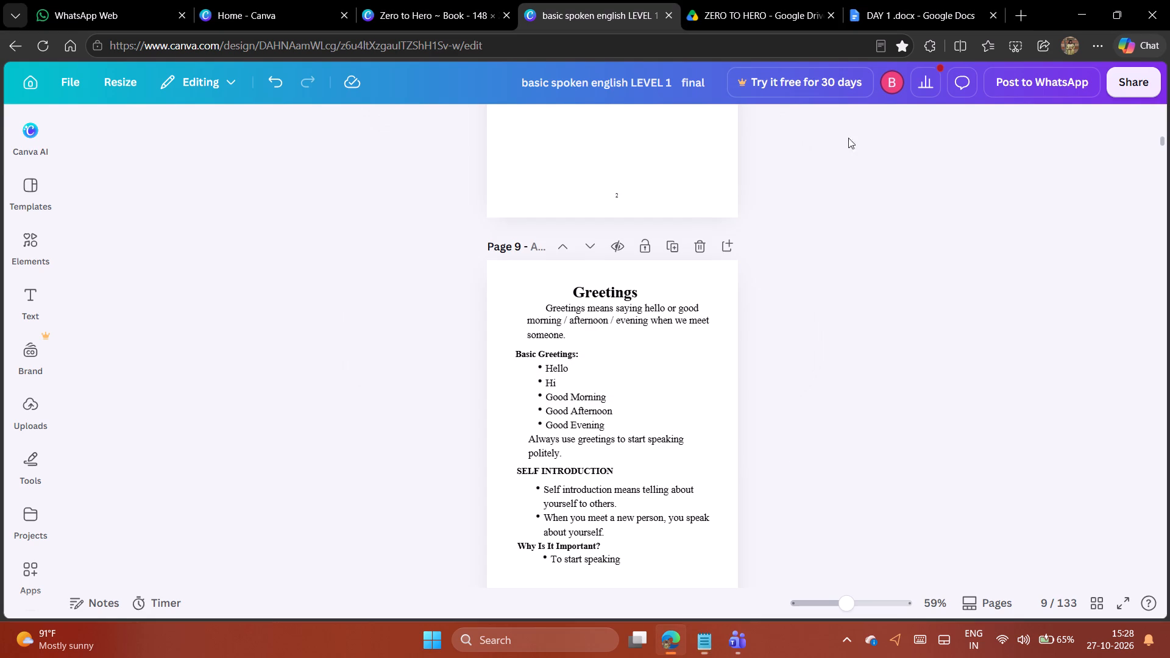
Examine the total visits and unique visitors analytics of the basic spoken english LEVEL 1 design, and close the analytics.
click(933, 82)
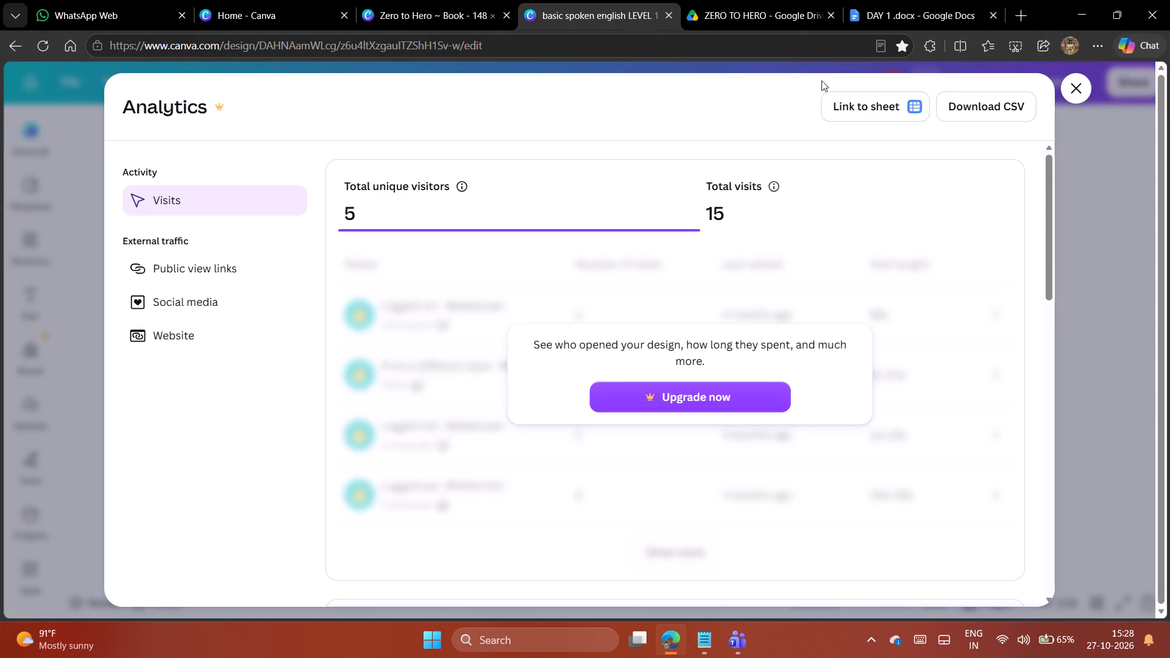
click(753, 183)
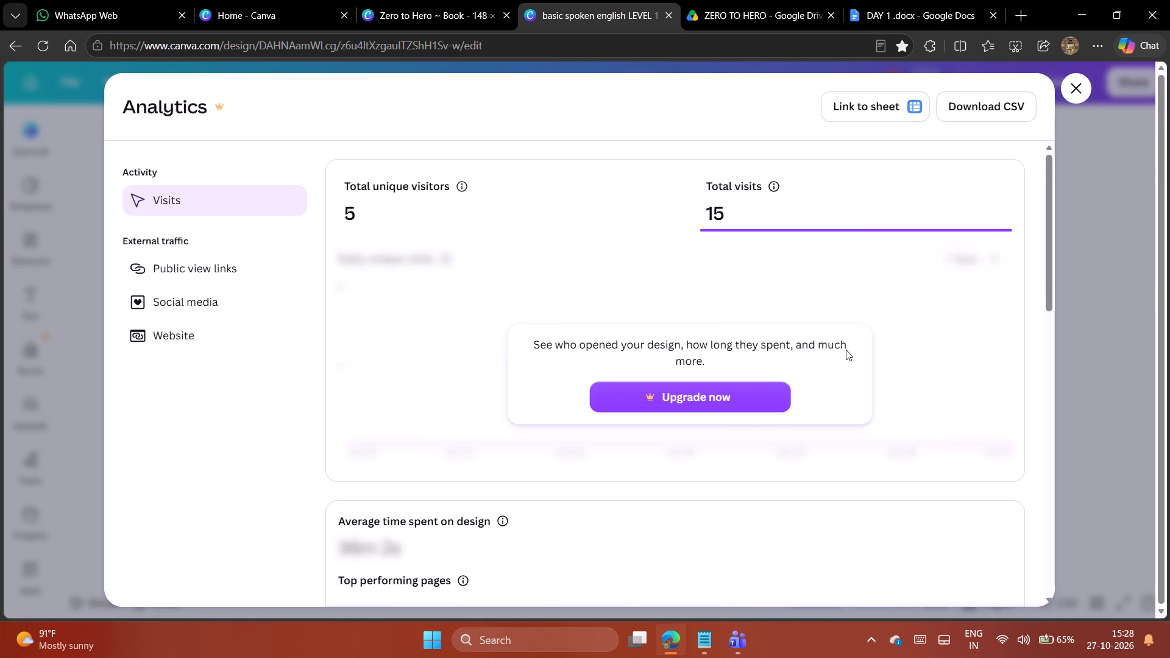
scroll(870, 375, down, 3)
click(405, 193)
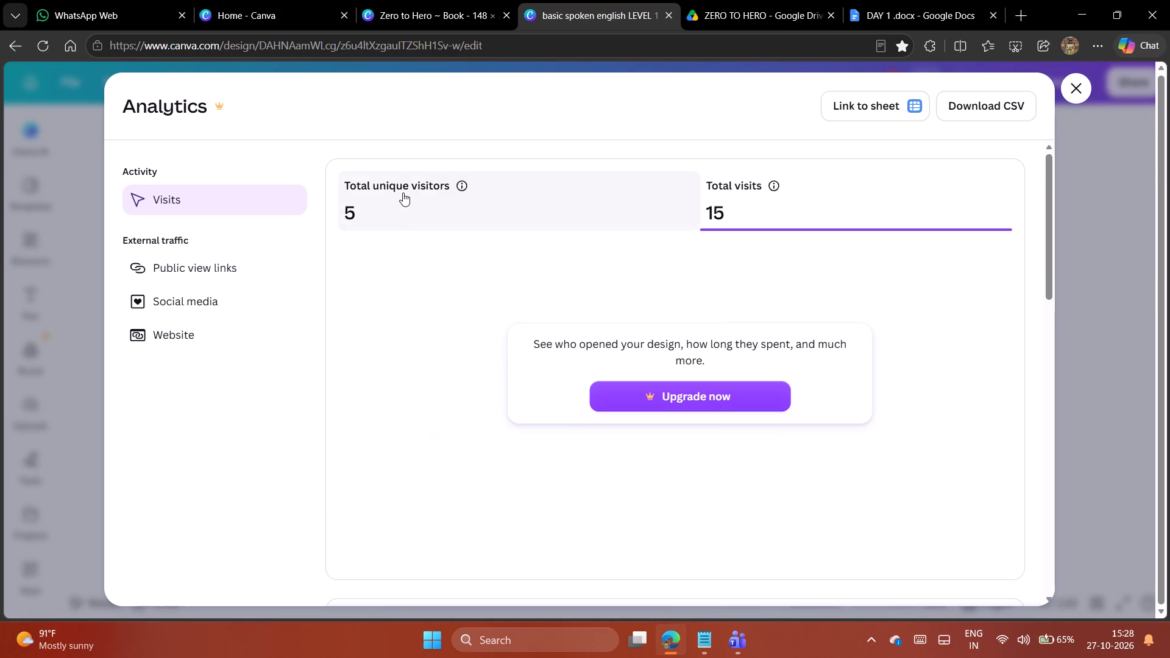
click(1074, 90)
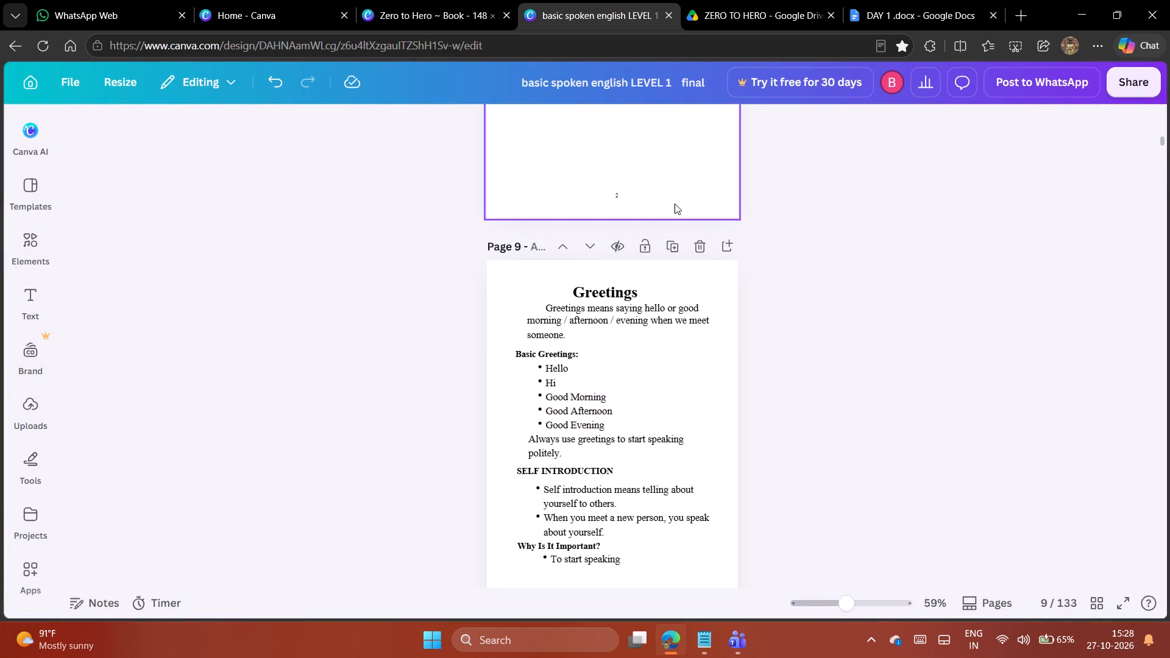
Close the basic spoken english LEVEL 1 design.
click(473, 0)
click(595, 0)
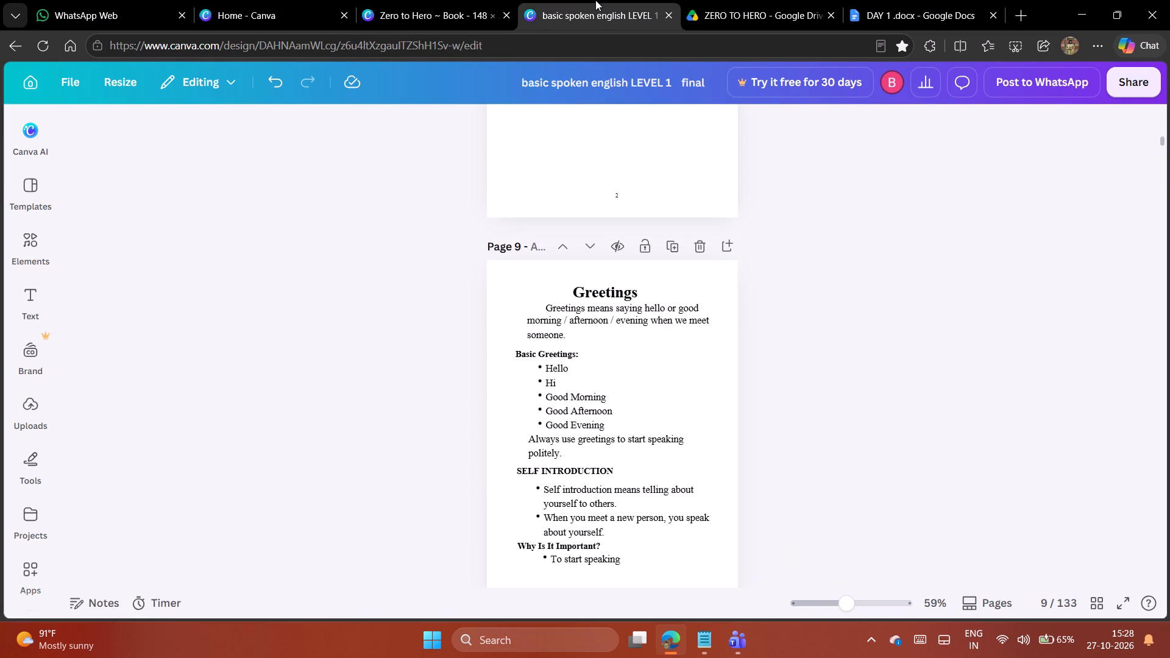
click(666, 16)
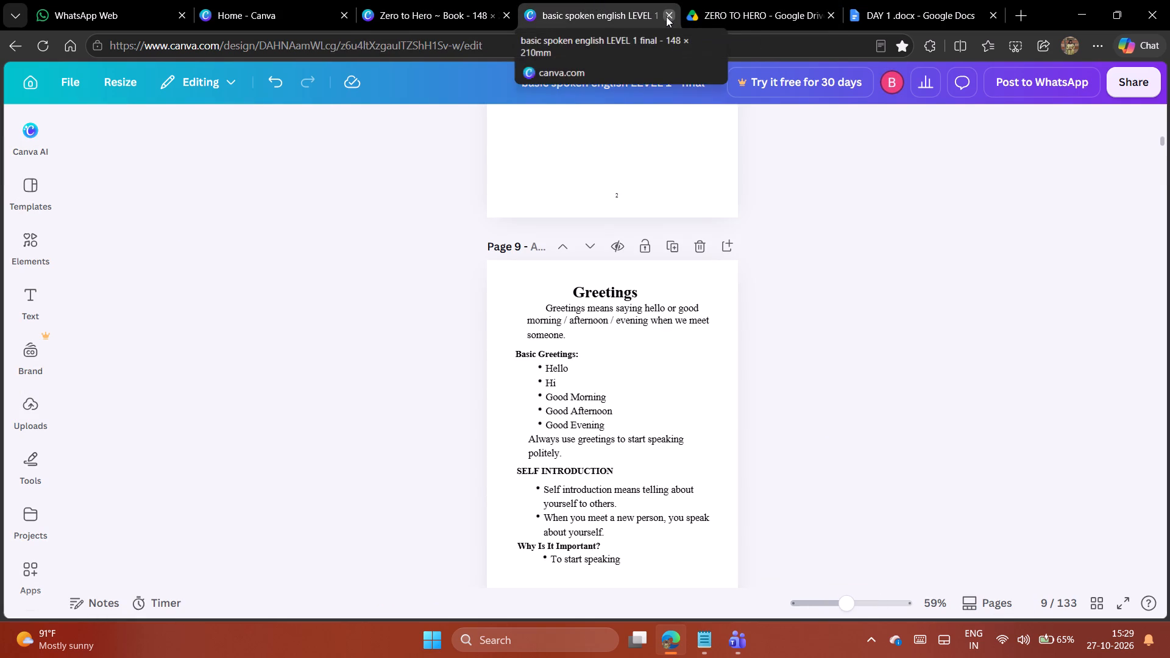
Switch to the Zero to Hero book design, select page 1 and hide the page thumbnails.
click(398, 0)
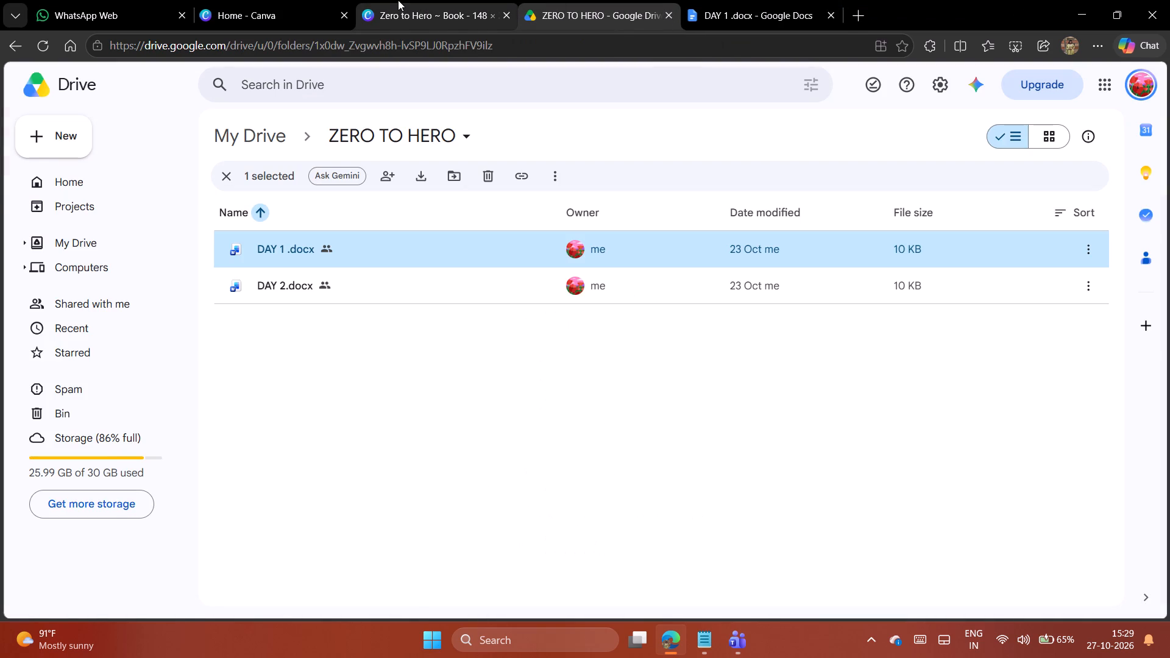
click(668, 553)
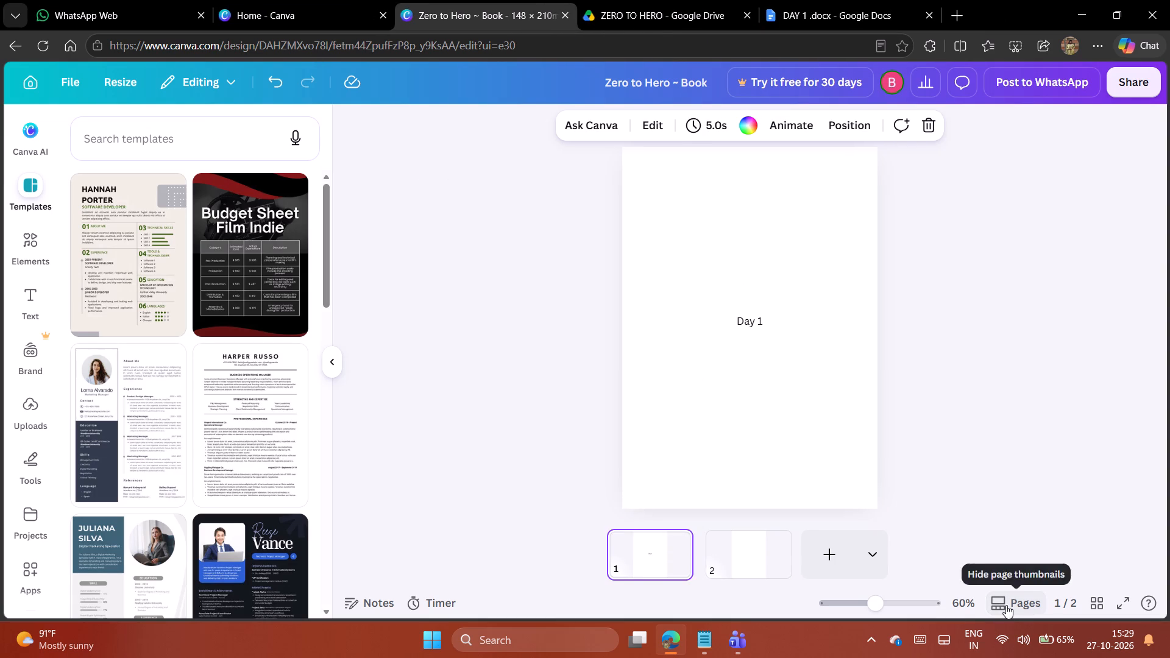
click(1010, 602)
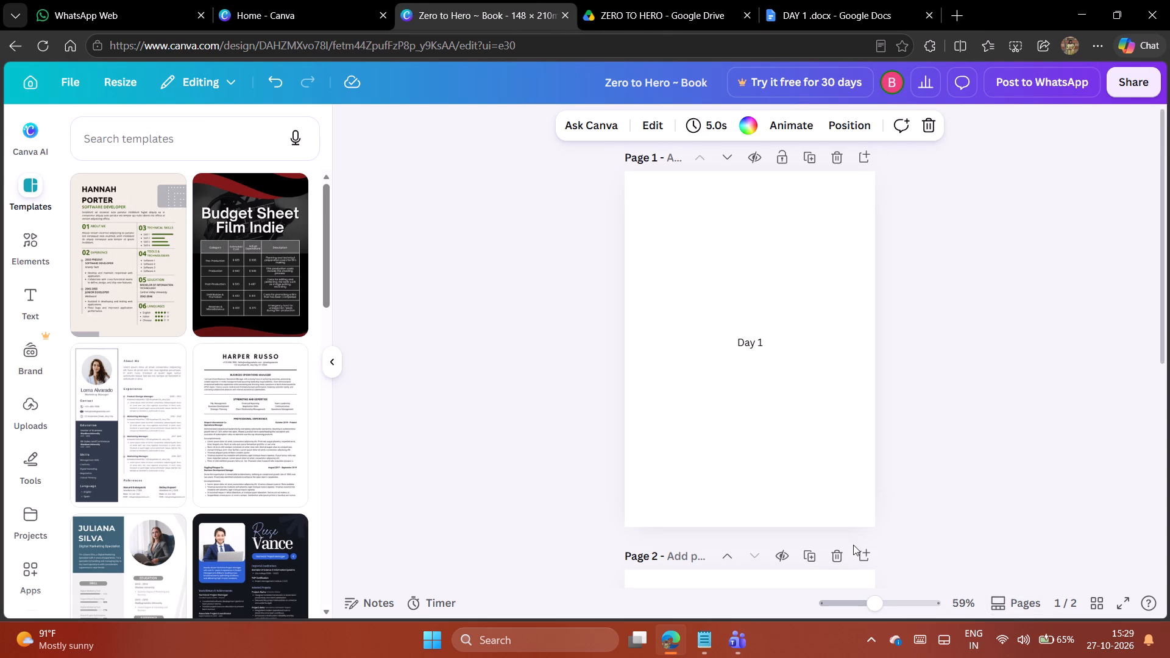
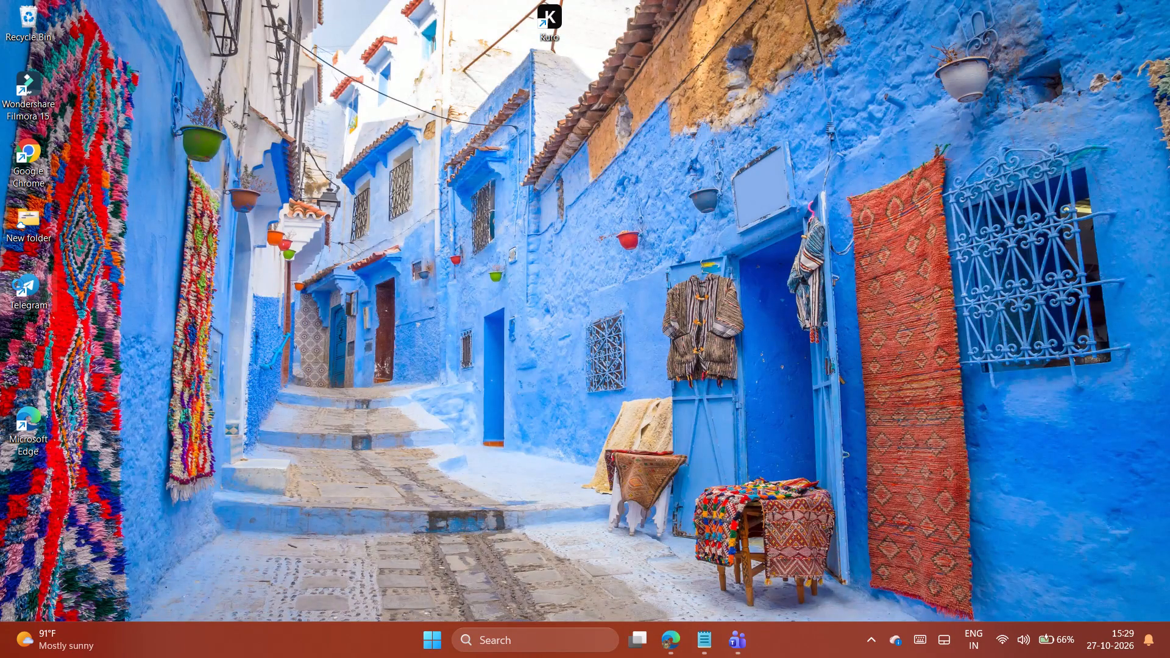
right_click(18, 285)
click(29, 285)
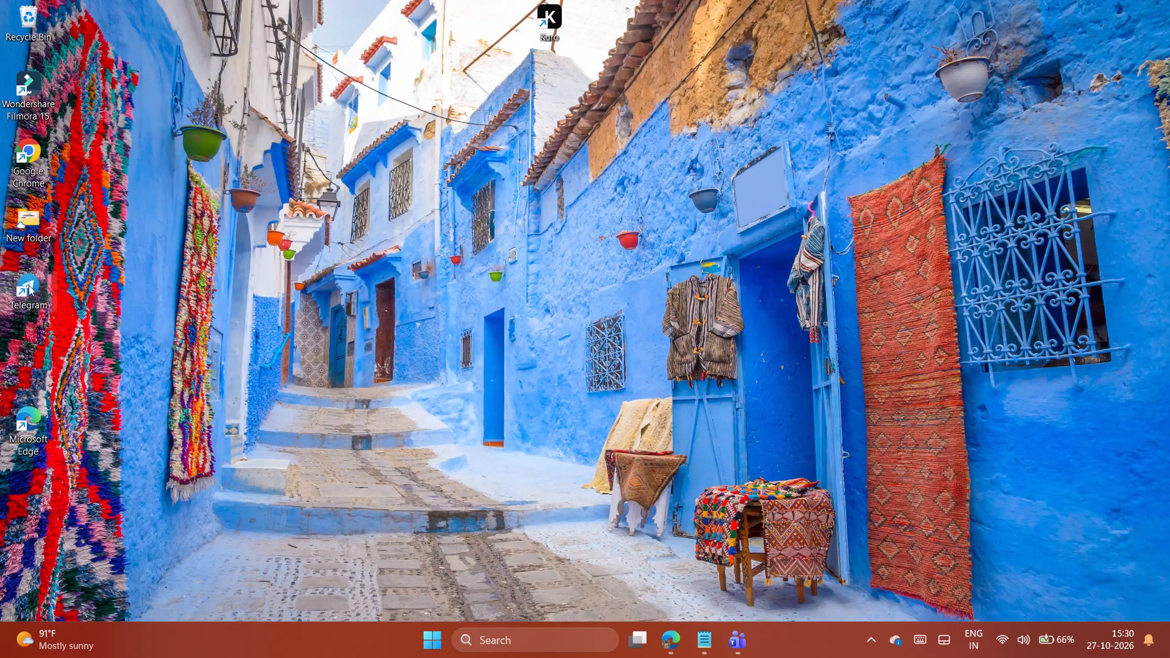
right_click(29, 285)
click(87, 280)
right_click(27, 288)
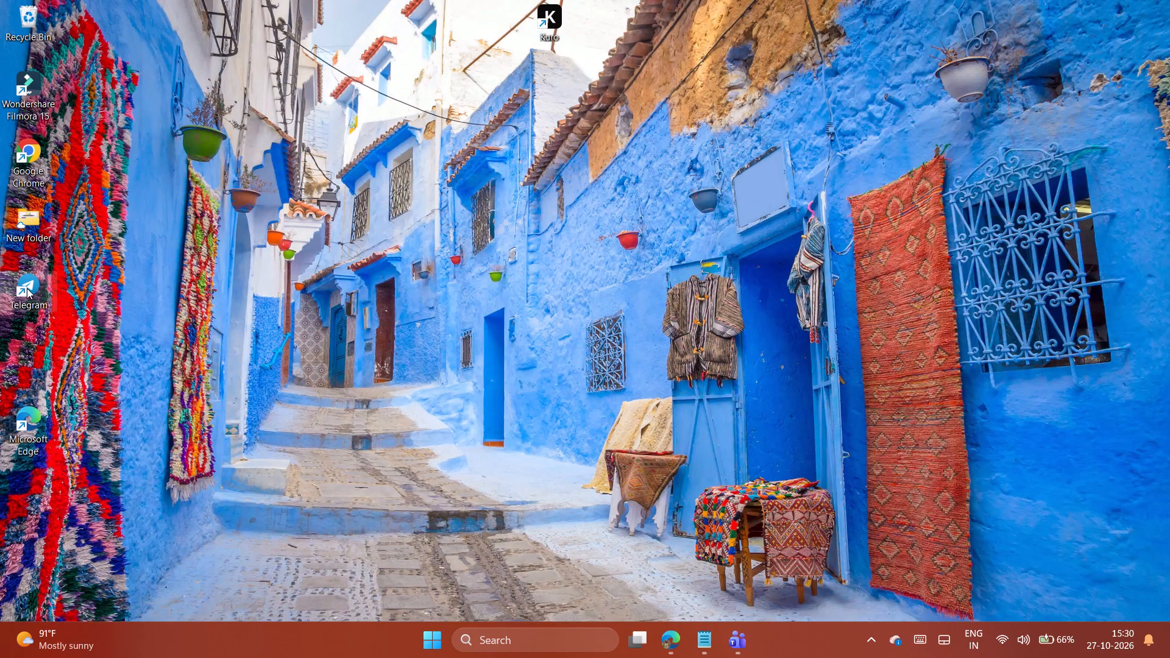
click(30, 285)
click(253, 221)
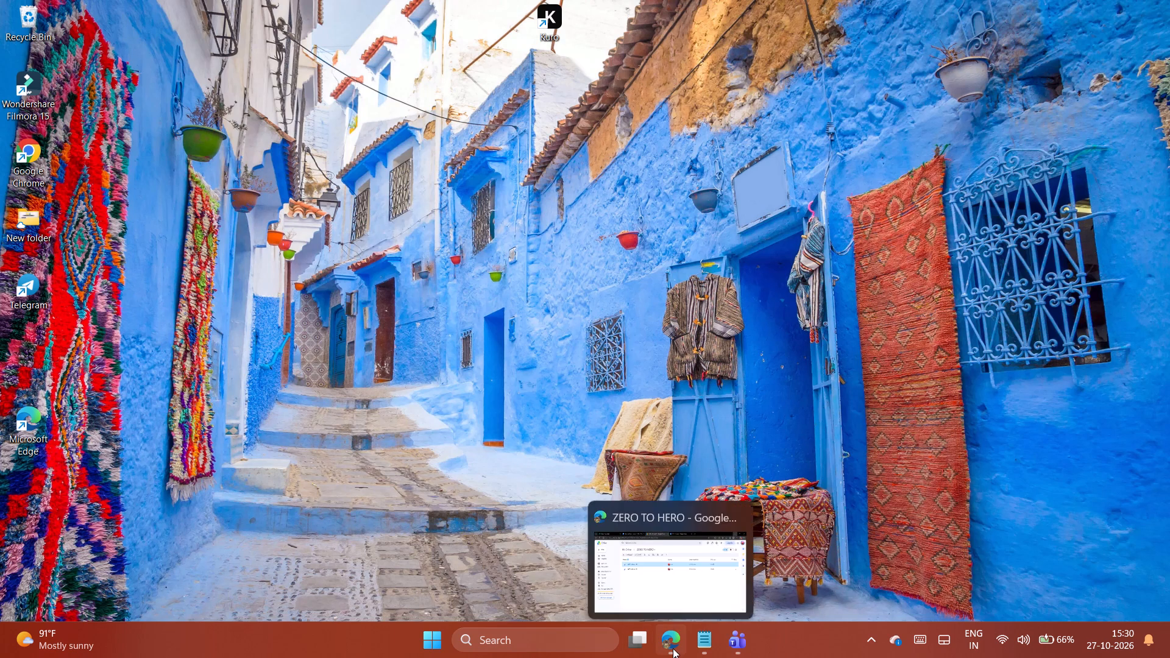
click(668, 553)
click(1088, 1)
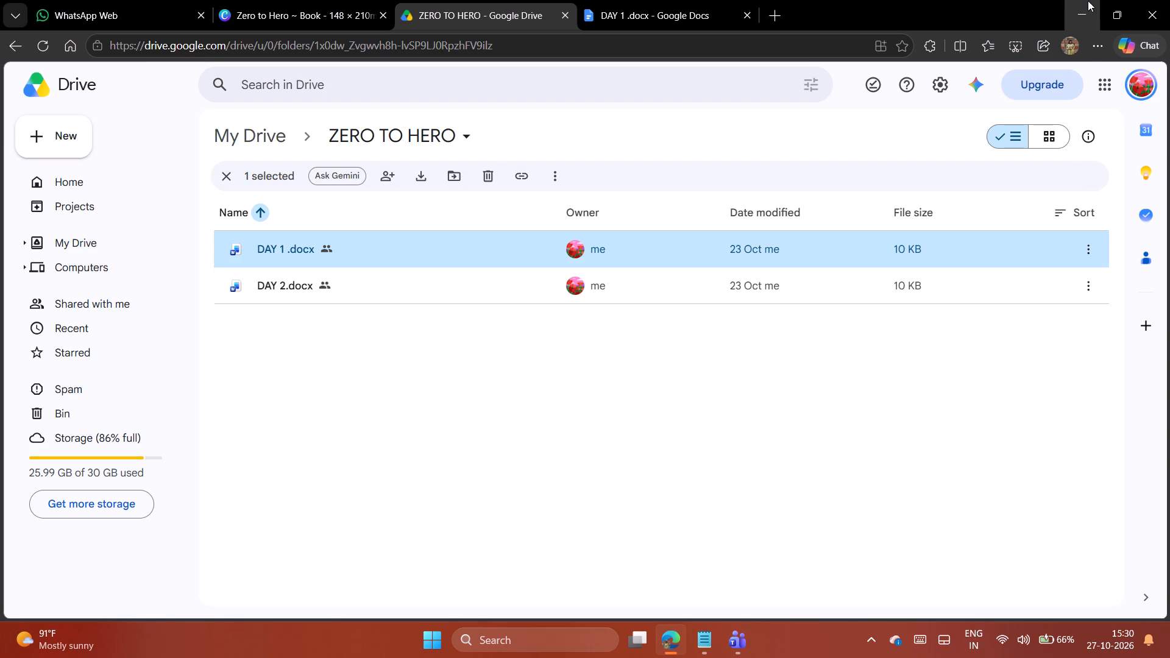
Delete the Telegram shortcut from the desktop.
right_click(21, 293)
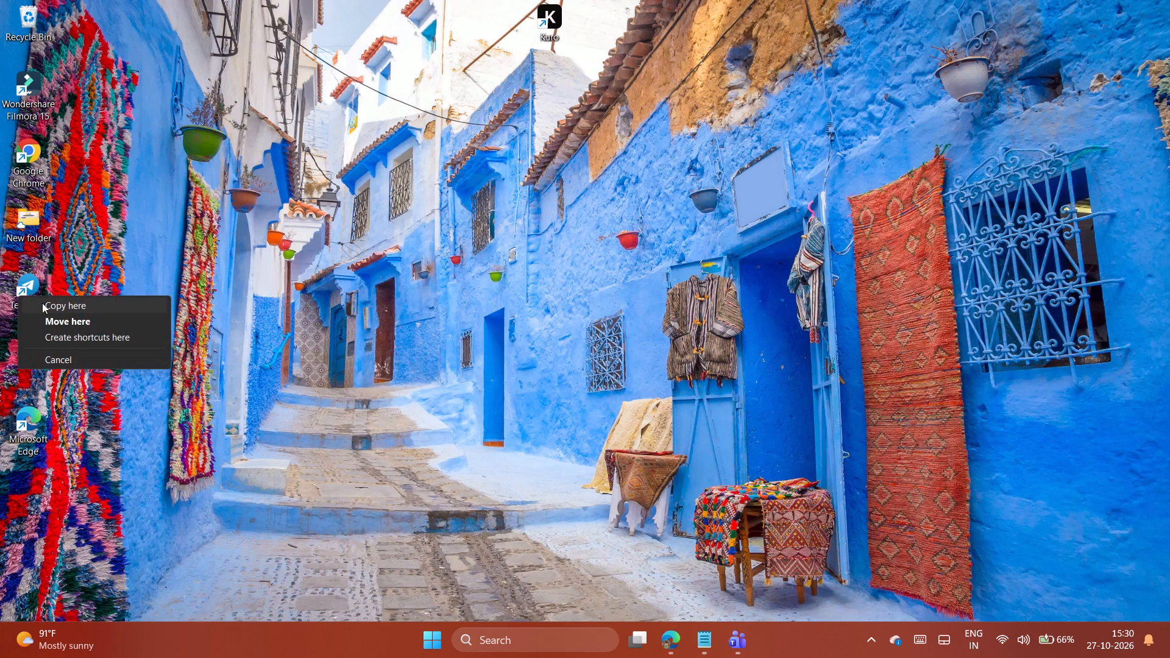
click(107, 259)
right_click(27, 286)
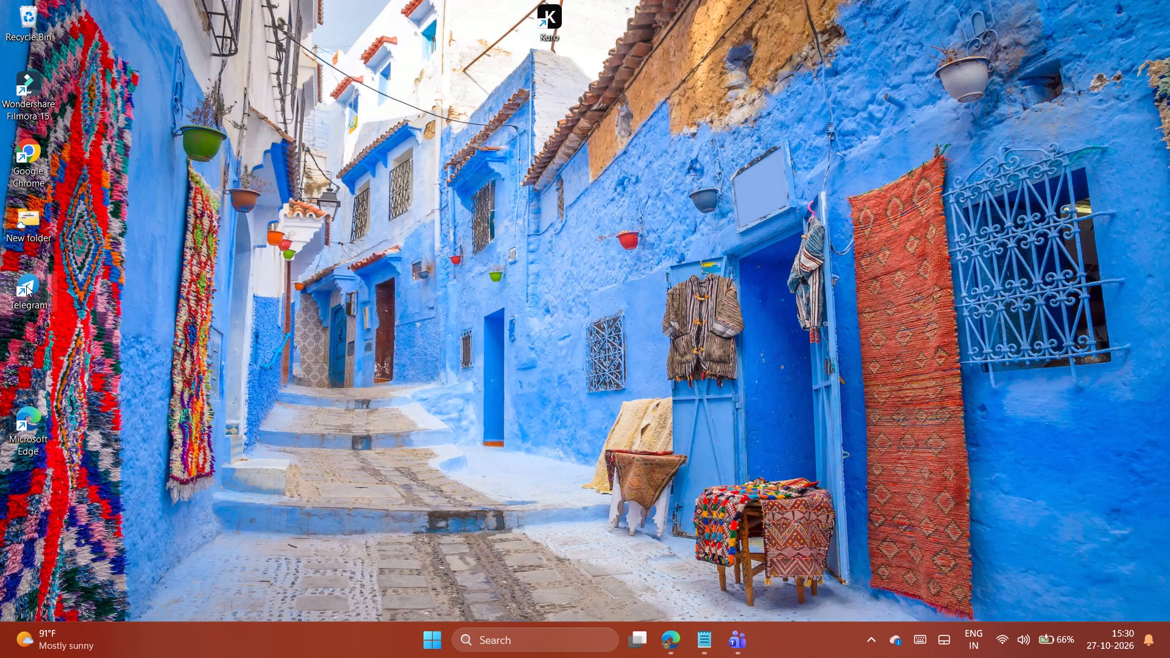
click(261, 216)
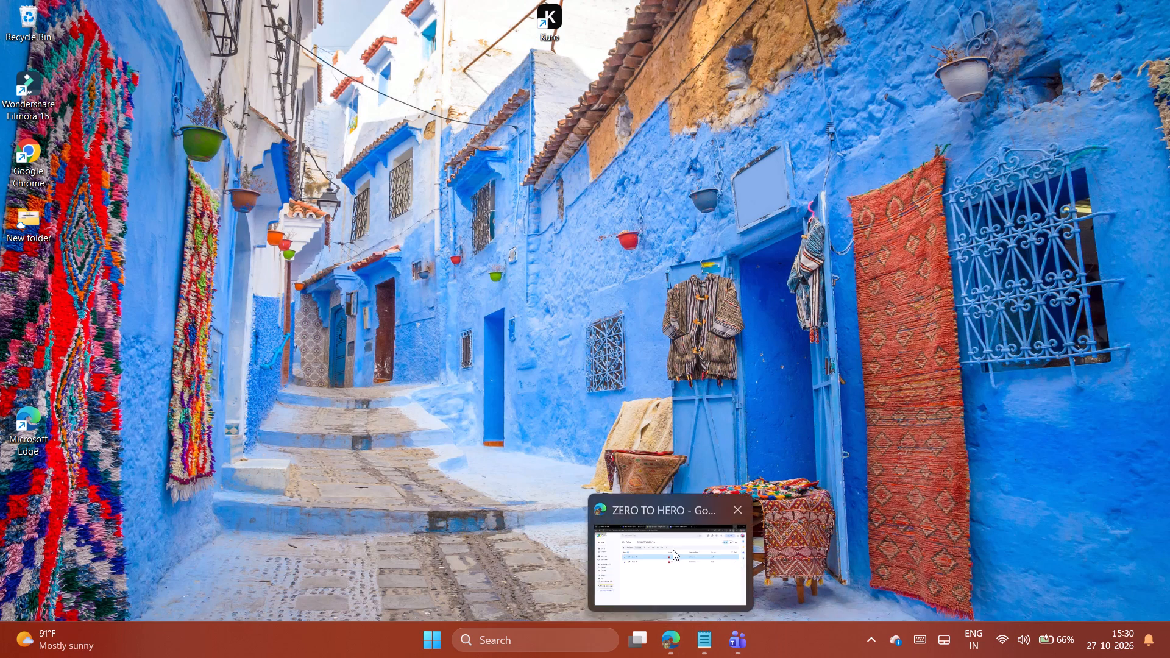
Switch to the browser, refresh the ZERO TO HERO Drive folder and download "Zero to hero ~ cover page .jpg".
click(673, 550)
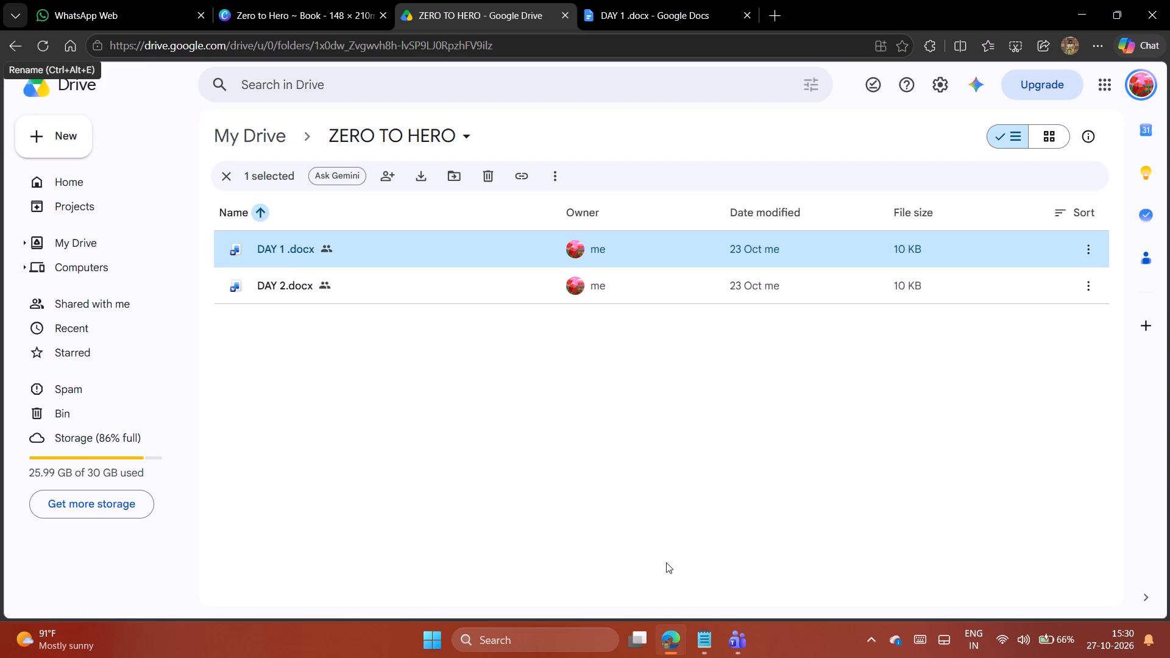
click(615, 0)
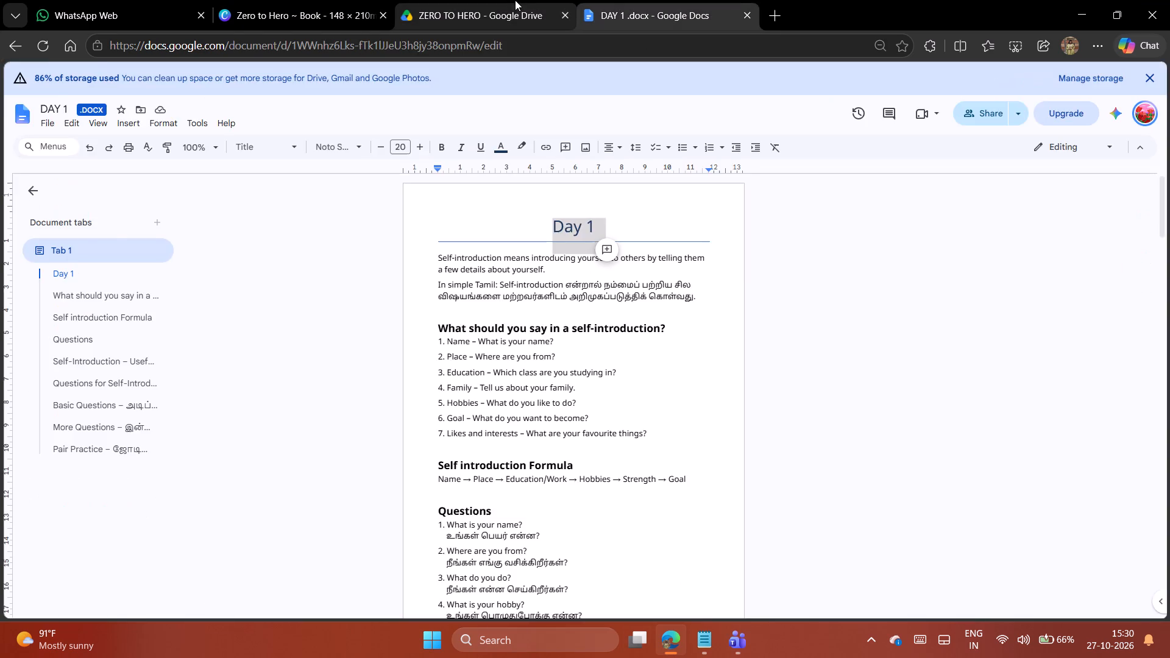
click(515, 0)
click(42, 46)
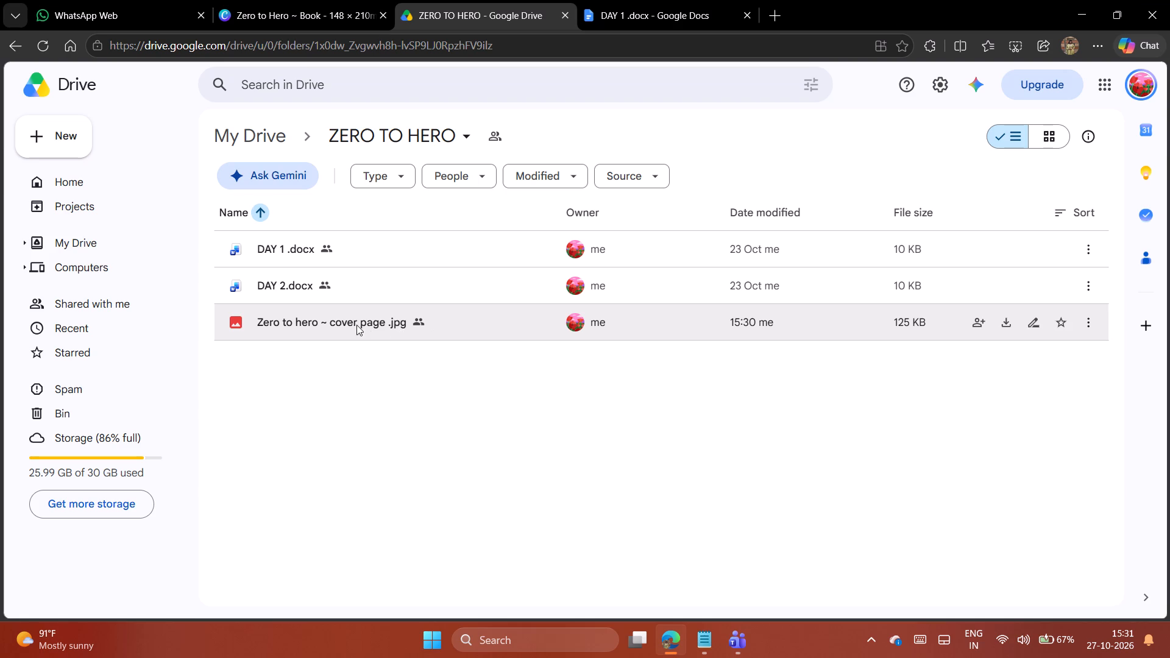
click(356, 325)
double_click(356, 325)
click(356, 322)
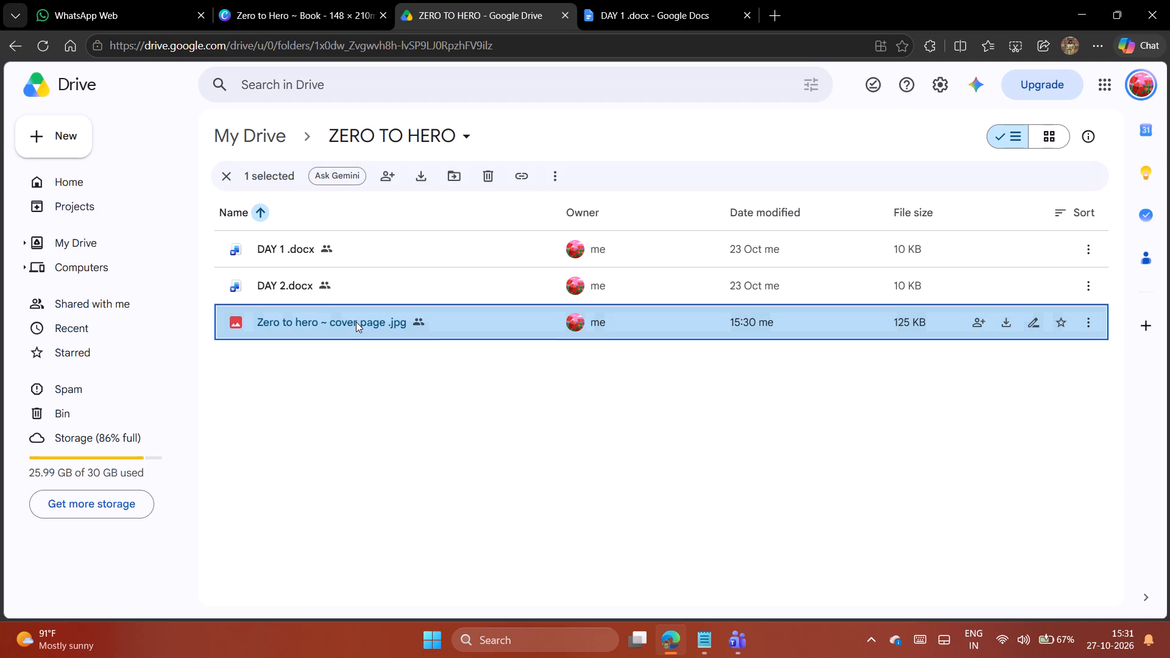
right_click(356, 322)
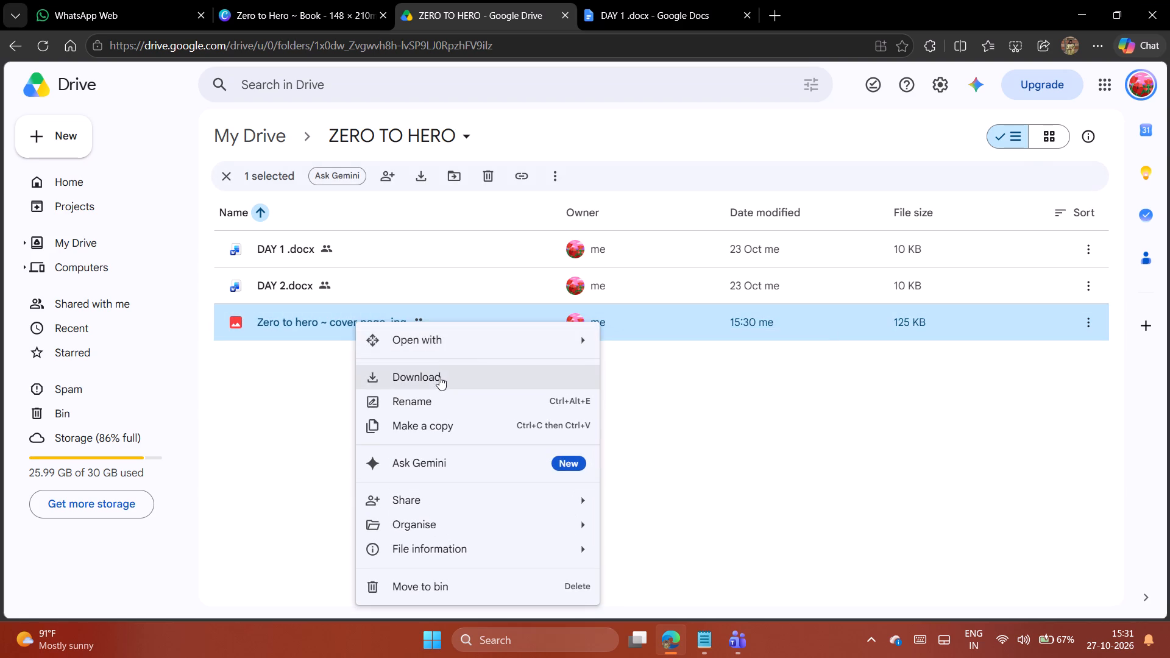
click(439, 375)
drag(751, 414, 744, 412)
In the Zero to Hero ~ Book Canva design, reorder the pages so the blank page comes before the Day 1 page.
click(283, 0)
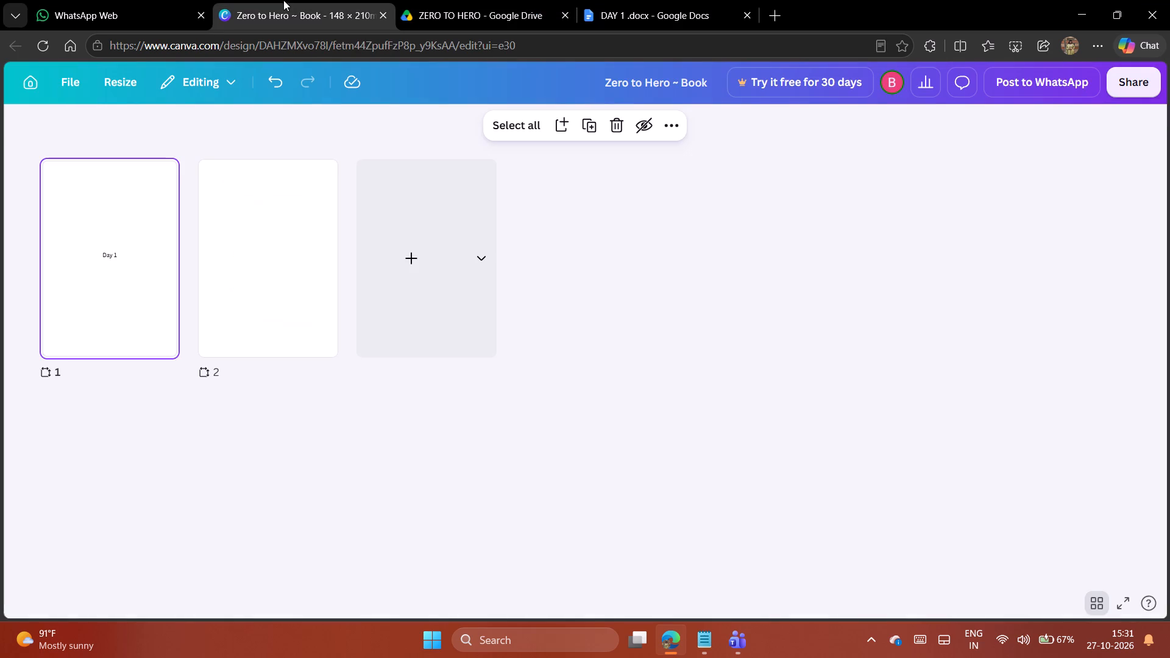
click(247, 246)
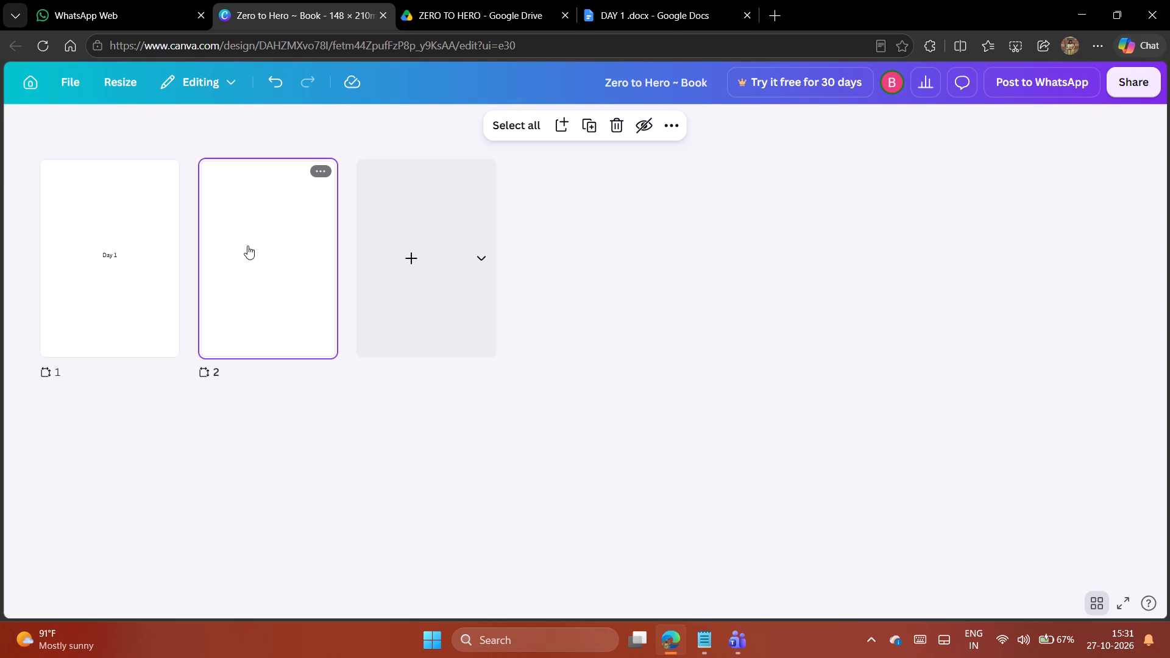
drag(257, 230, 79, 221)
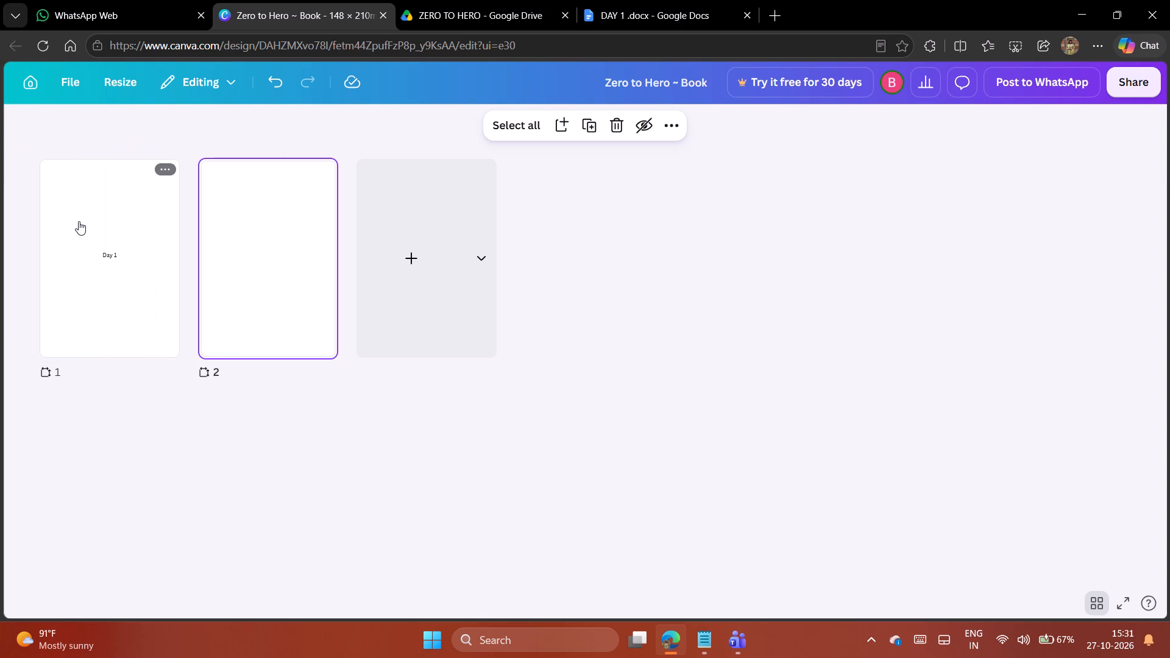
drag(129, 250, 361, 258)
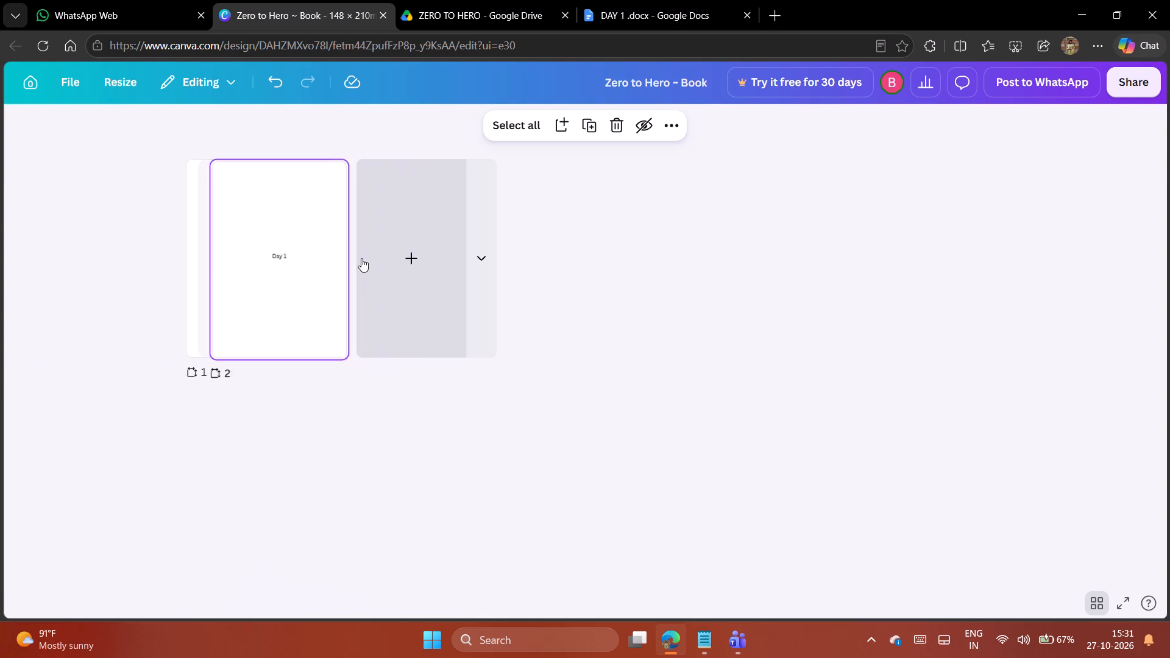
Open the blank first page for editing and upload the downloaded cover page image from the Downloads folder.
triple_click(147, 263)
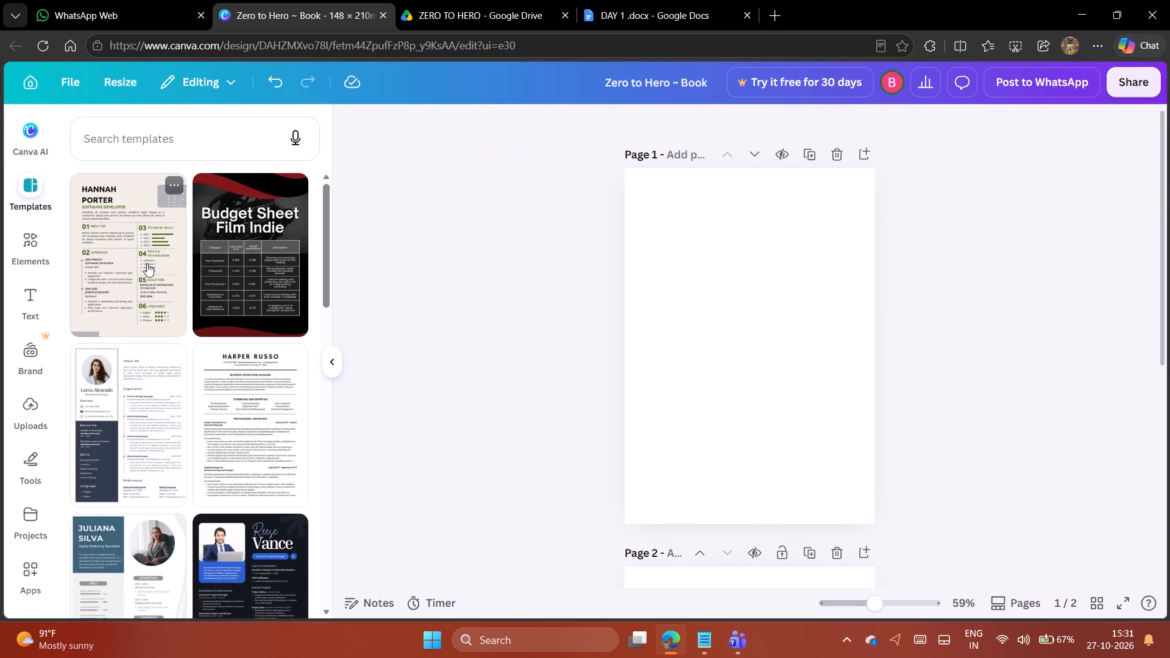
click(34, 405)
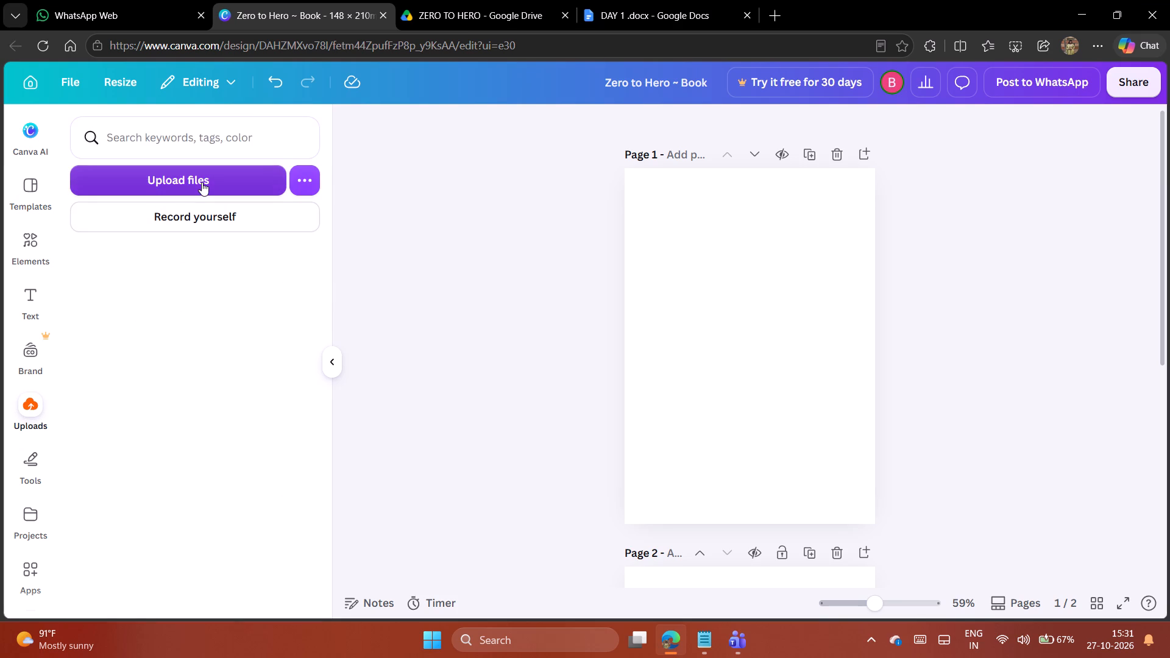
click(202, 182)
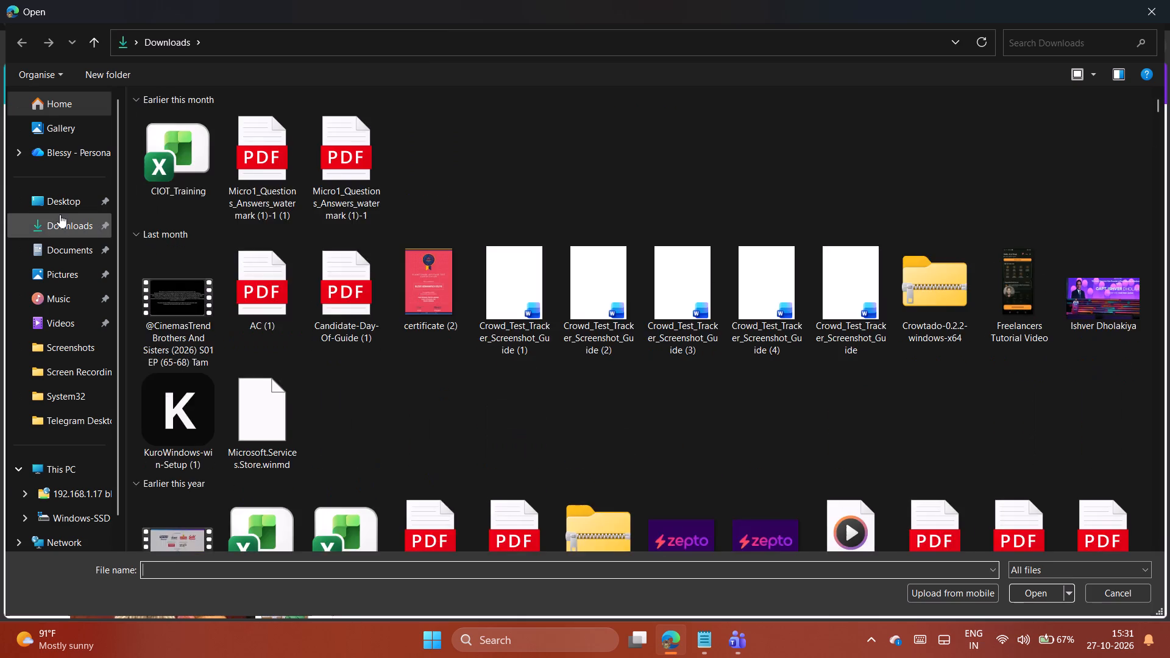
double_click(184, 151)
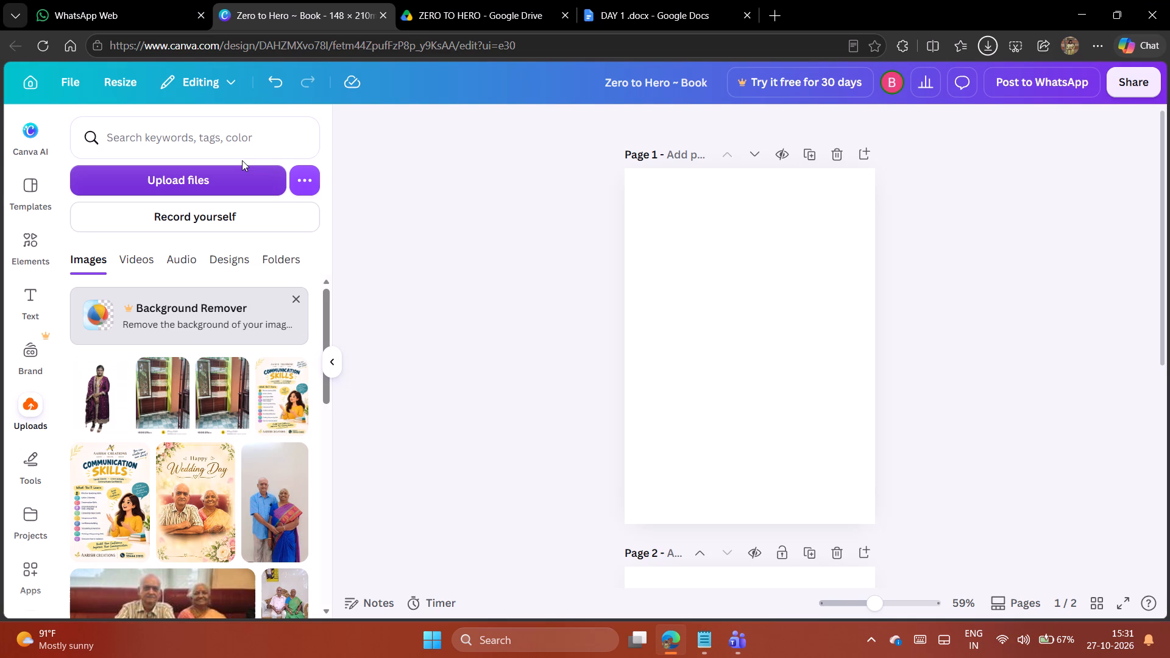
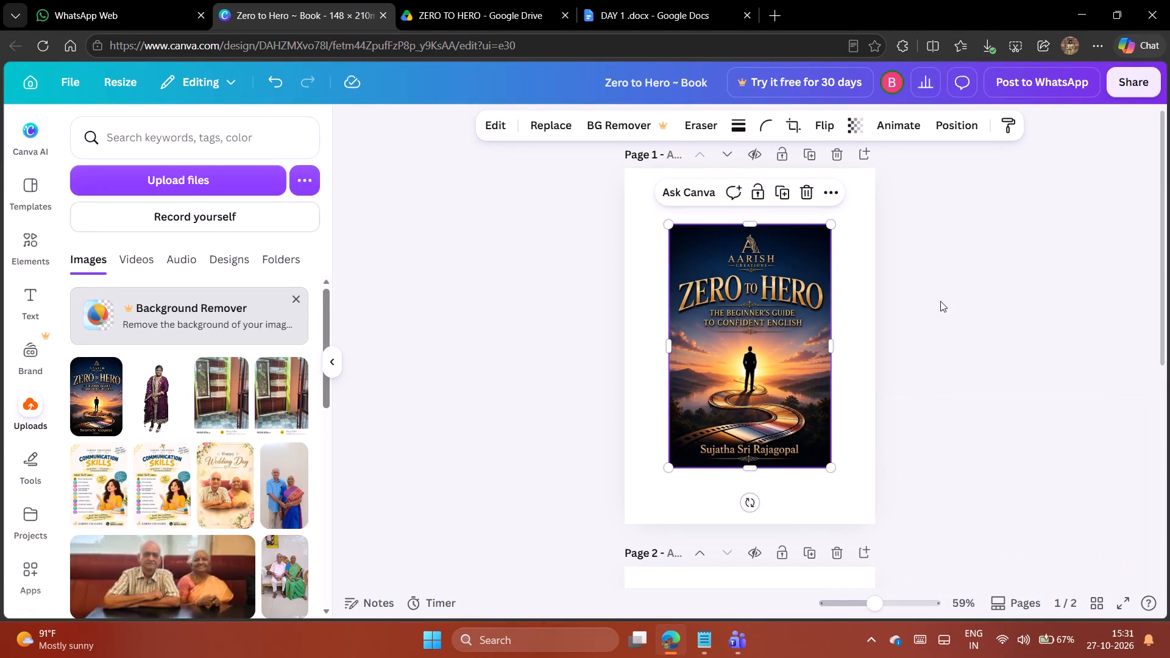
Enlarge the cover image on page 1 to the full page height and centre it horizontally, leaving narrow side margins.
drag(940, 301, 946, 300)
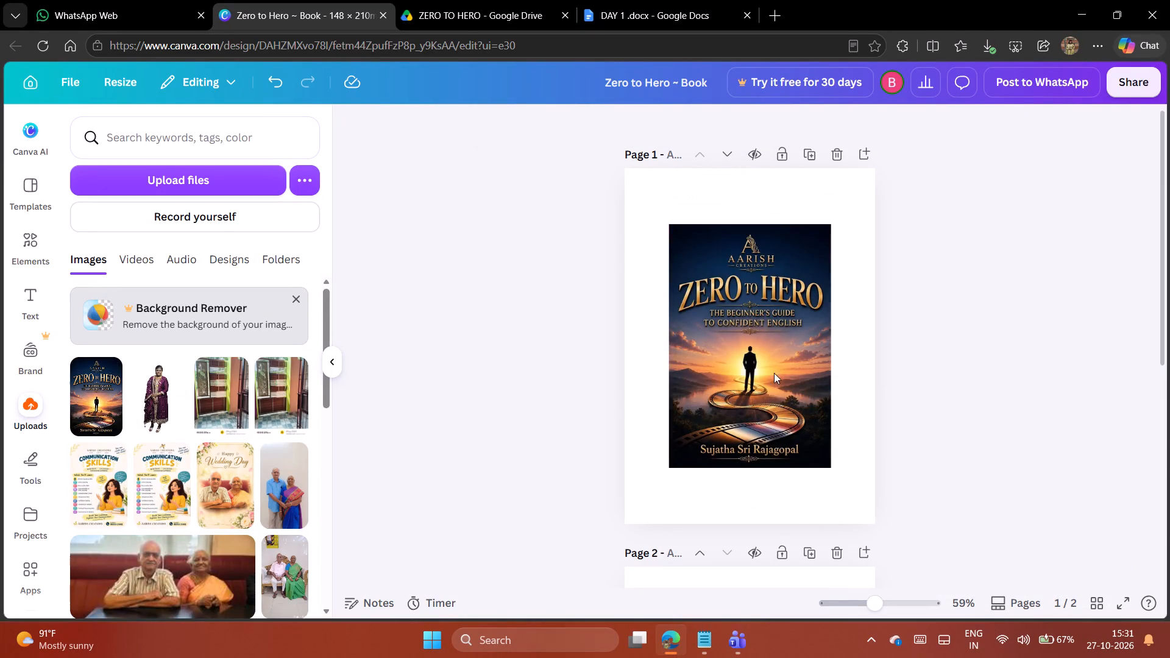
drag(747, 387, 702, 330)
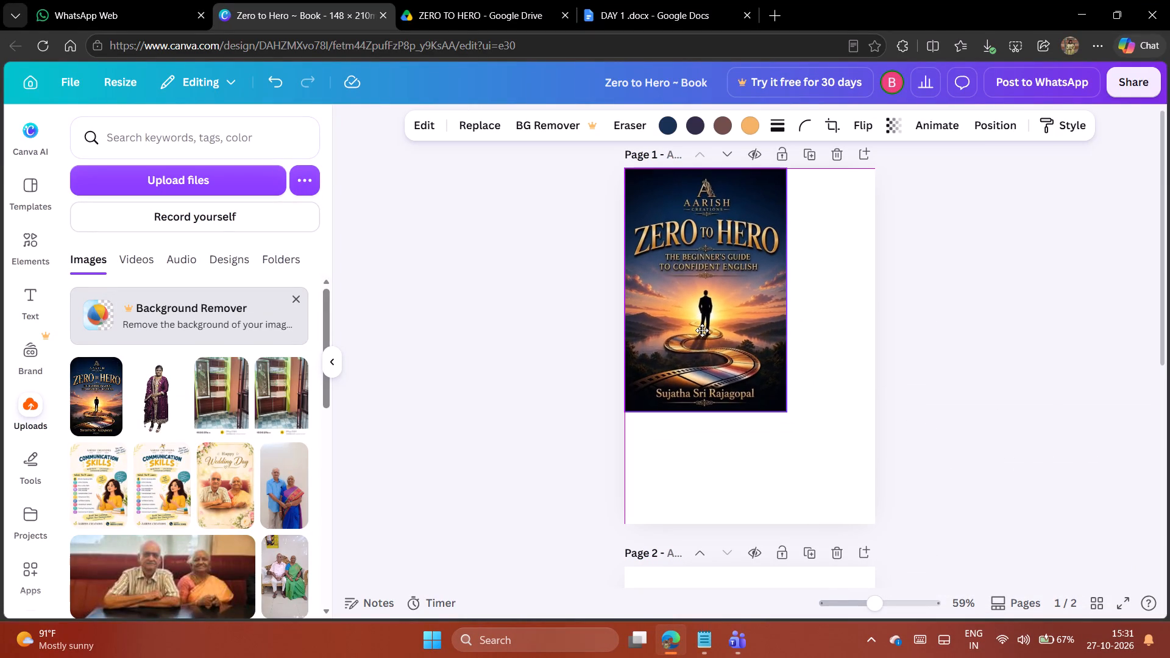
drag(702, 330, 703, 333)
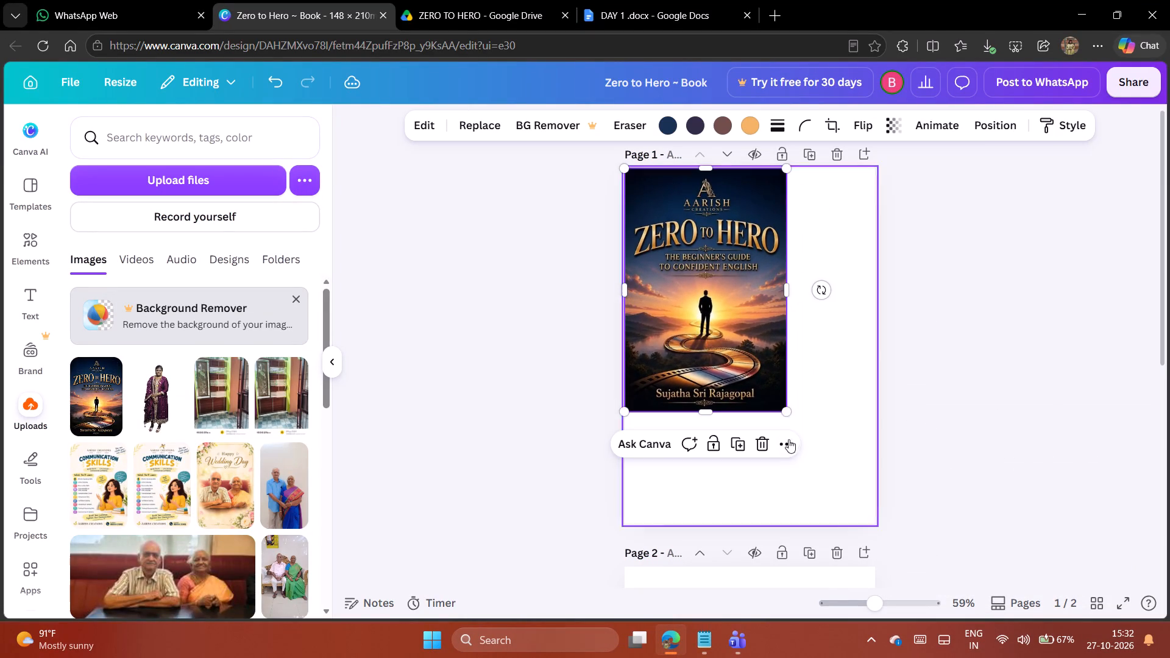
drag(785, 411, 874, 512)
drag(810, 481, 820, 482)
click(960, 457)
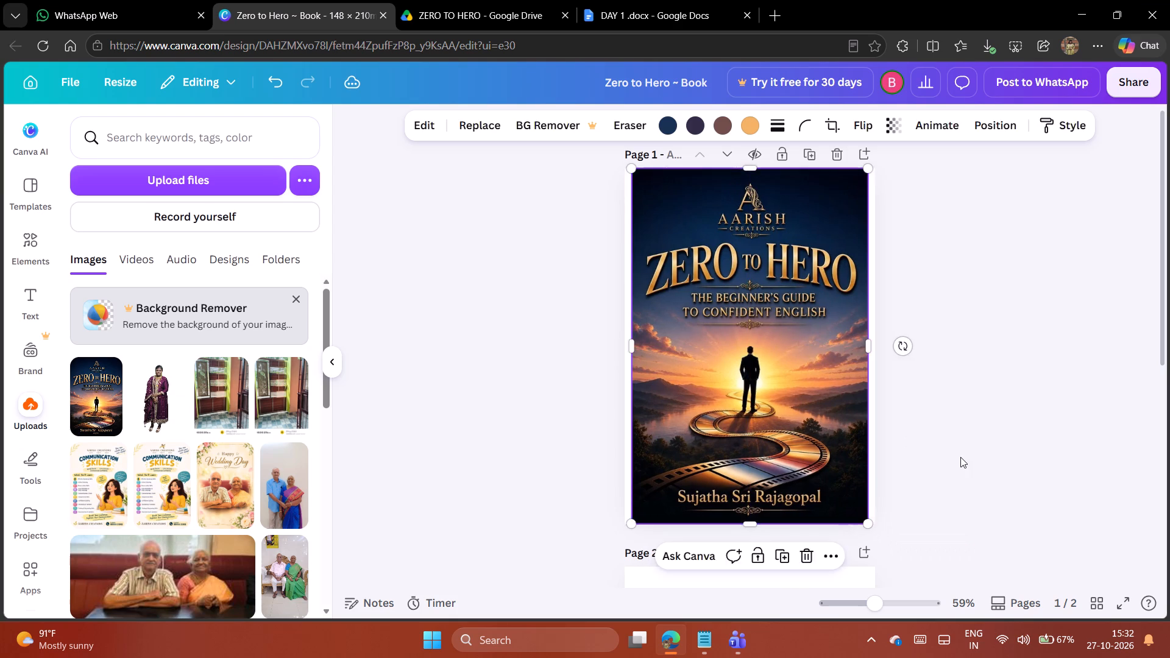
click(1026, 319)
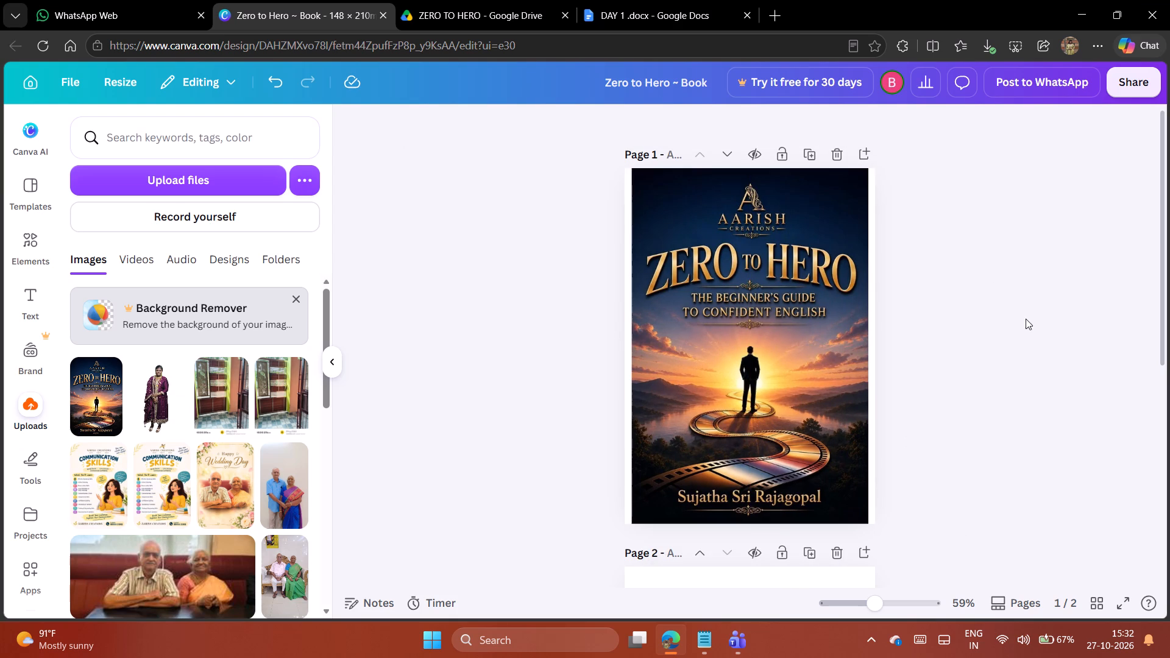
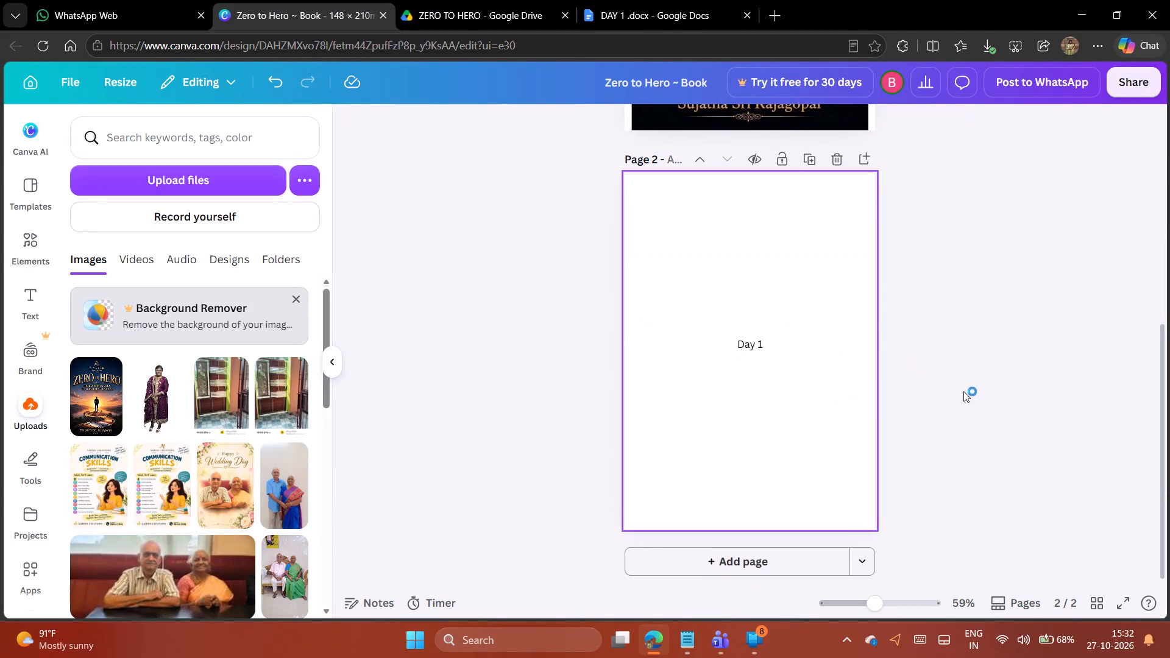
Add a blank page 3 after the Day 1 title page.
scroll(962, 400, down, 3)
click(805, 568)
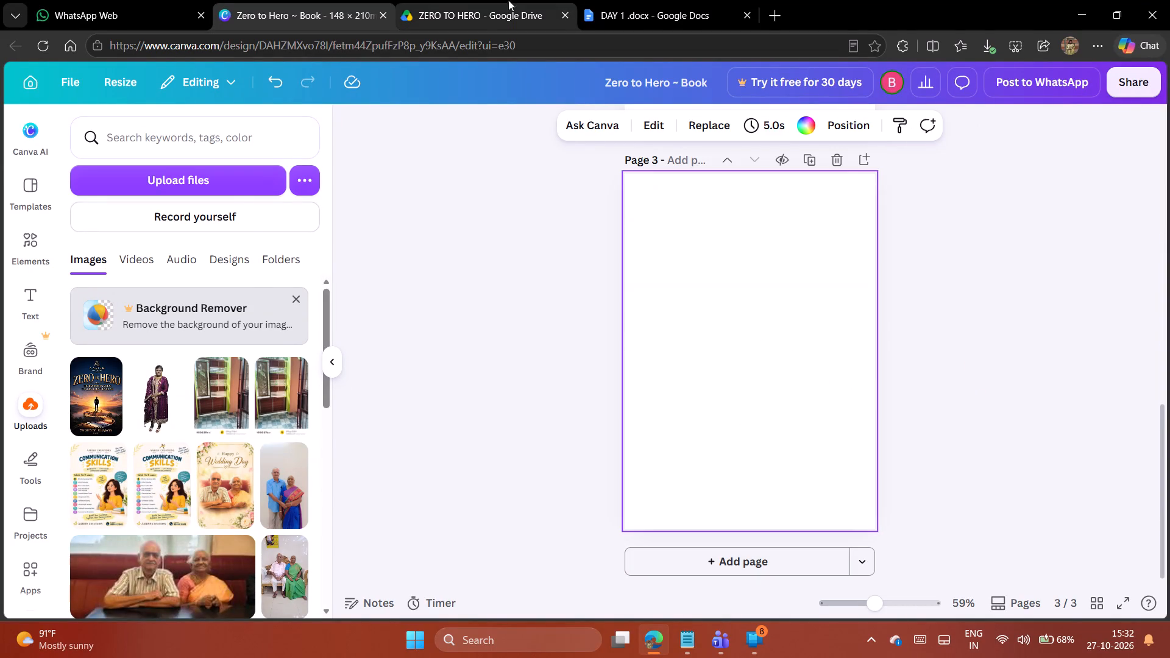
Switch to the DAY 1 document in Google Docs and clear the selection on its Day 1 title.
click(444, 0)
click(697, 0)
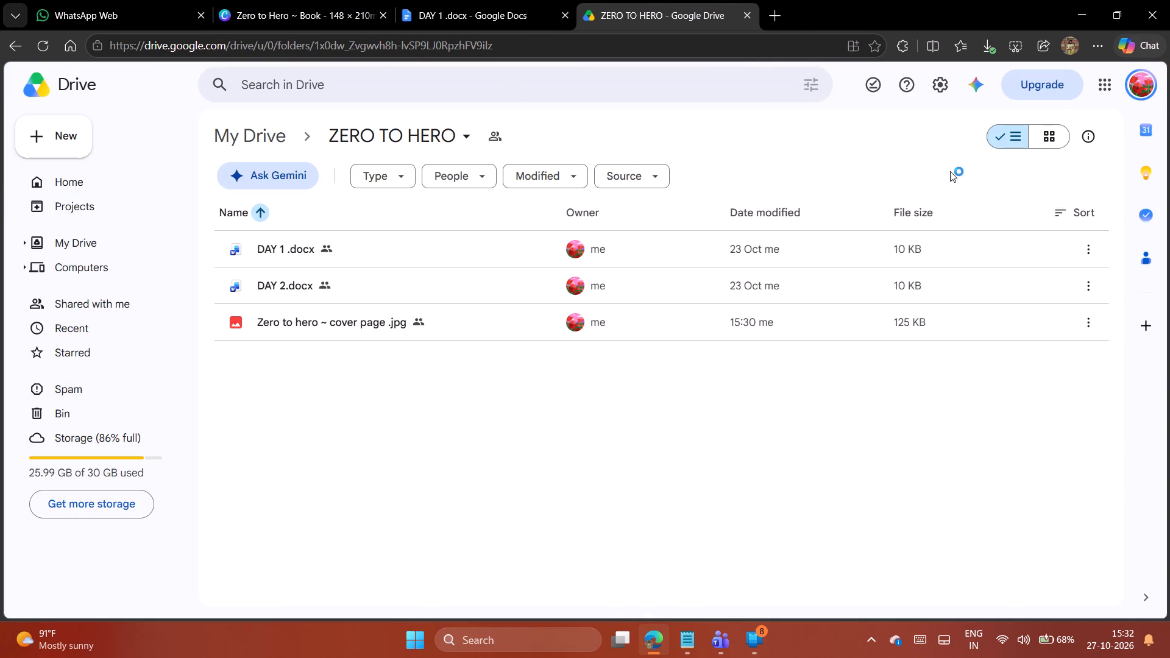
click(470, 3)
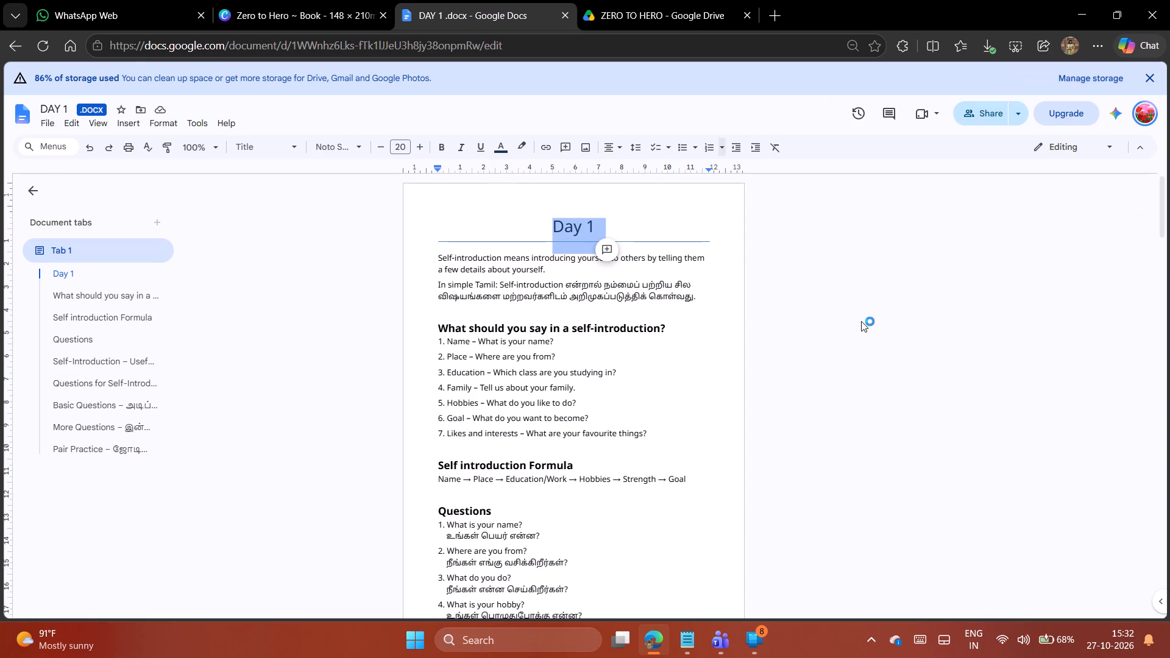
click(865, 322)
click(842, 270)
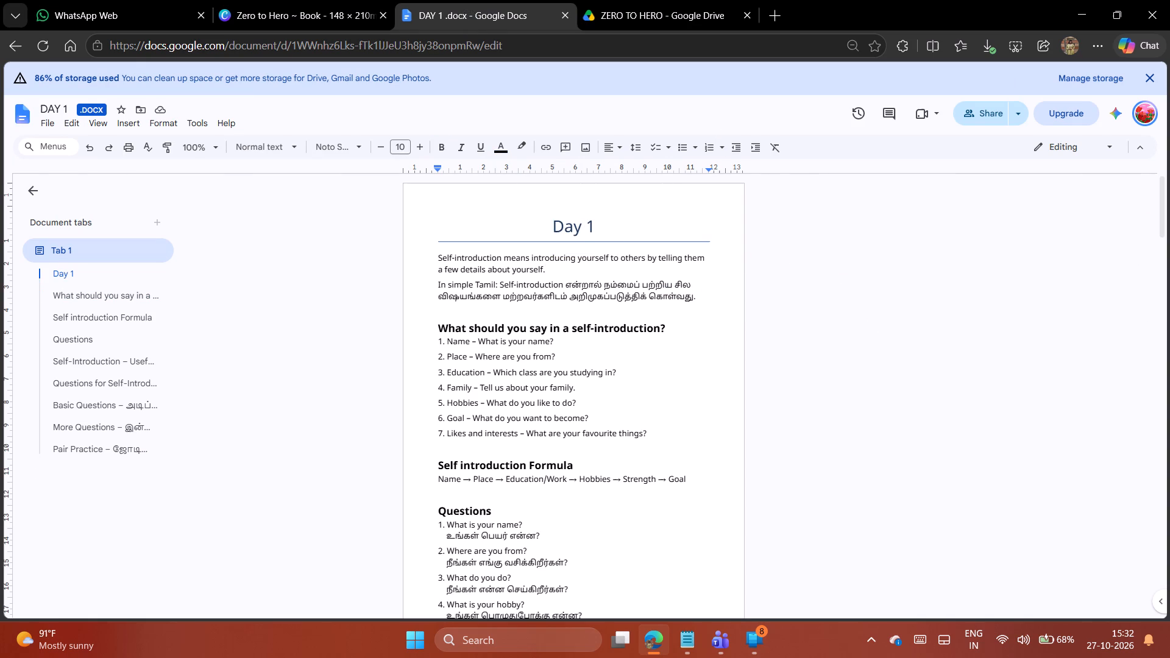
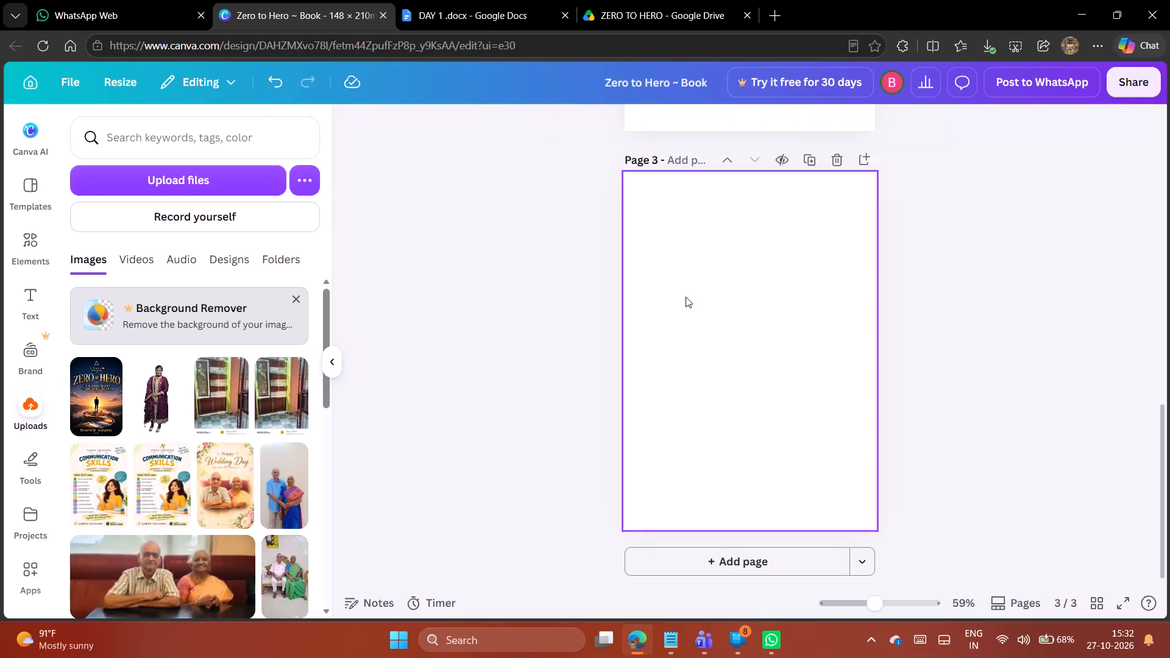
Paste the copied self-introduction text onto page 3, move it near the top and widen its box to almost the page width.
key(ctrl+v)
click(940, 290)
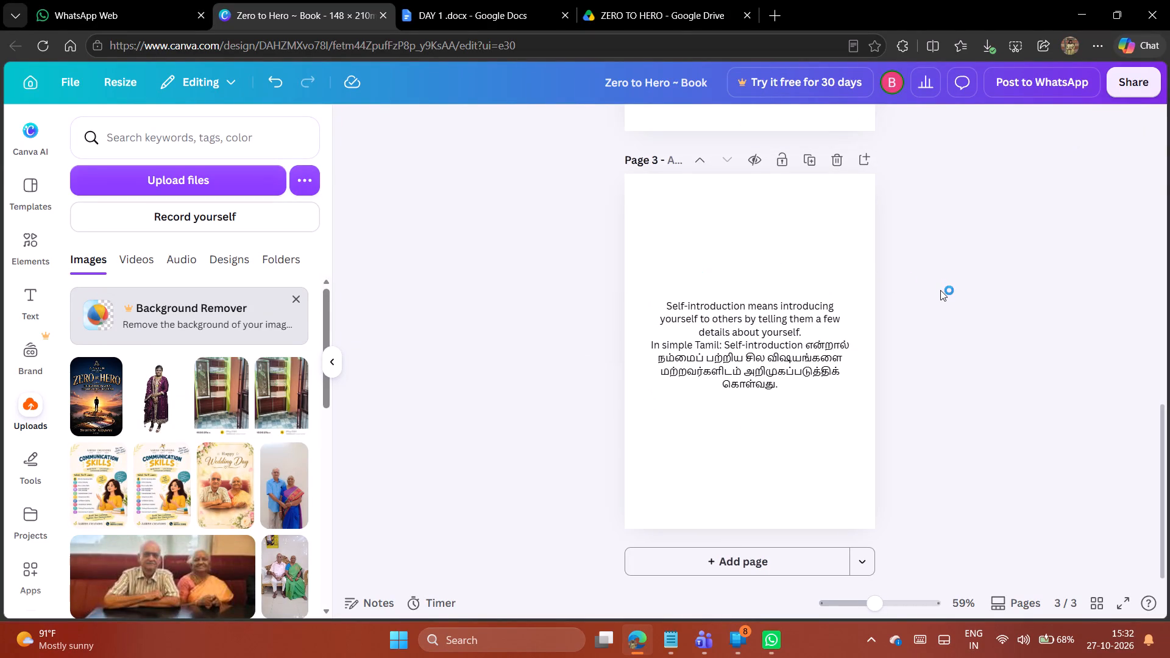
drag(756, 342, 742, 276)
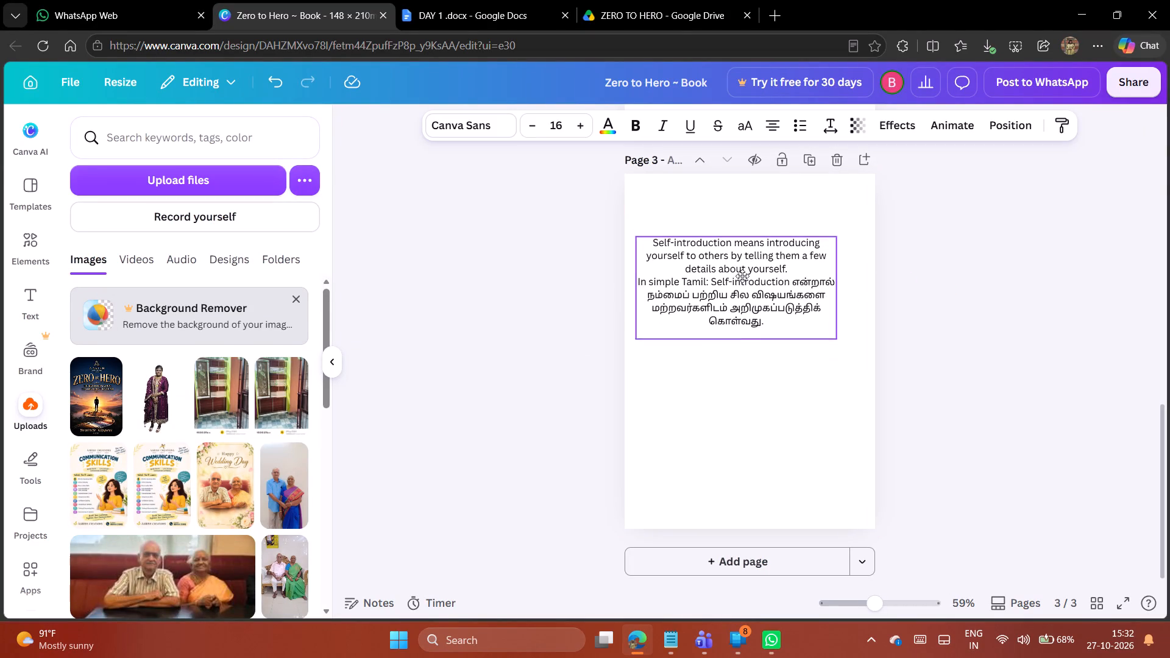
drag(742, 276, 738, 258)
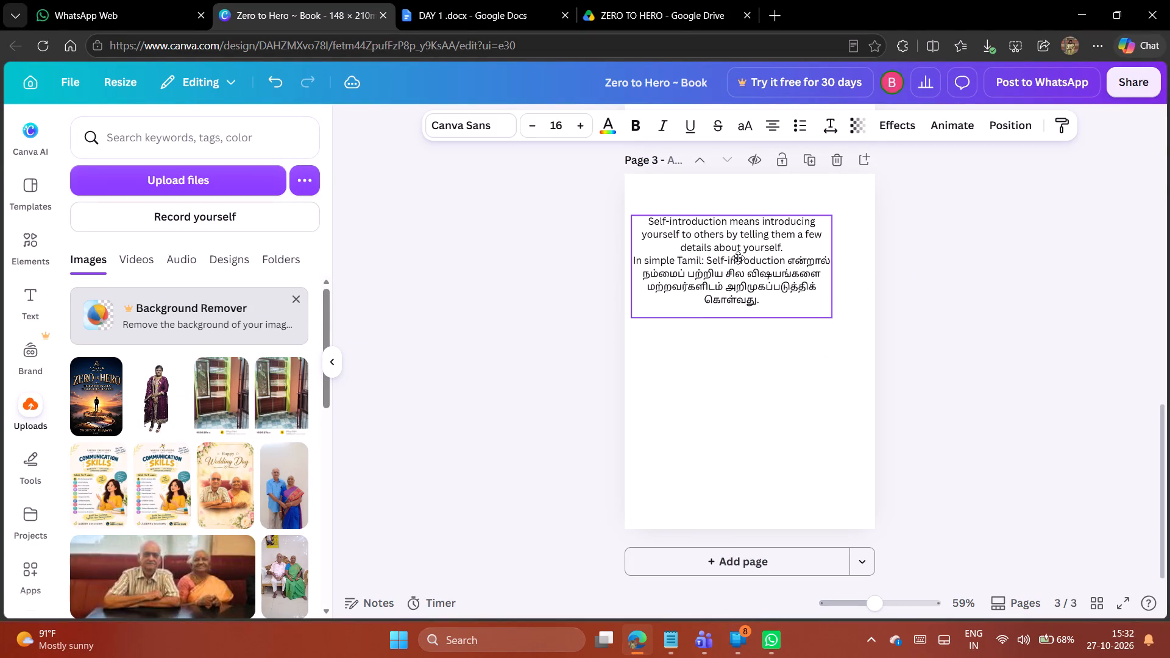
drag(738, 258, 739, 258)
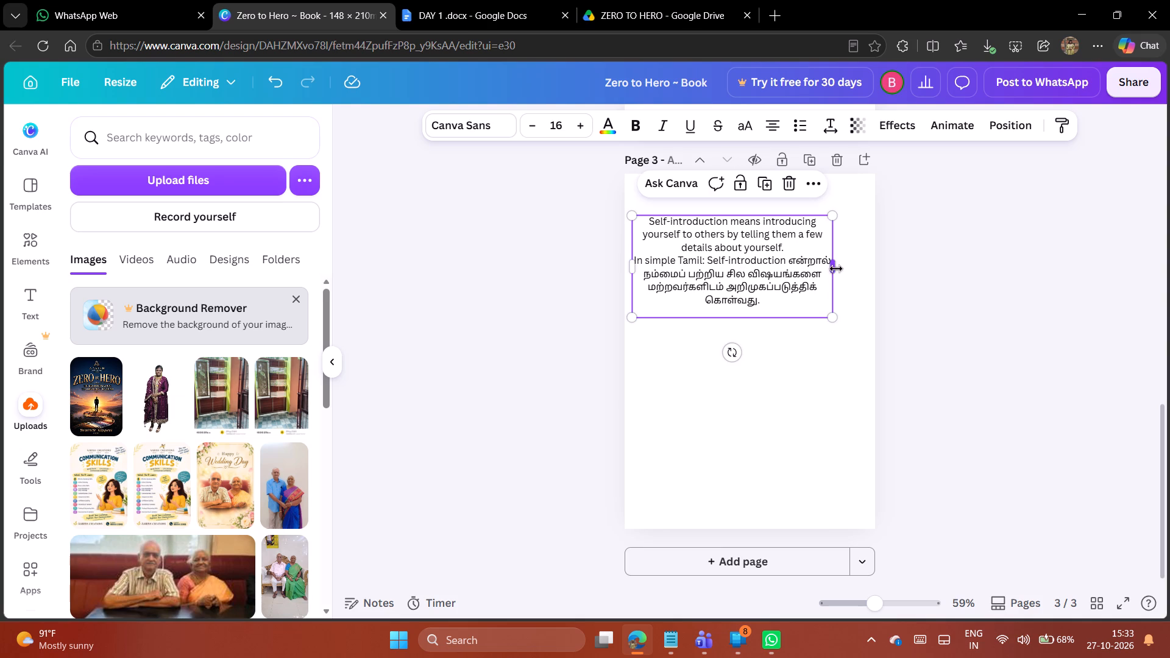
drag(836, 269, 866, 265)
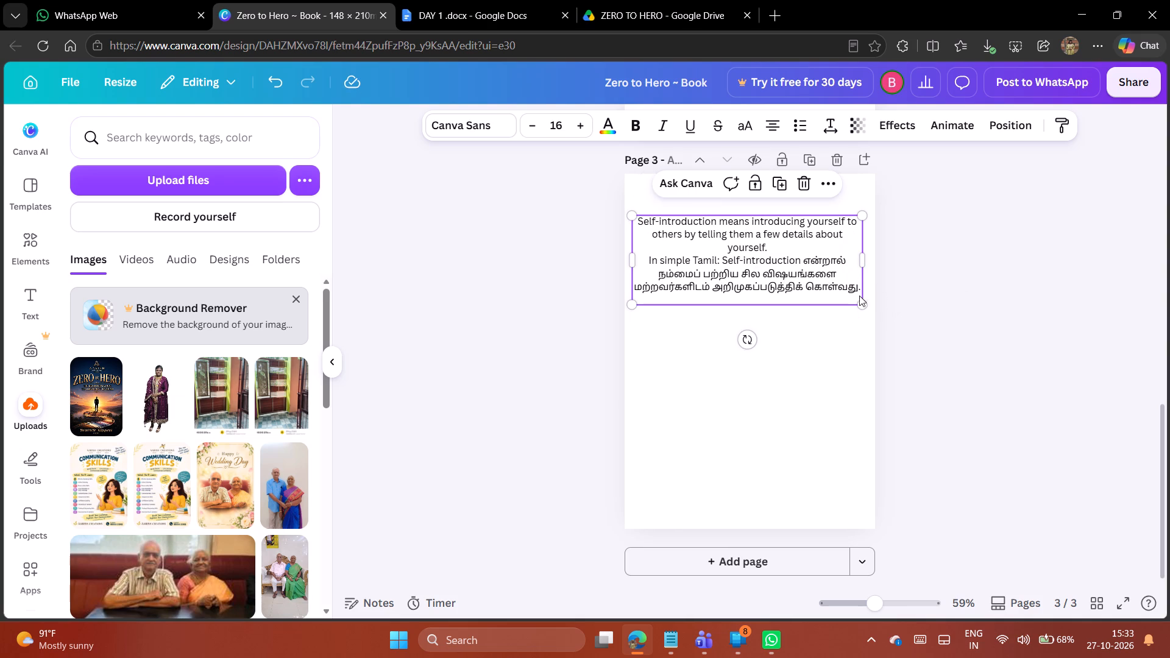
click(754, 465)
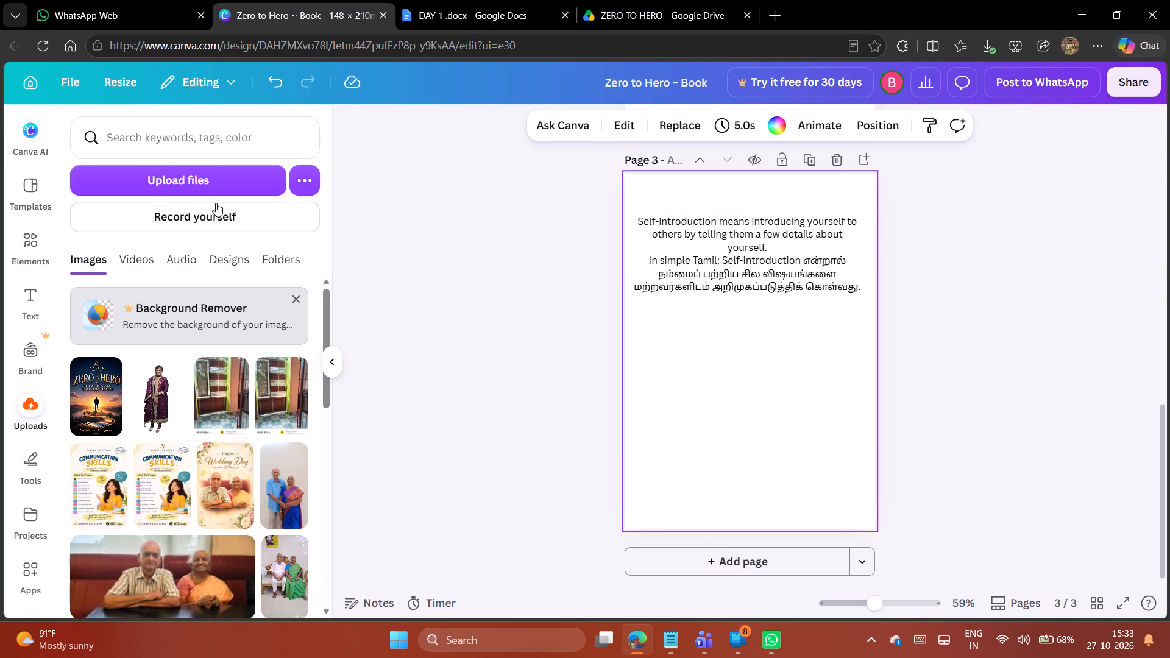
Show the margins, the print bleed, and the rulers and guides for the design.
click(76, 80)
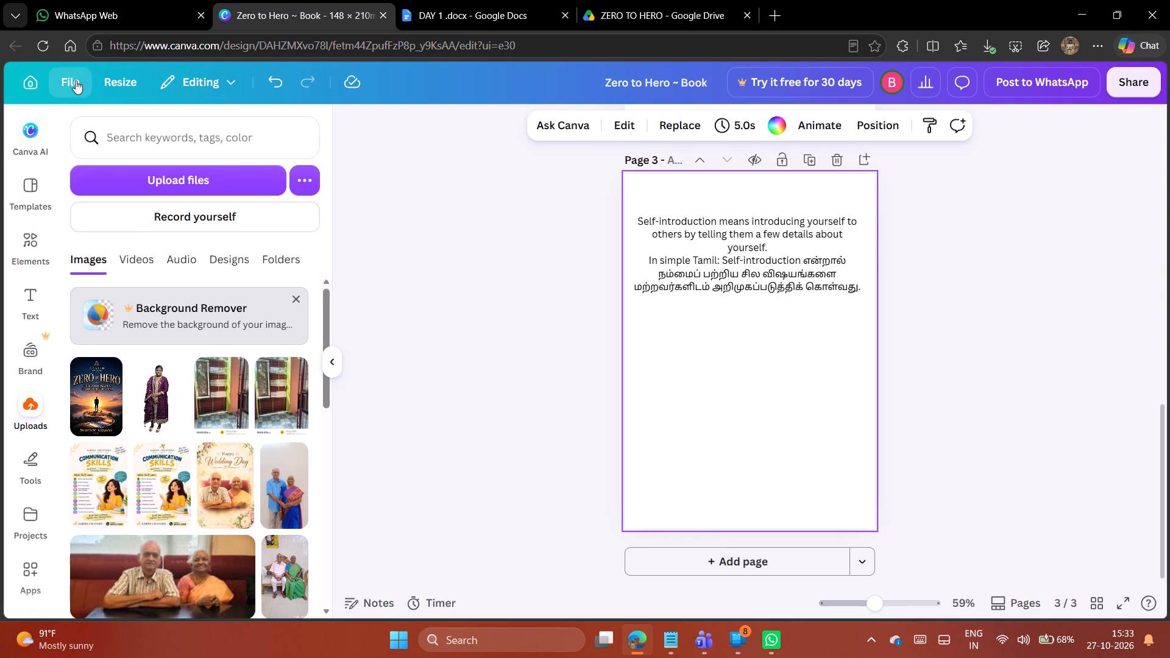
click(151, 305)
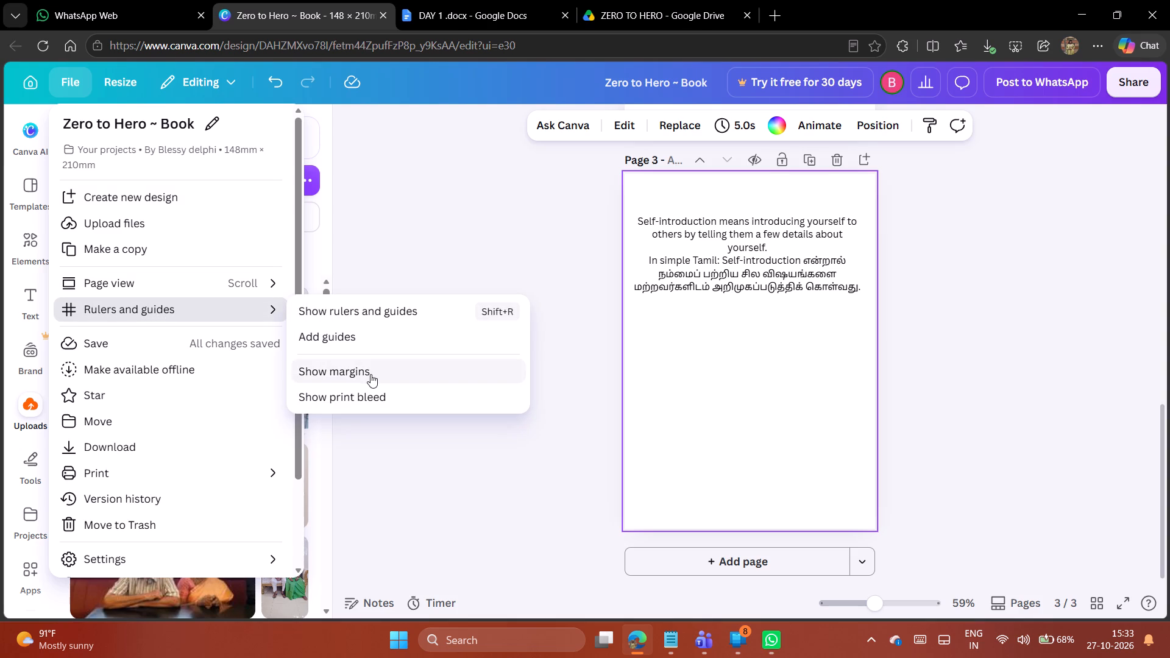
click(370, 374)
click(378, 401)
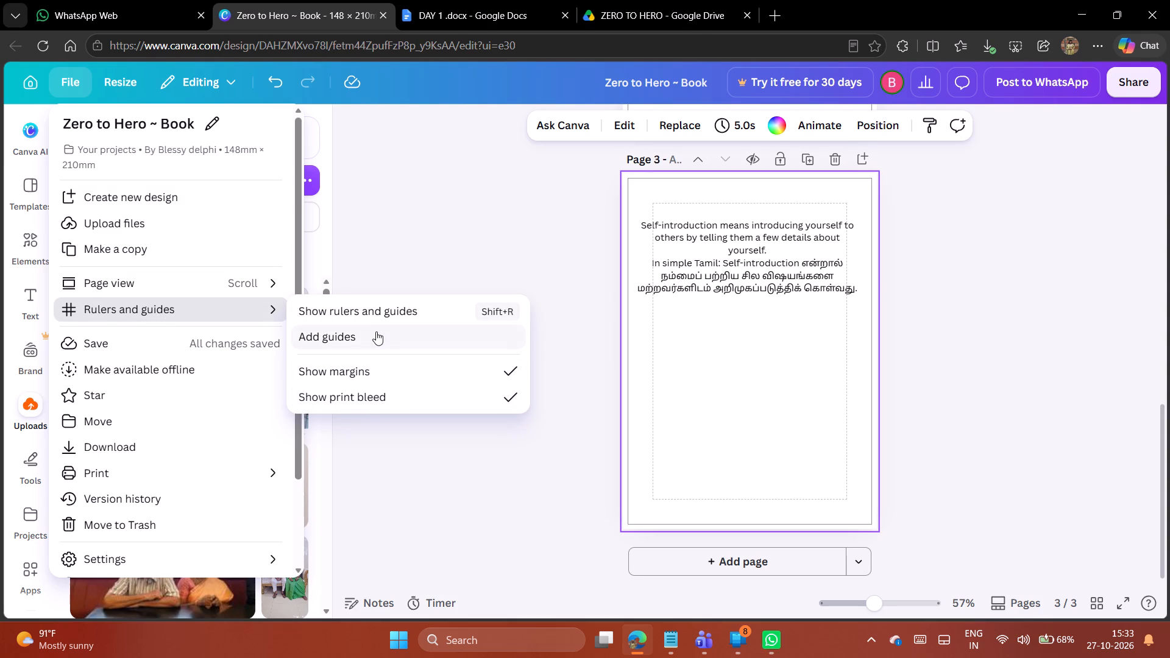
click(381, 305)
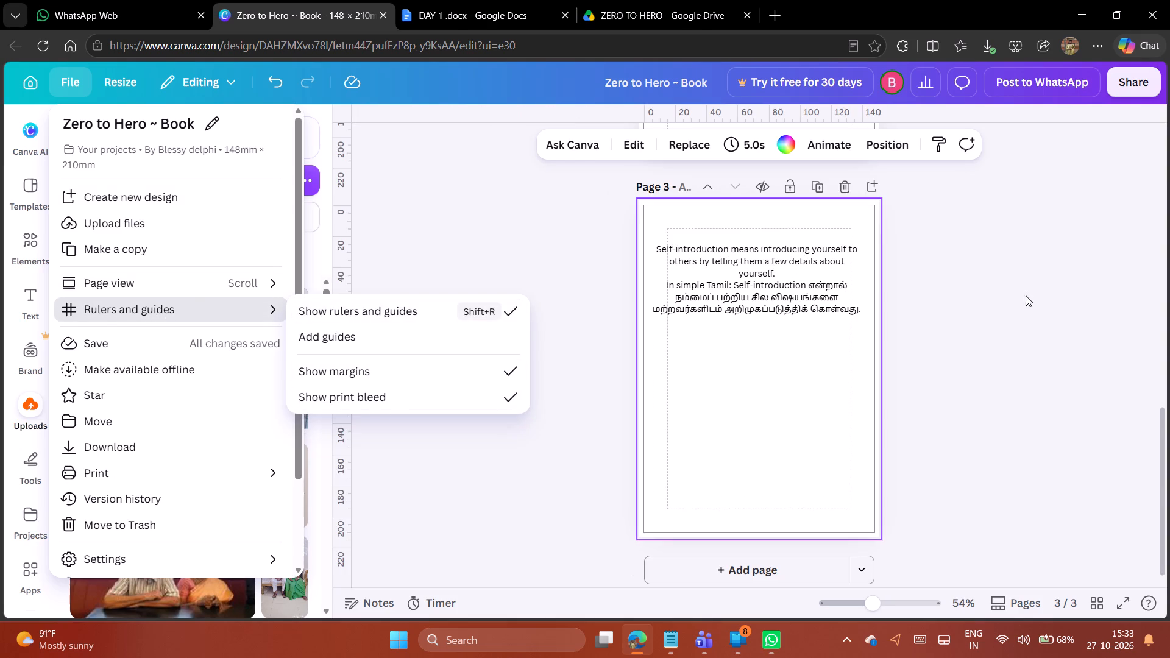
click(976, 288)
Align page 3's text box to the left margin and narrow it to about 118 mm so it fits between the margins.
scroll(951, 381, up, 7)
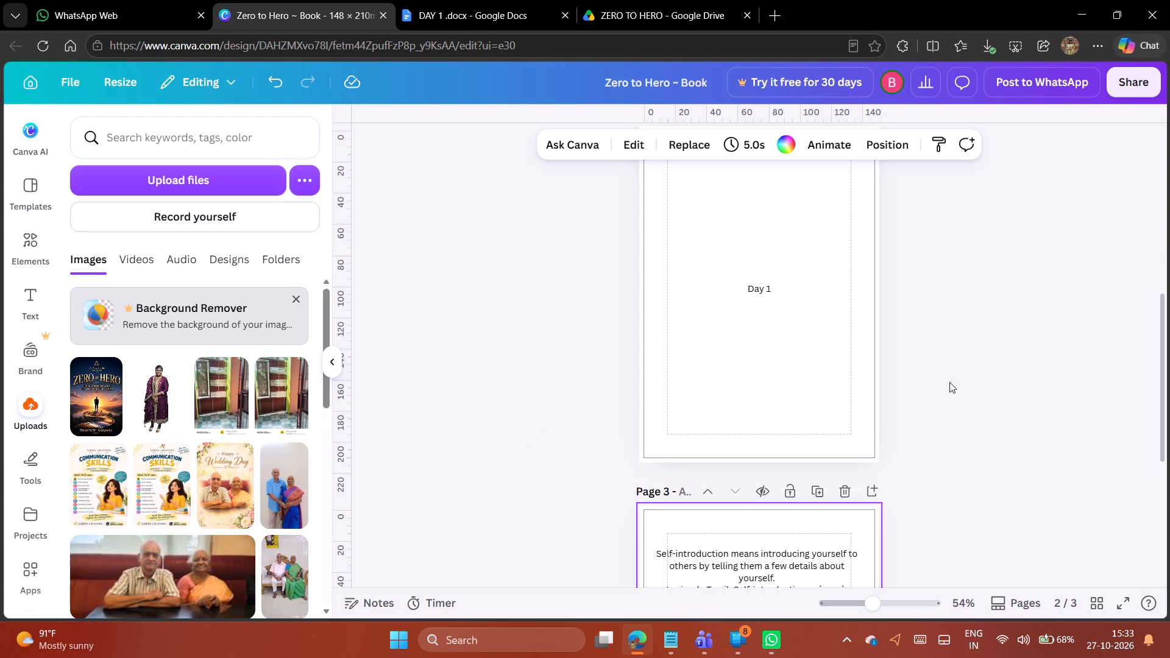
scroll(949, 382, up, 4)
scroll(949, 382, down, 2)
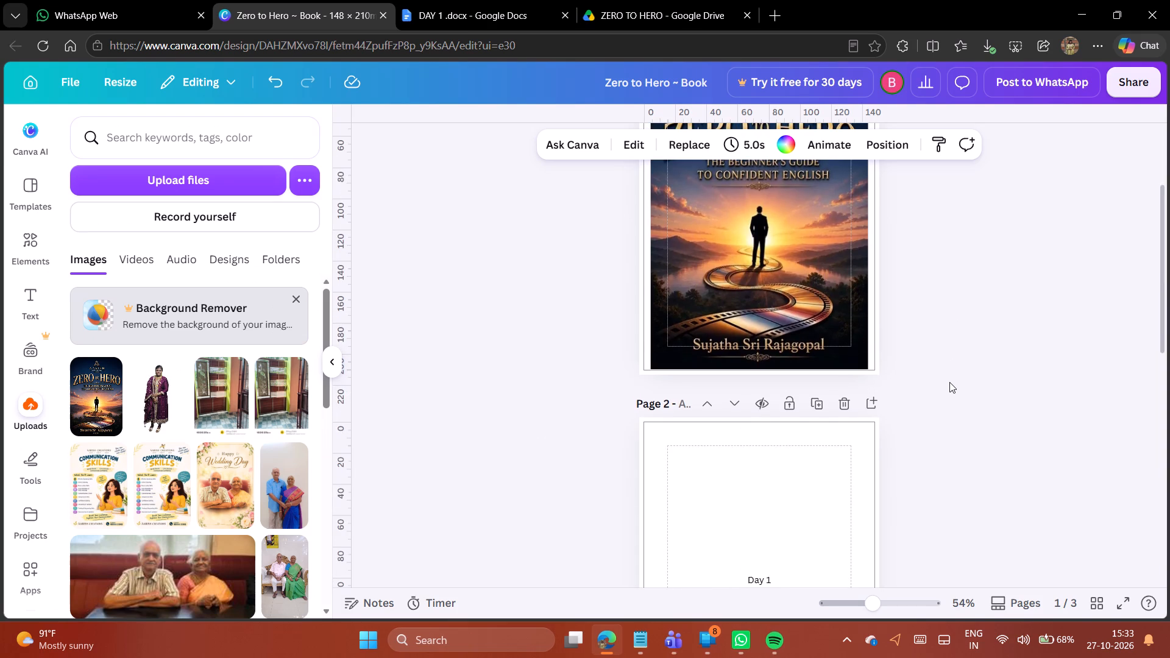
scroll(949, 382, down, 9)
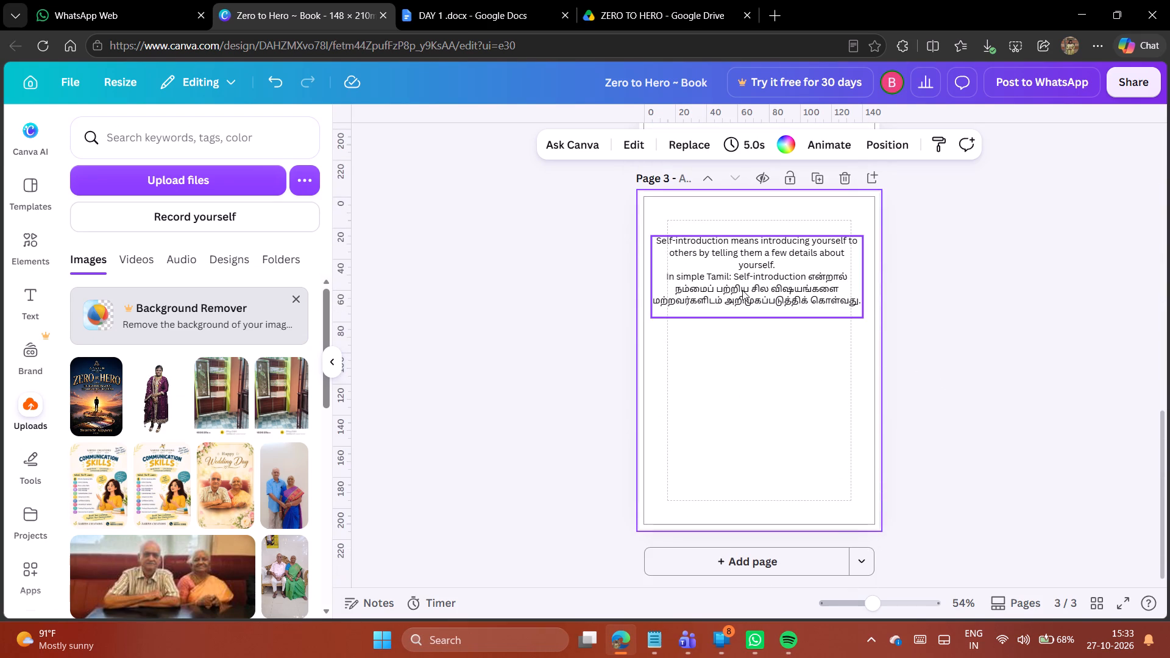
drag(722, 253, 740, 255)
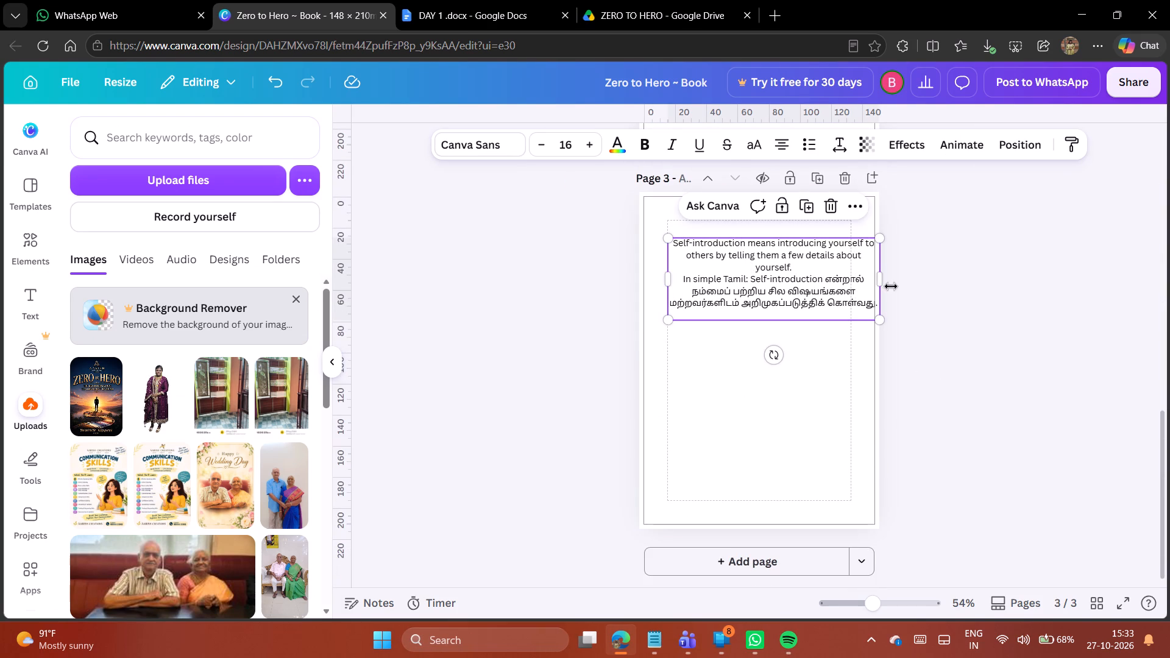
drag(884, 281, 856, 279)
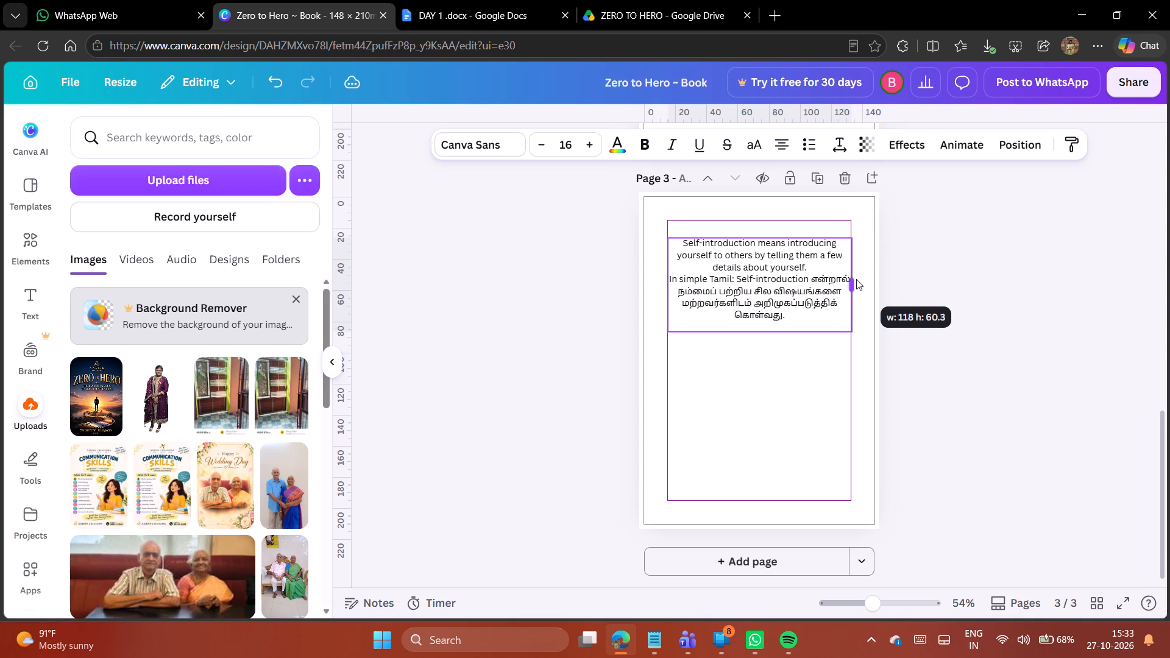
drag(856, 279, 853, 279)
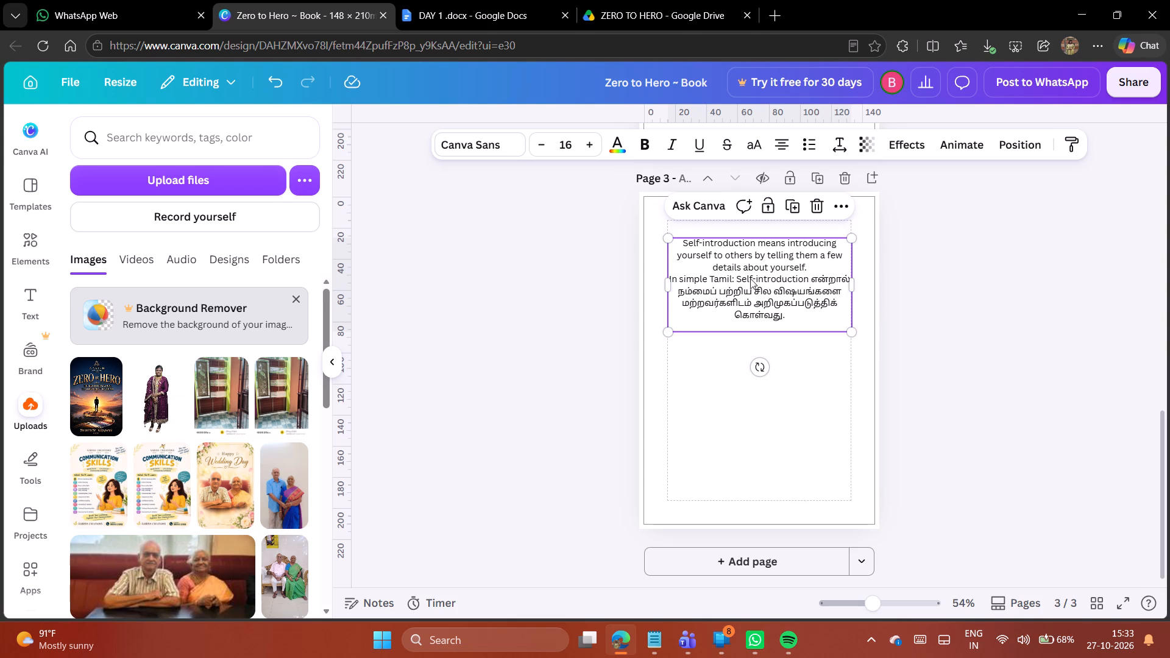
Insert a line break after "In simple Tamil:" in the page 3 text.
click(737, 278)
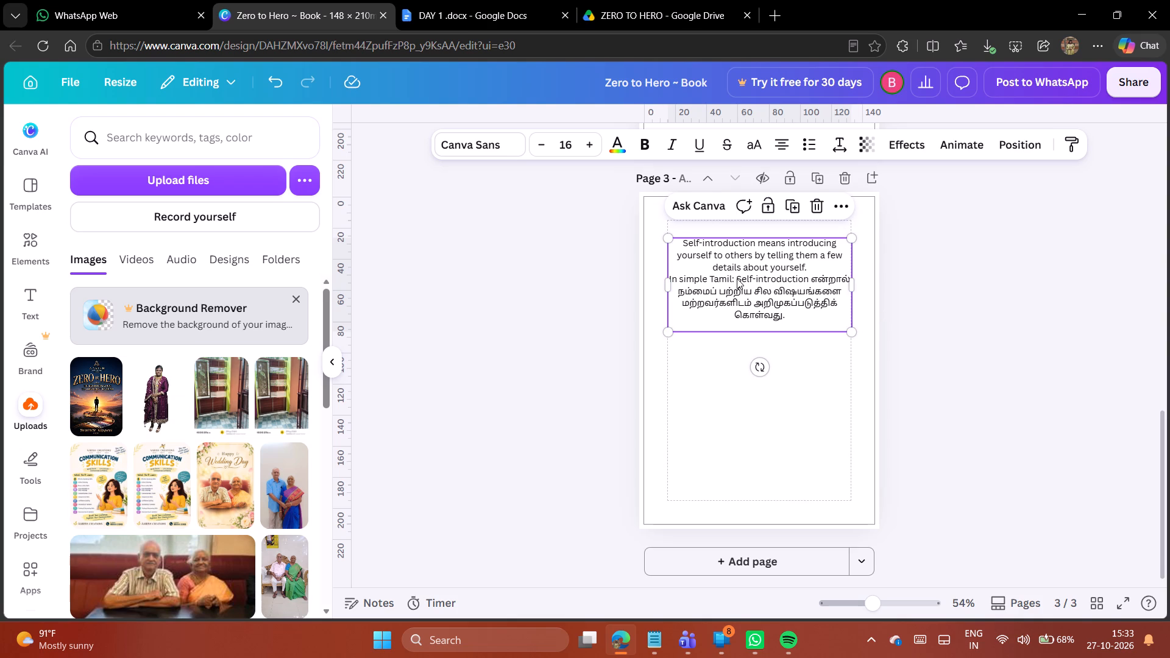
click(734, 279)
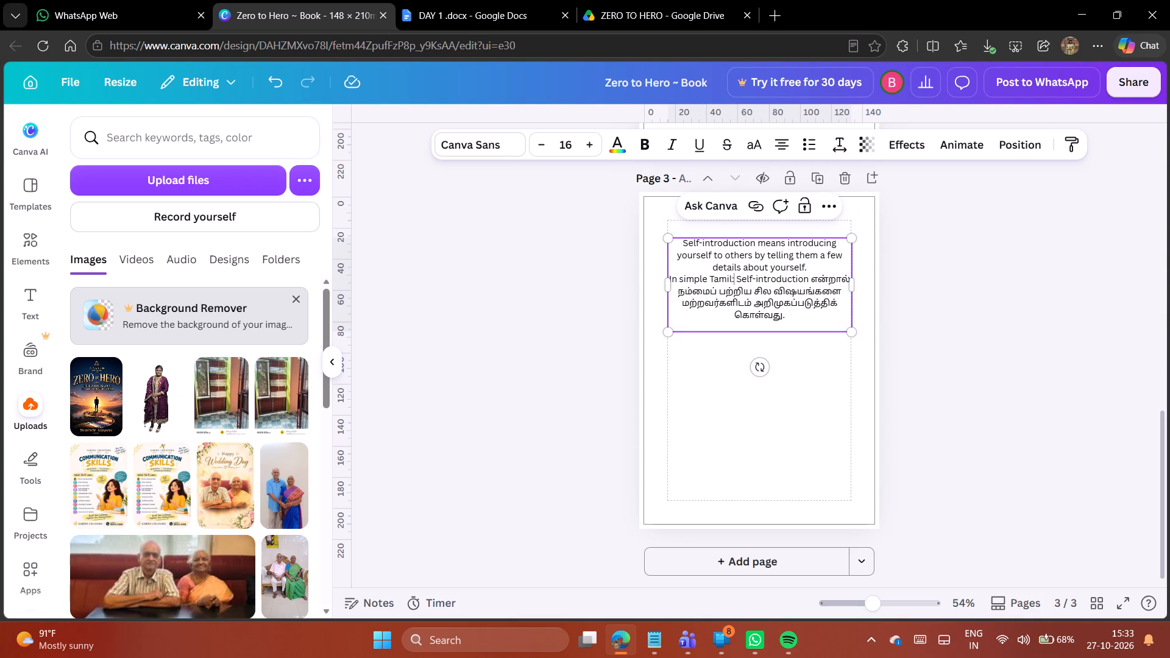
key(Return)
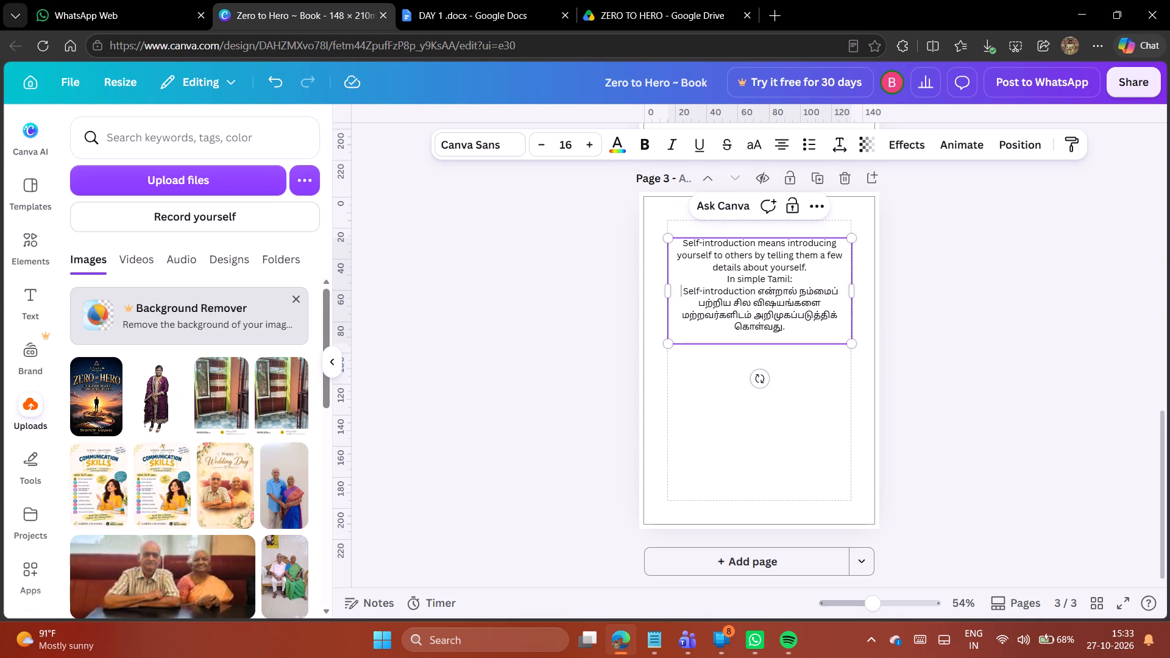
Left-align the opening English self-introduction paragraph and add a blank line after it.
drag(796, 277, 725, 275)
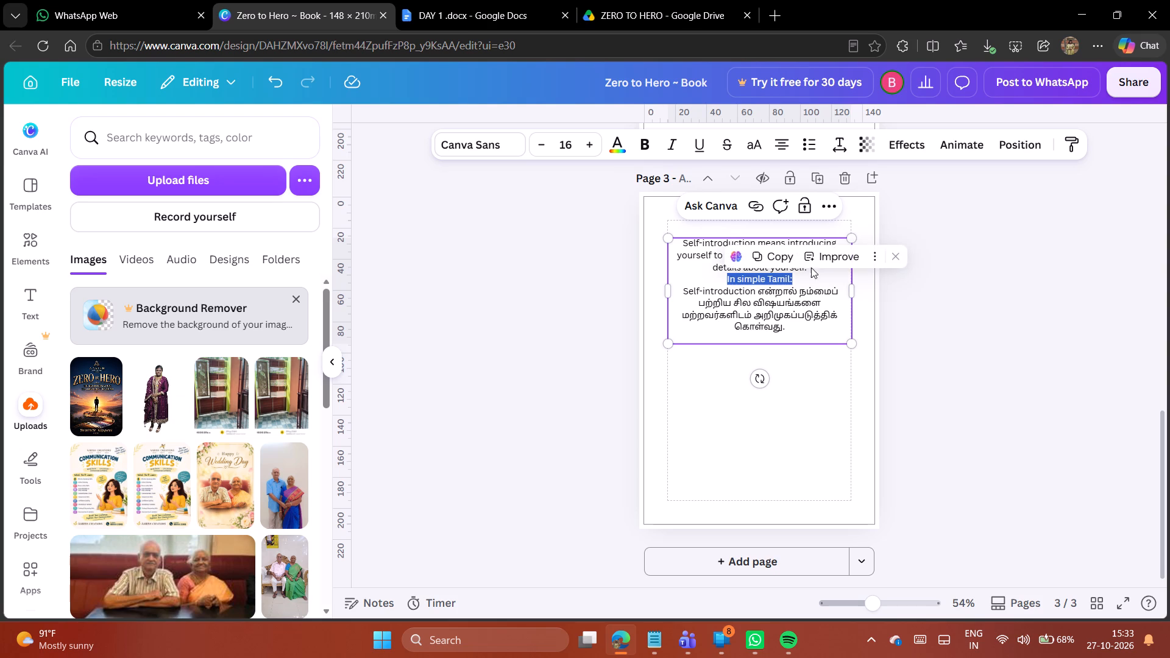
click(814, 276)
drag(814, 268, 674, 244)
click(784, 141)
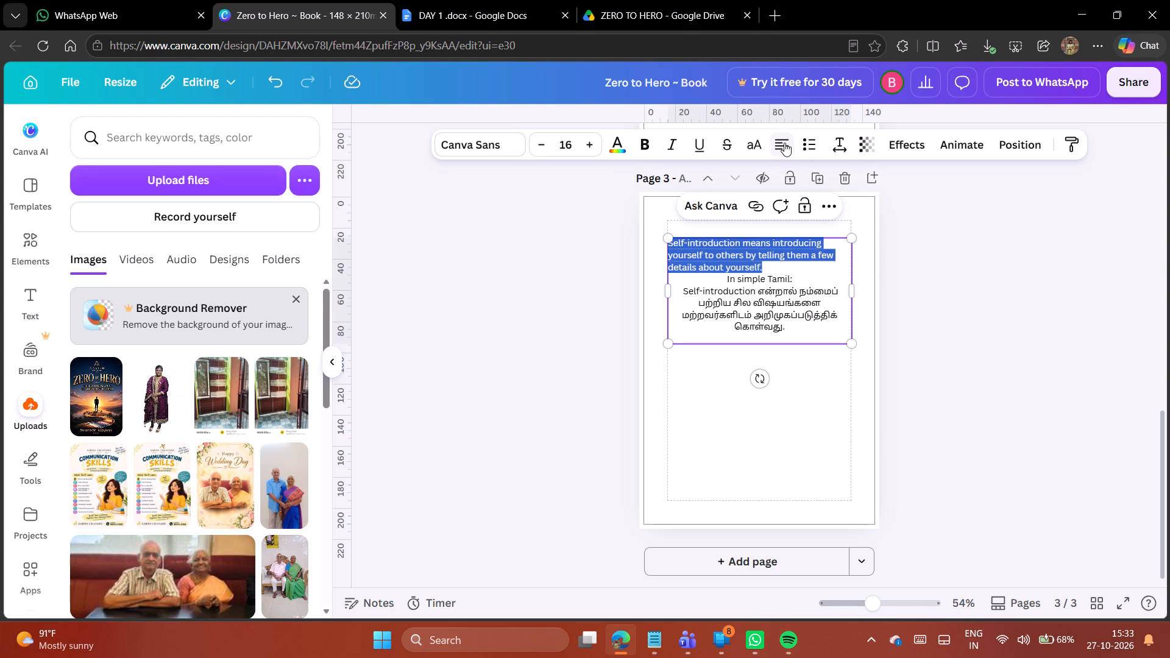
click(944, 335)
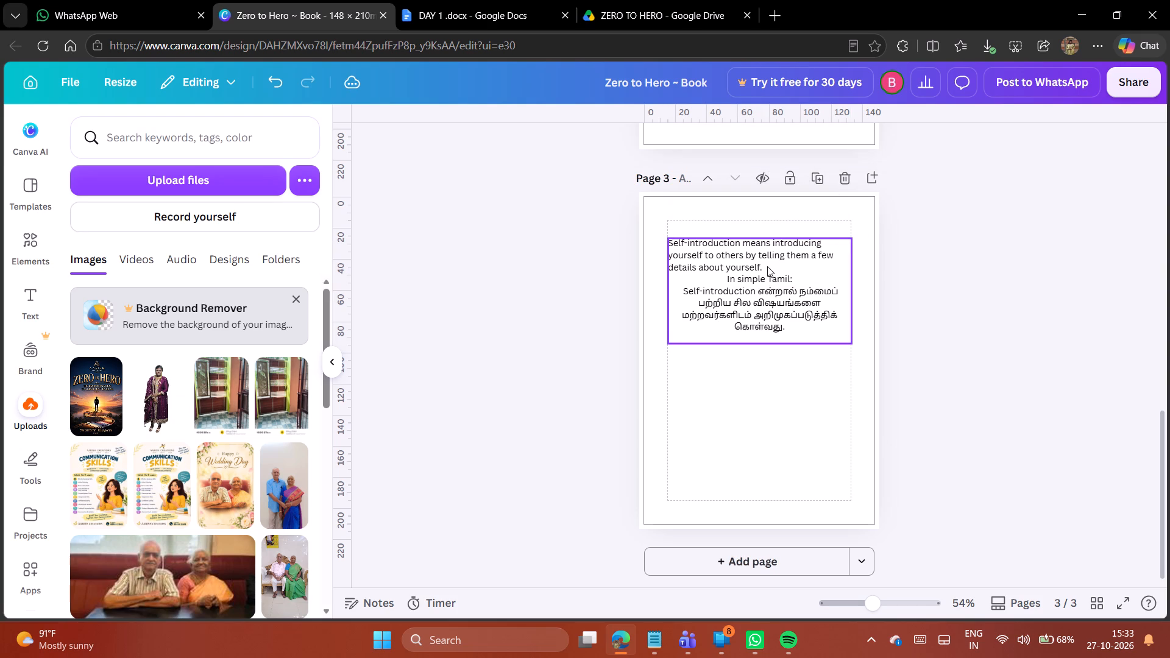
double_click(767, 266)
key(Return)
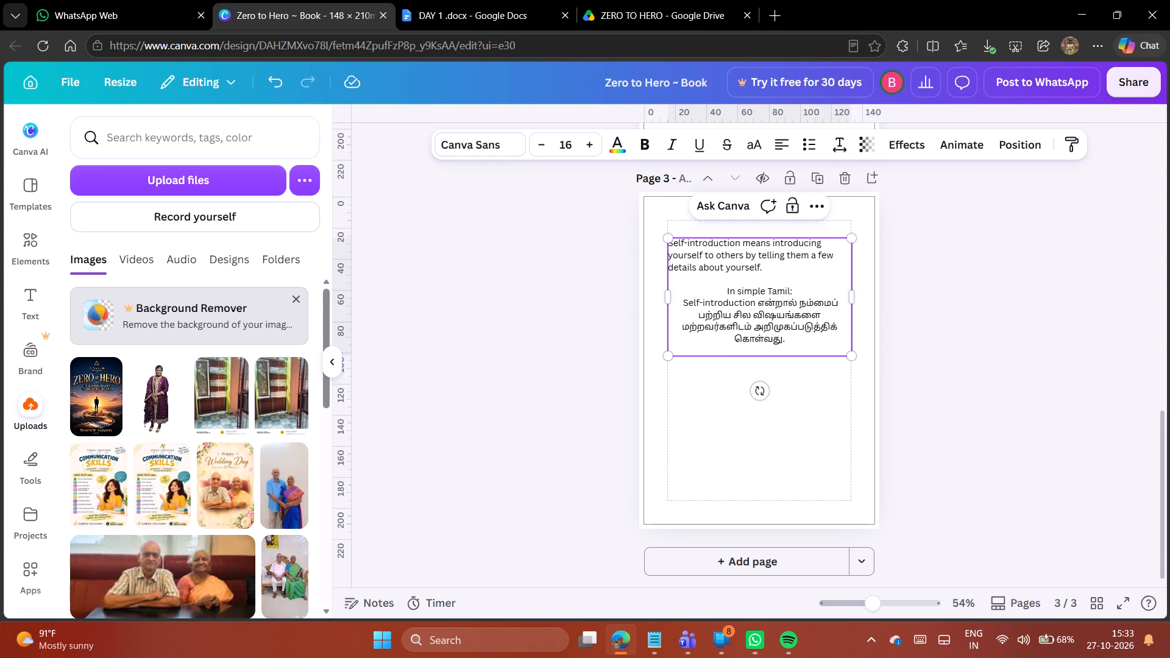
Left-align the "In simple Tamil:" line and make it bold.
drag(798, 290, 723, 291)
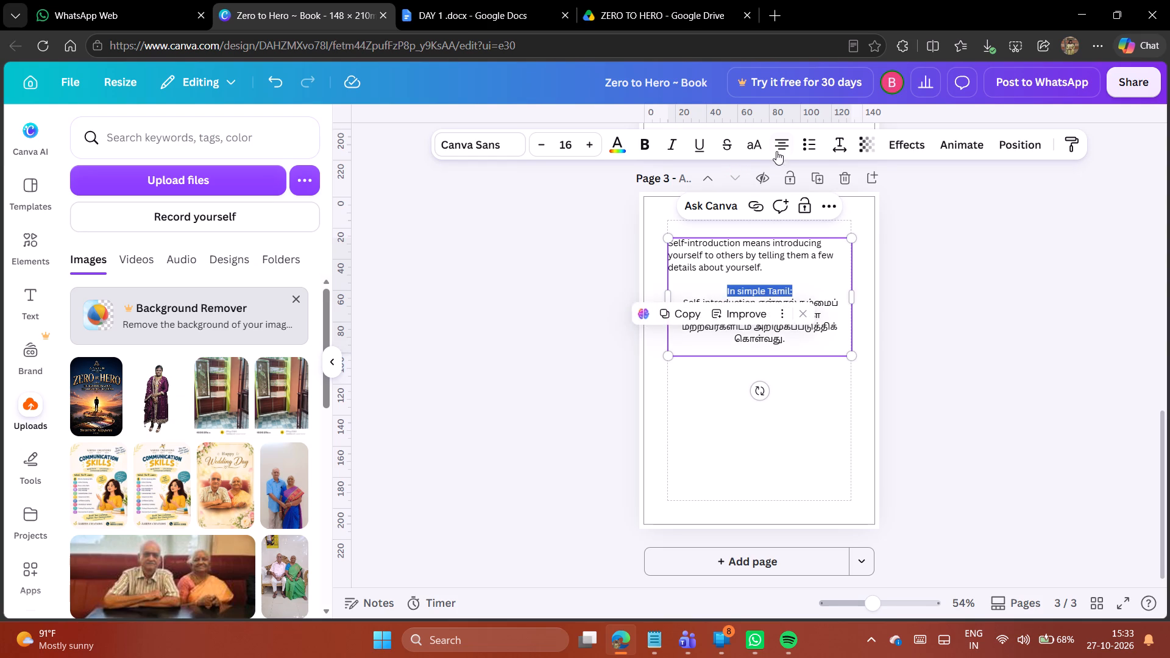
click(779, 143)
click(644, 145)
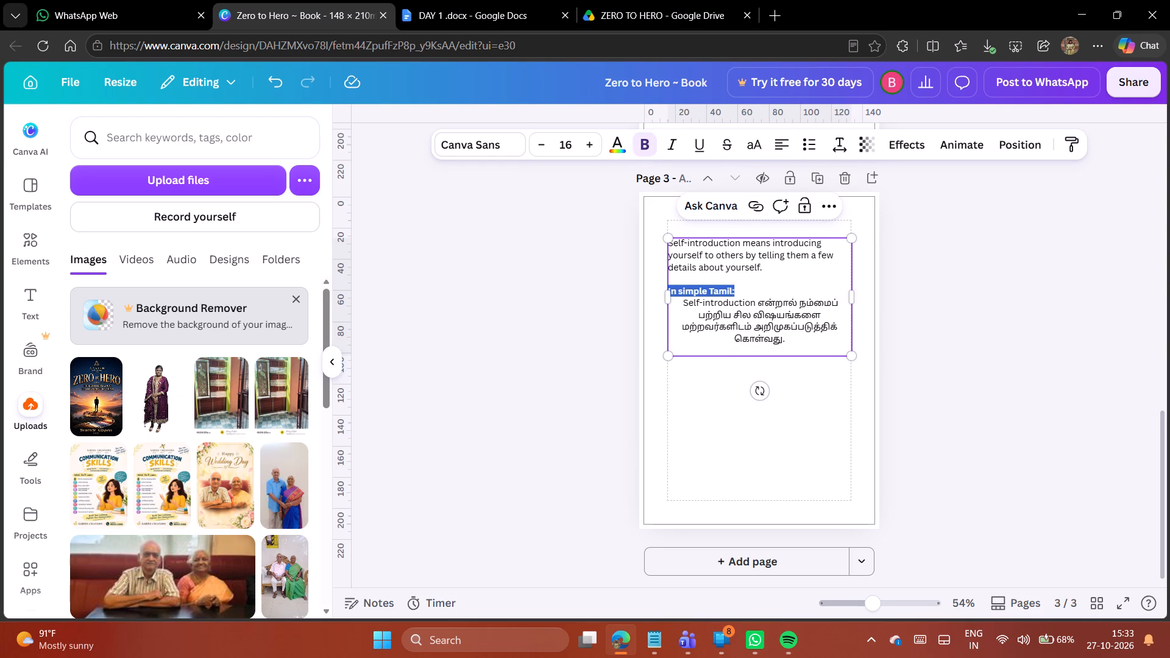
Left-align the Tamil explanation paragraph and add a blank line between it and "In simple Tamil:".
drag(793, 338, 678, 303)
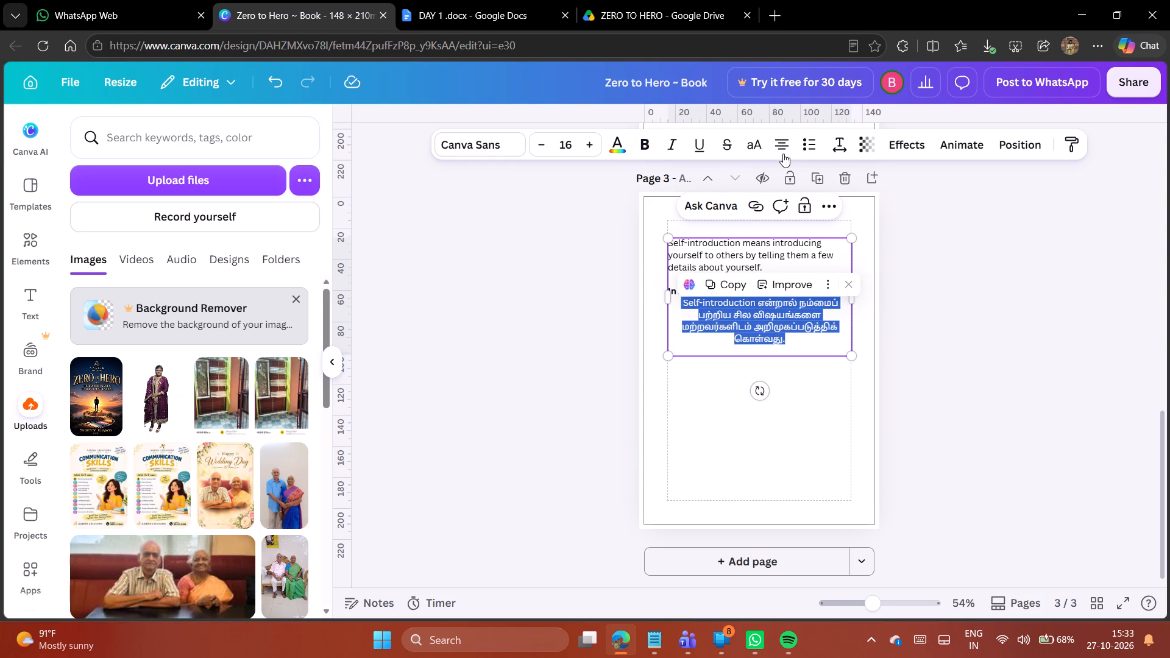
click(781, 142)
click(949, 287)
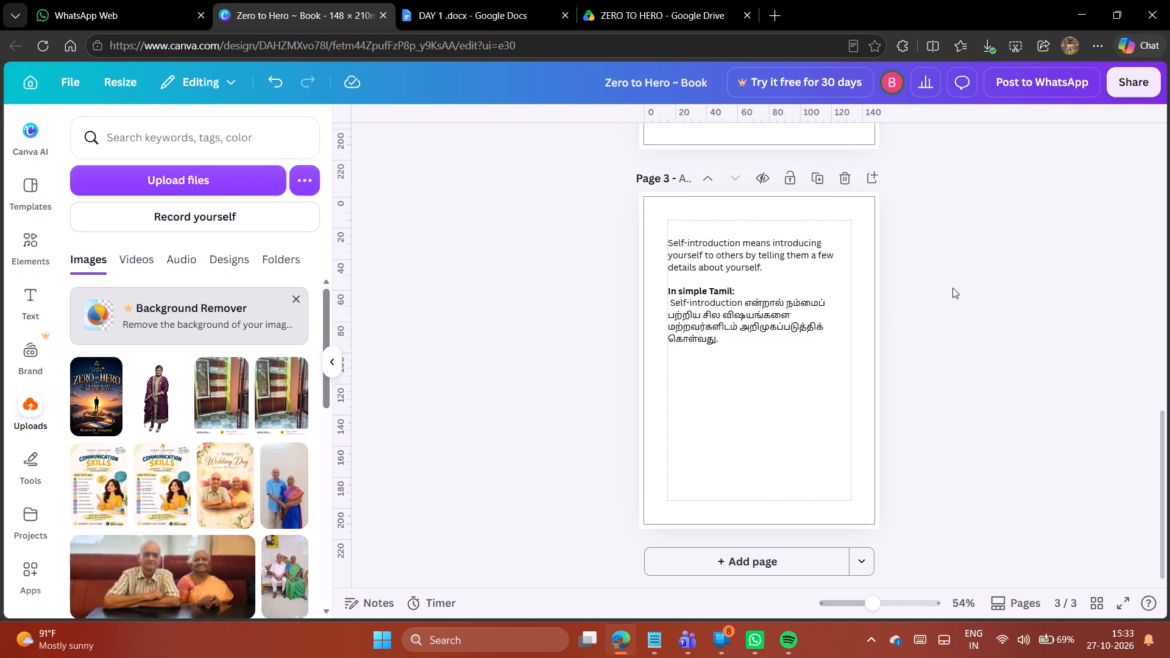
double_click(739, 291)
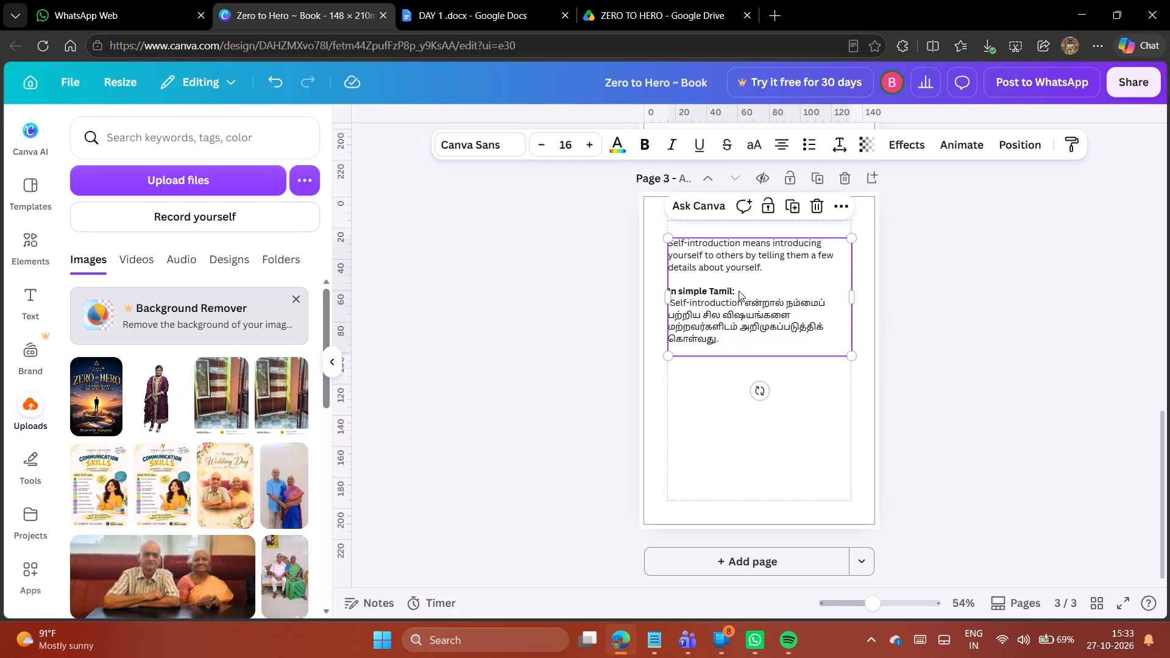
key(Return)
click(950, 350)
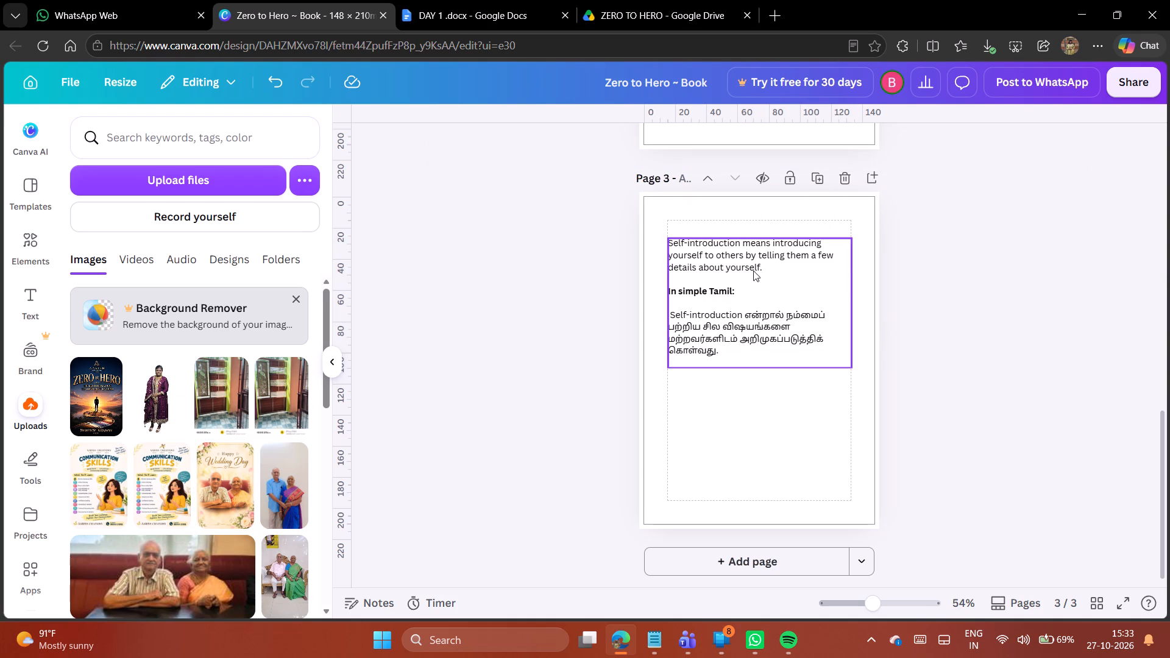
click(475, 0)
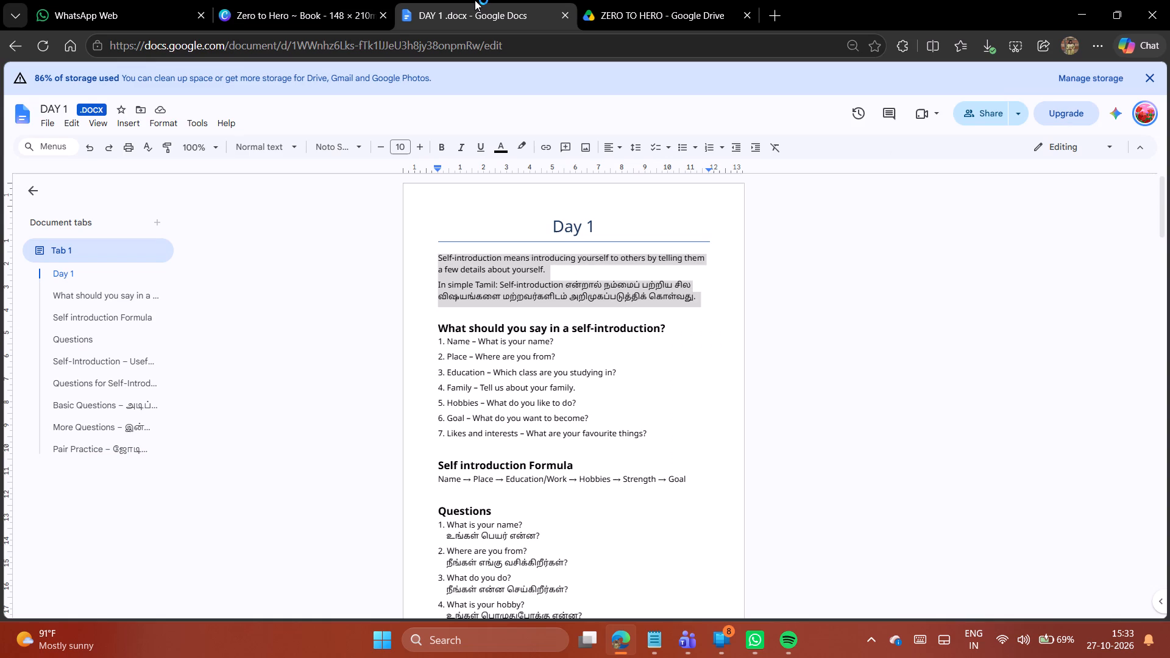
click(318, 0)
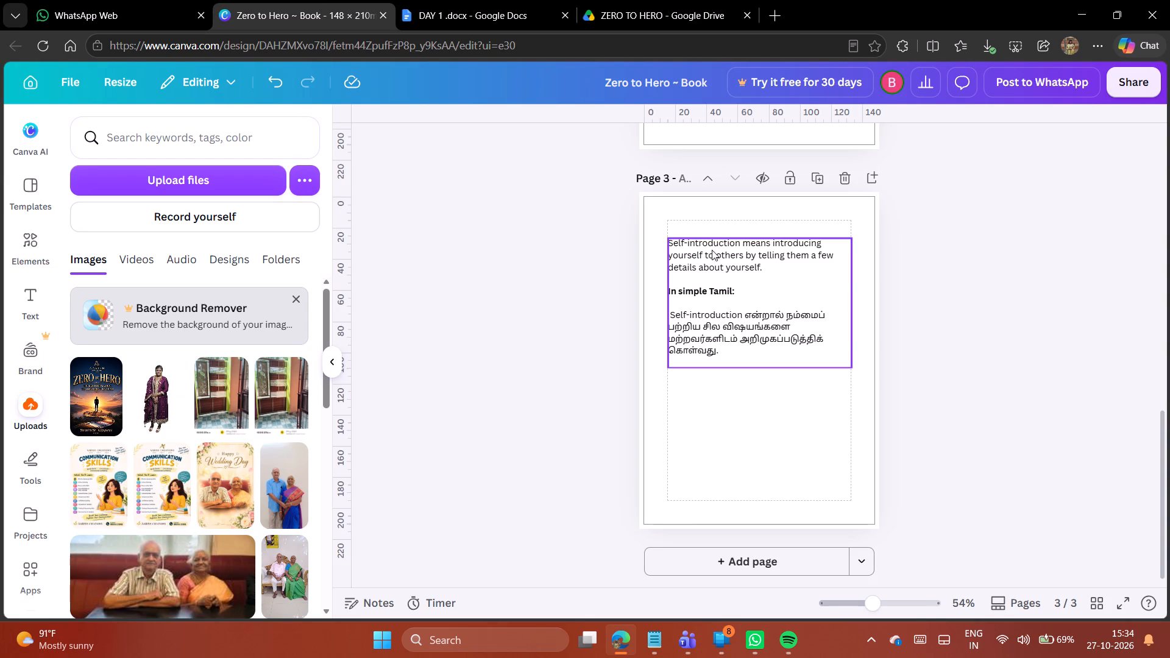
Move the page 3 text box slightly up, keeping it between the side margins.
drag(759, 305, 759, 283)
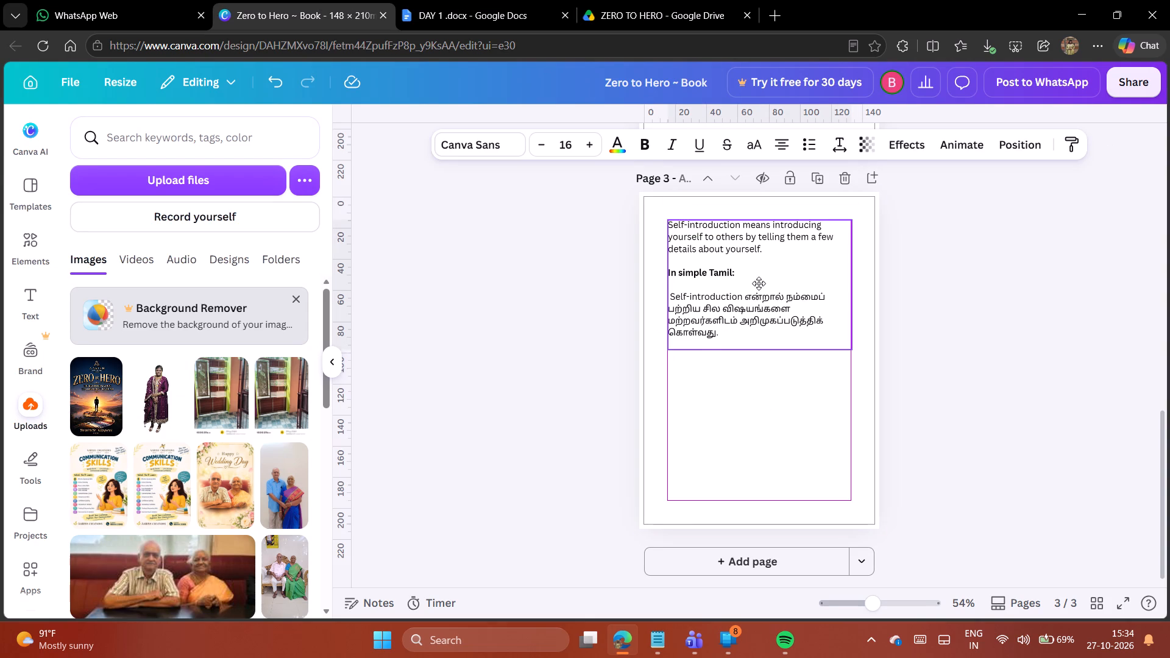
drag(759, 283, 758, 294)
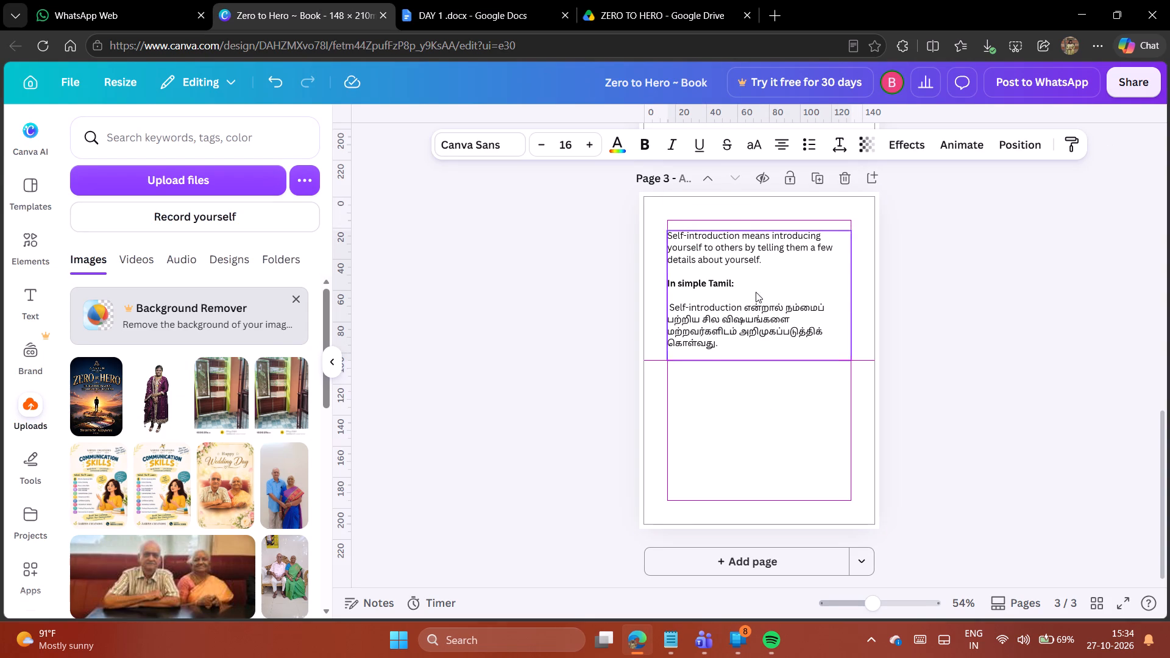
Copy "Self-introduction" from the Tamil paragraph and insert it as a heading line above the English paragraph, followed by a blank line.
click(472, 0)
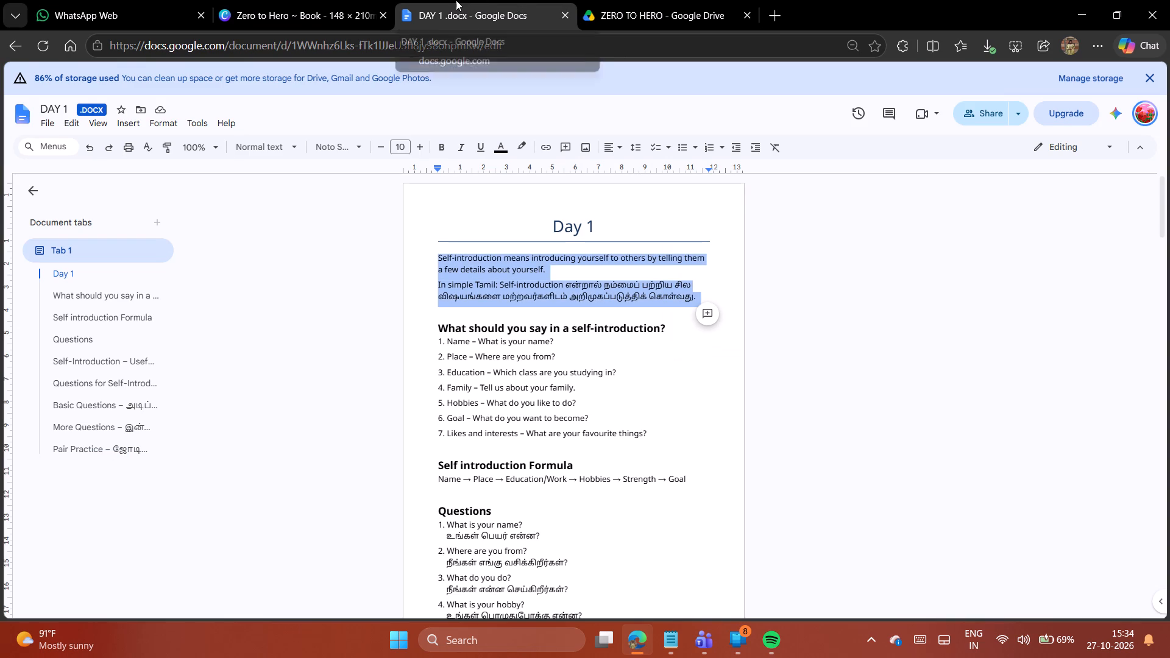
click(253, 0)
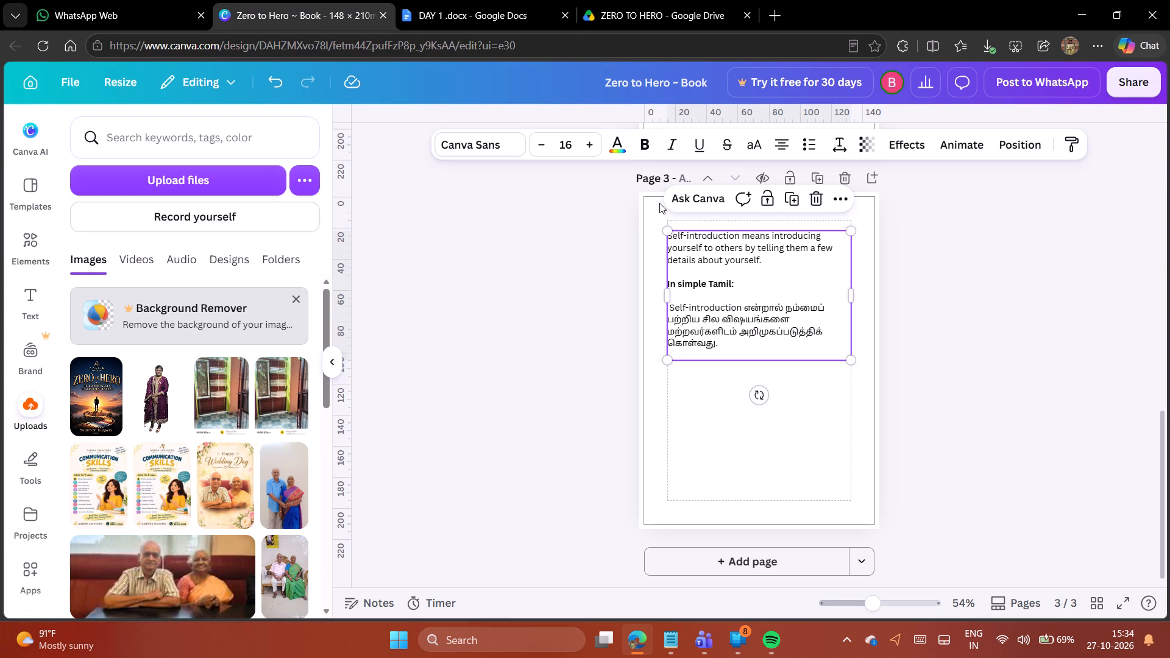
triple_click(735, 308)
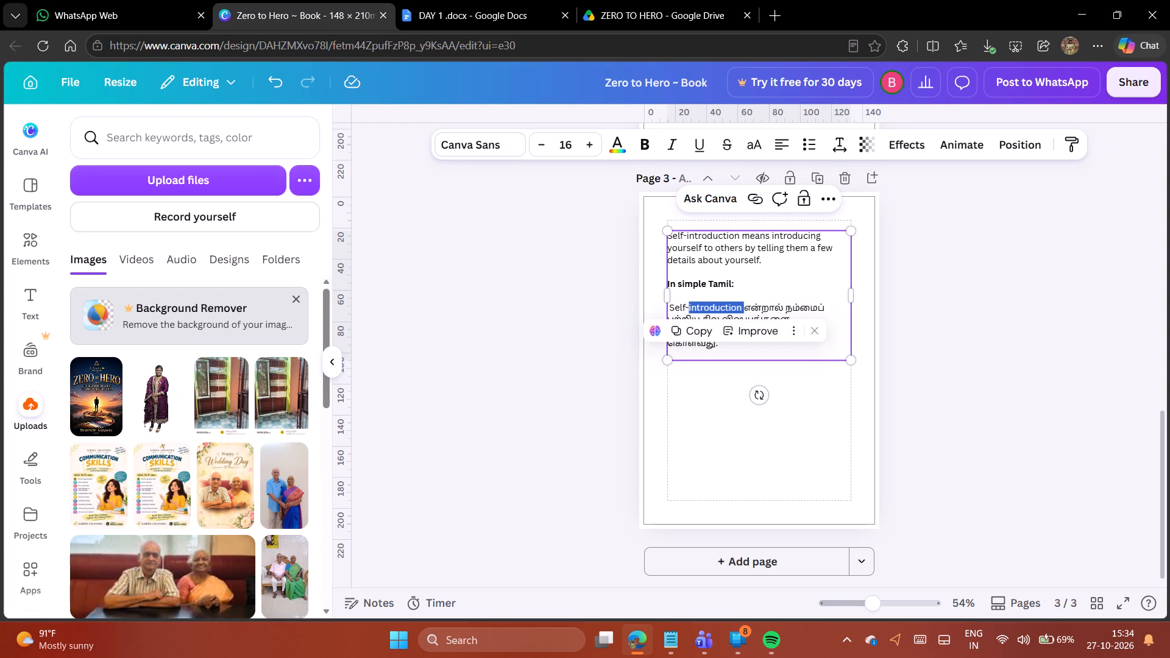
click(743, 308)
drag(743, 308, 670, 308)
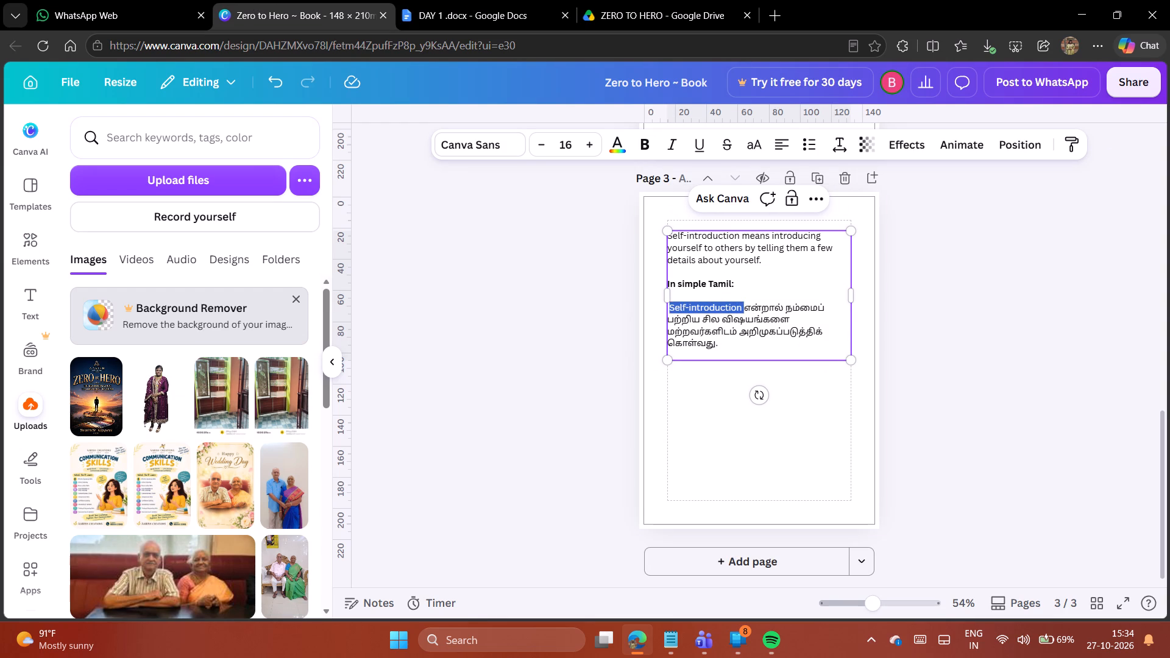
drag(670, 308, 670, 308)
key(ctrl+c)
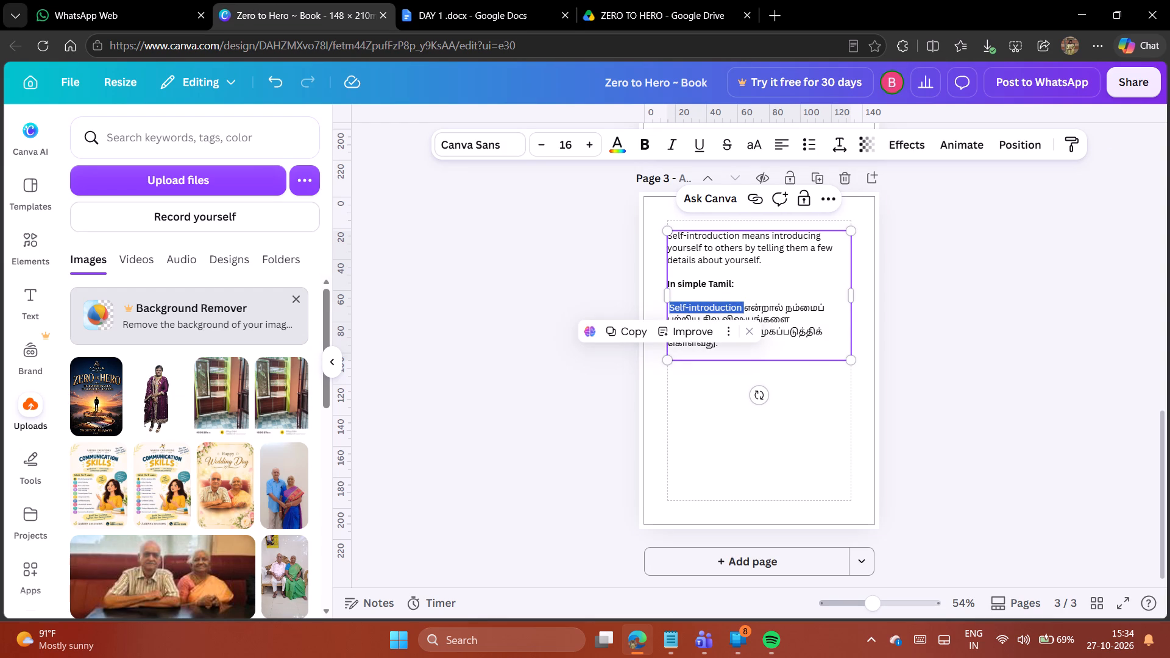
click(998, 280)
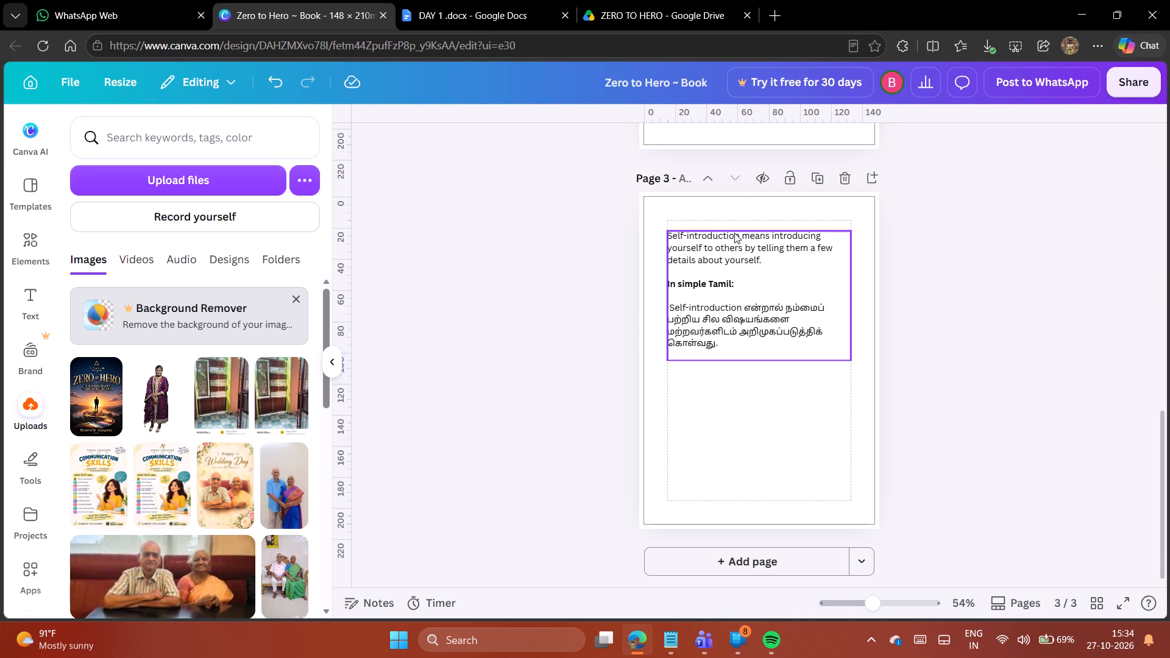
double_click(742, 235)
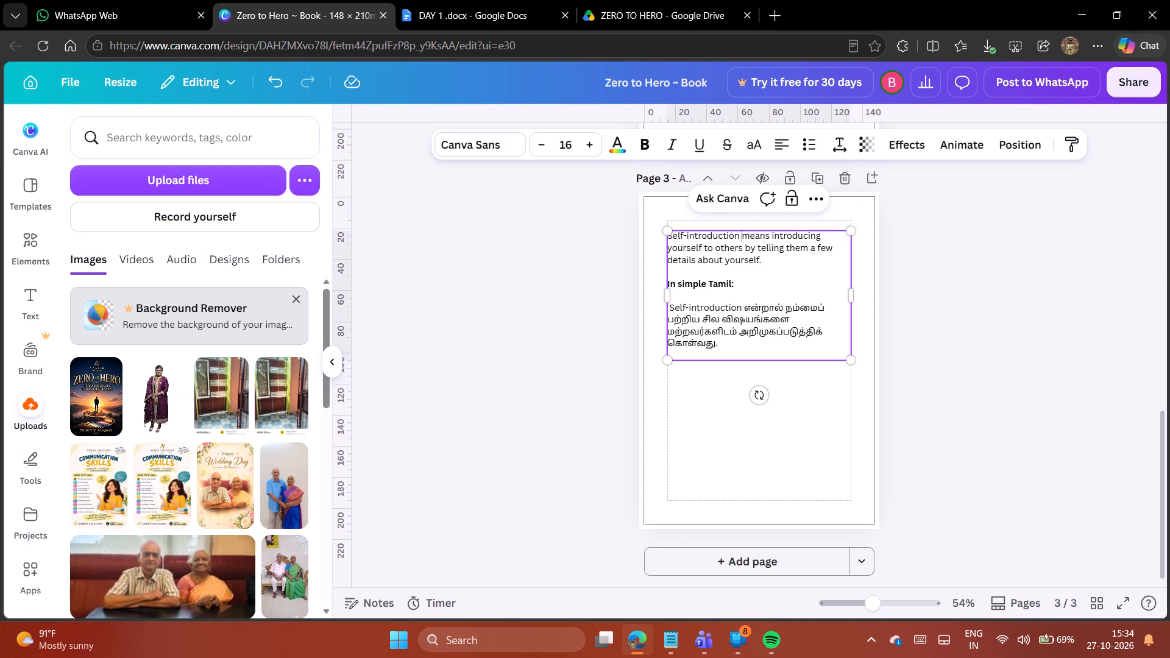
key(ctrl+v)
click(739, 235)
key(Return)
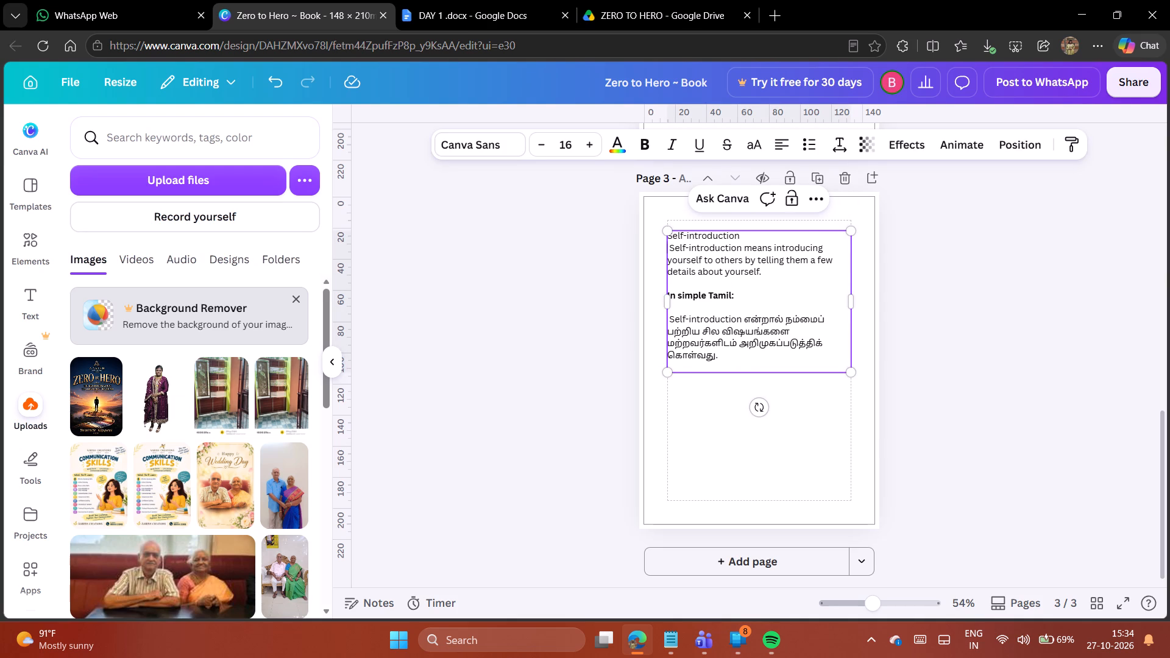
key(Return)
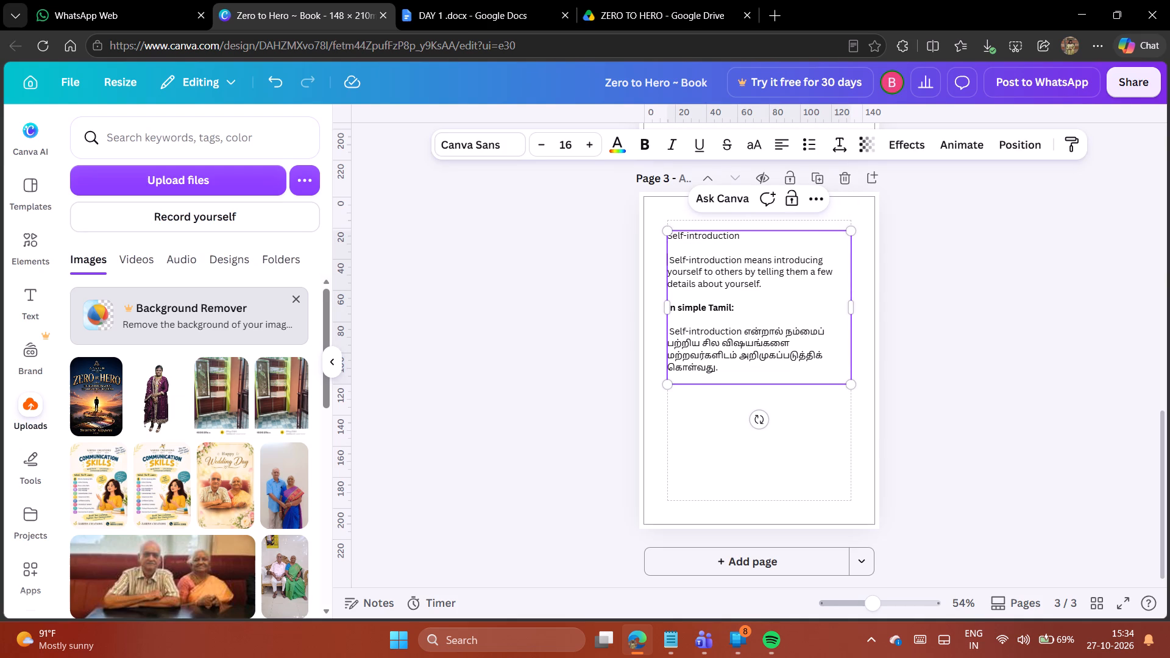
Format the "Self-introduction" heading on page 3 as bold and centred, and increase its font size slightly.
drag(746, 234, 659, 239)
click(644, 149)
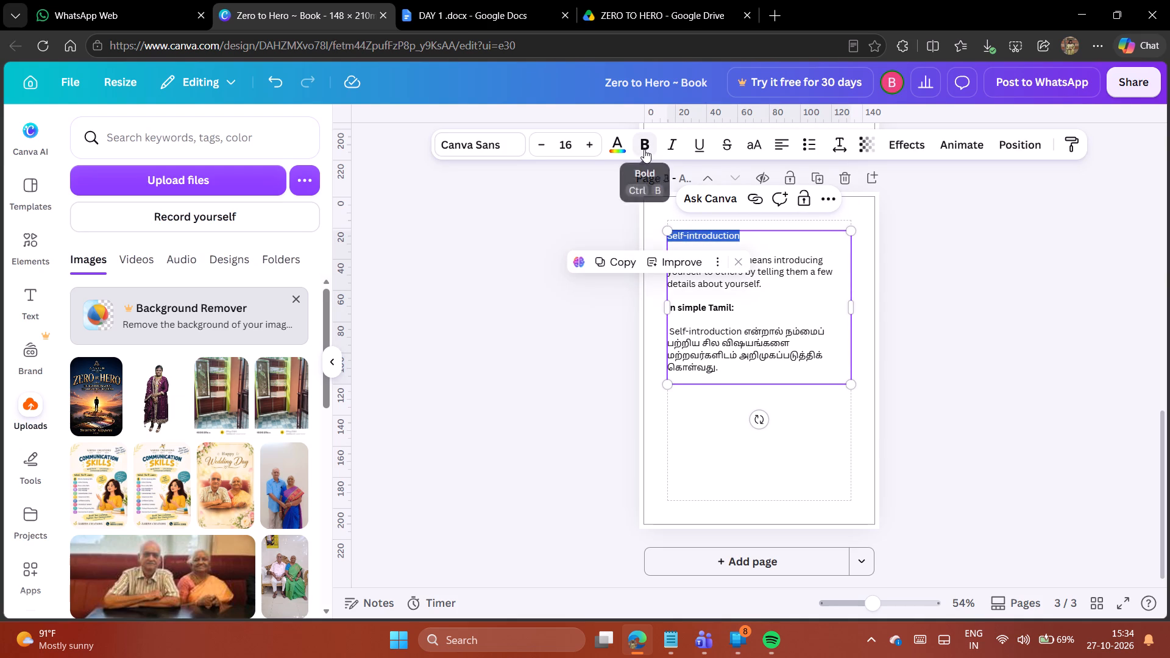
click(783, 147)
drag(1010, 360, 1000, 353)
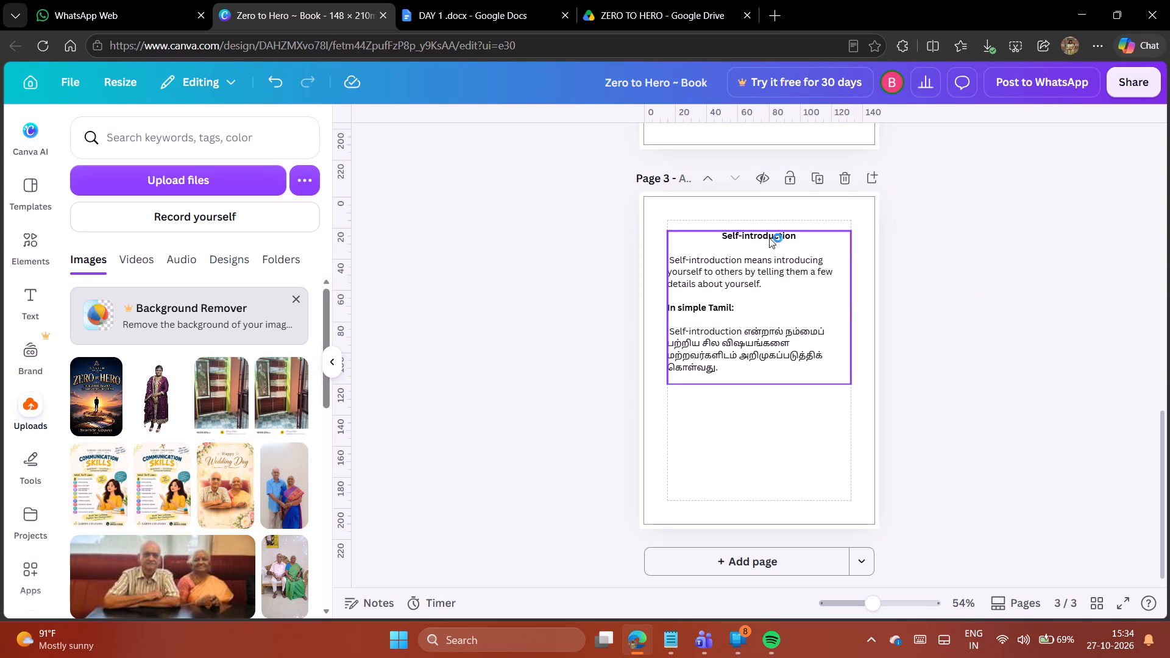
triple_click(770, 236)
click(770, 236)
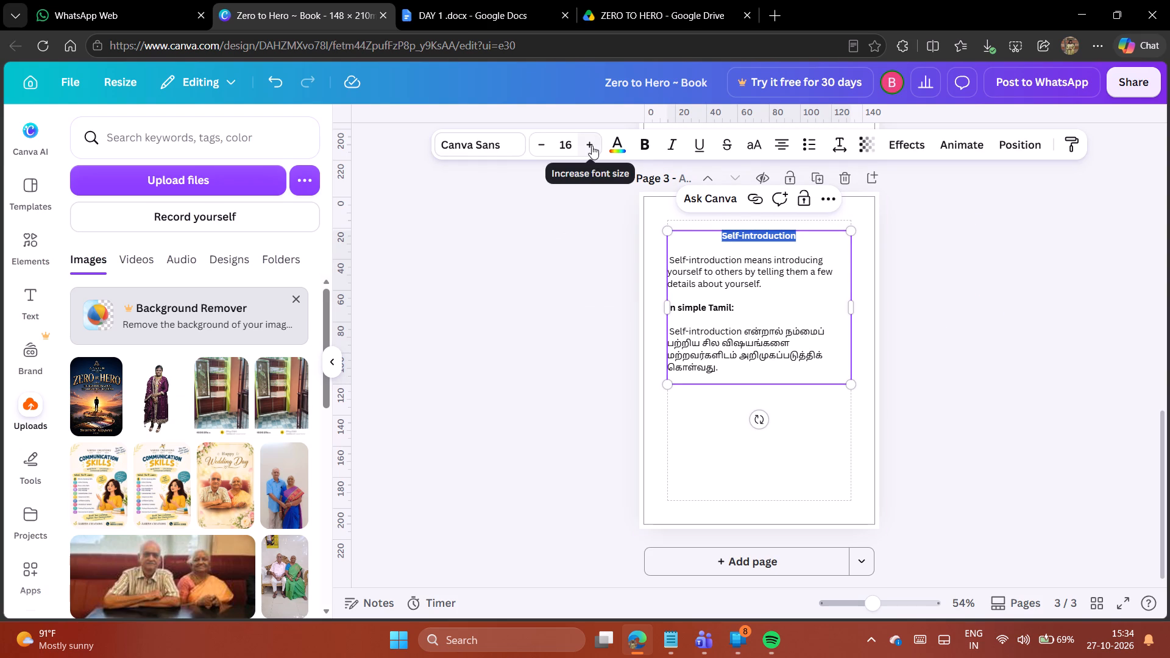
triple_click(592, 146)
click(921, 278)
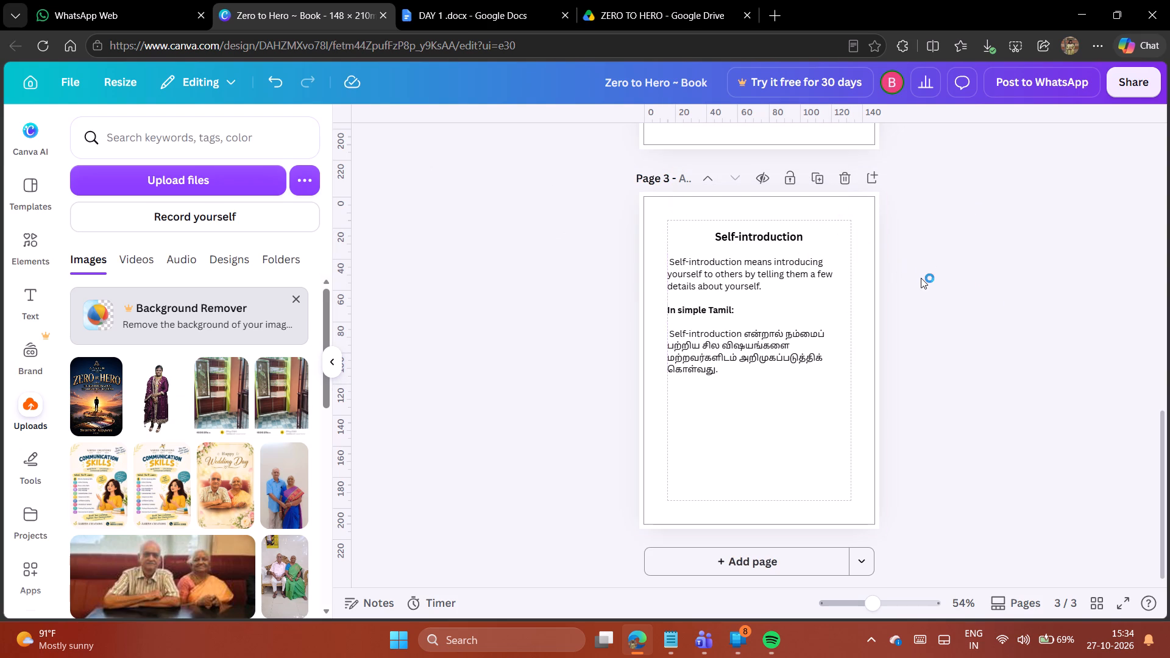
Move the page 3 text box up to the top margin and widen it slightly to about 118.4 mm.
drag(807, 318, 808, 306)
click(956, 302)
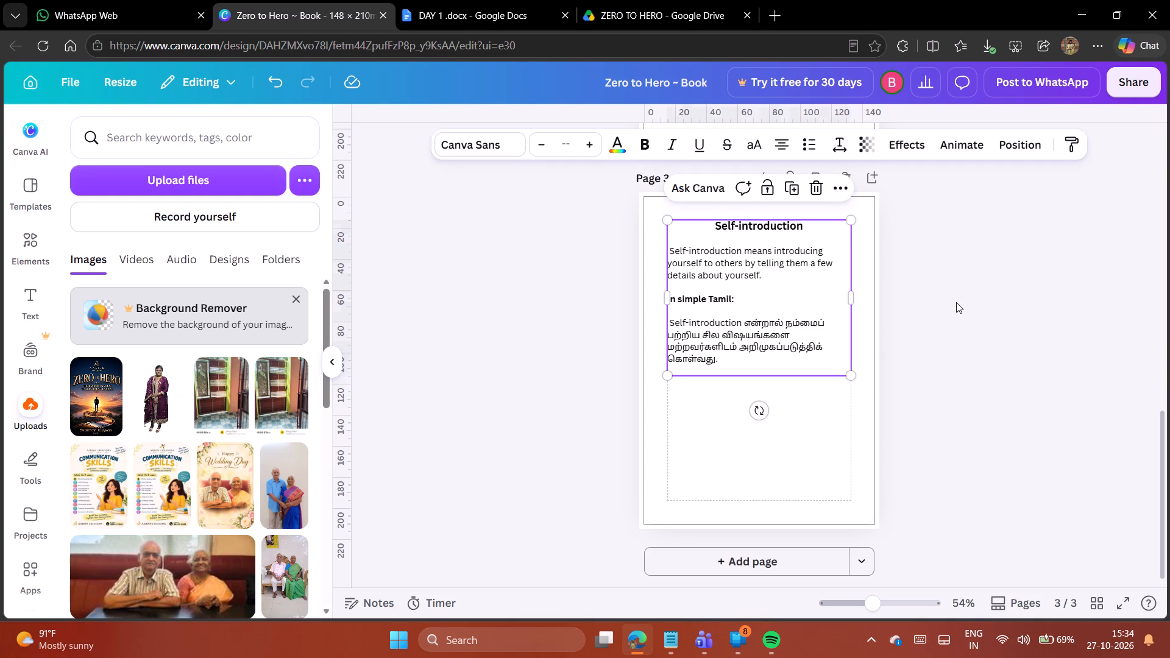
click(793, 261)
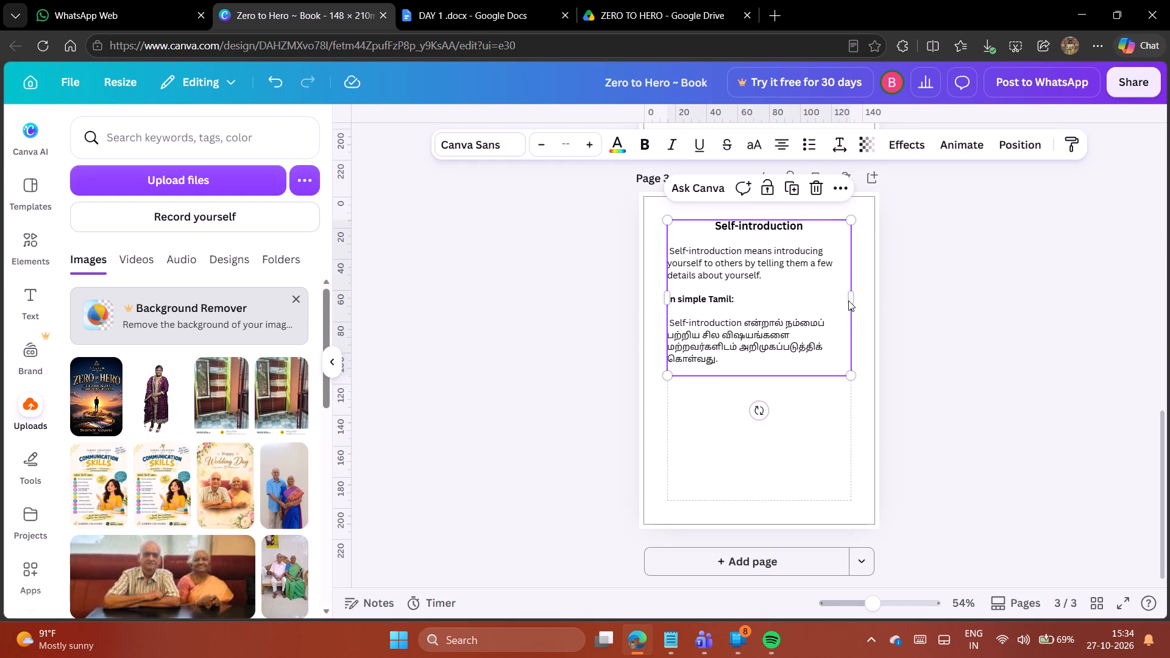
click(853, 300)
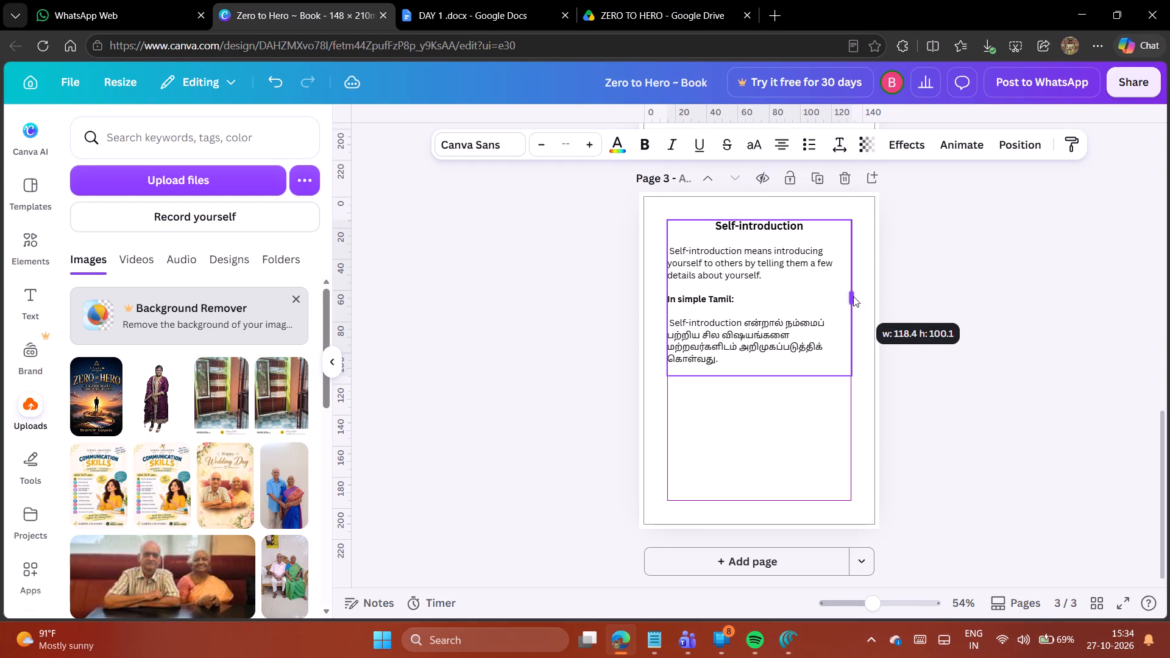
click(923, 291)
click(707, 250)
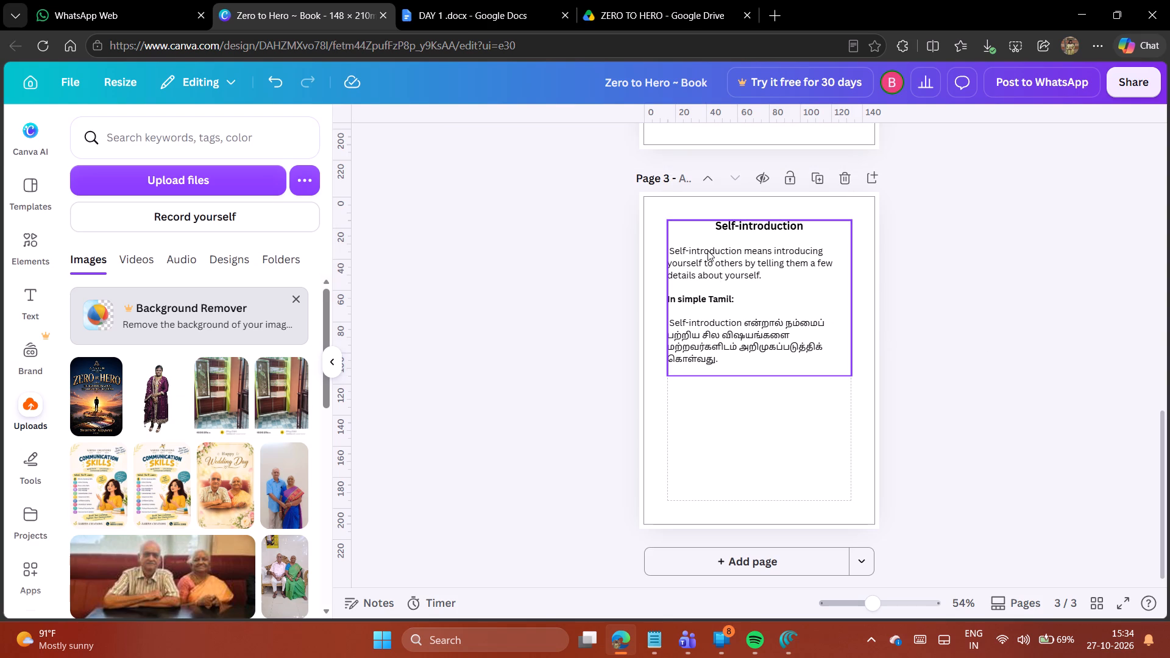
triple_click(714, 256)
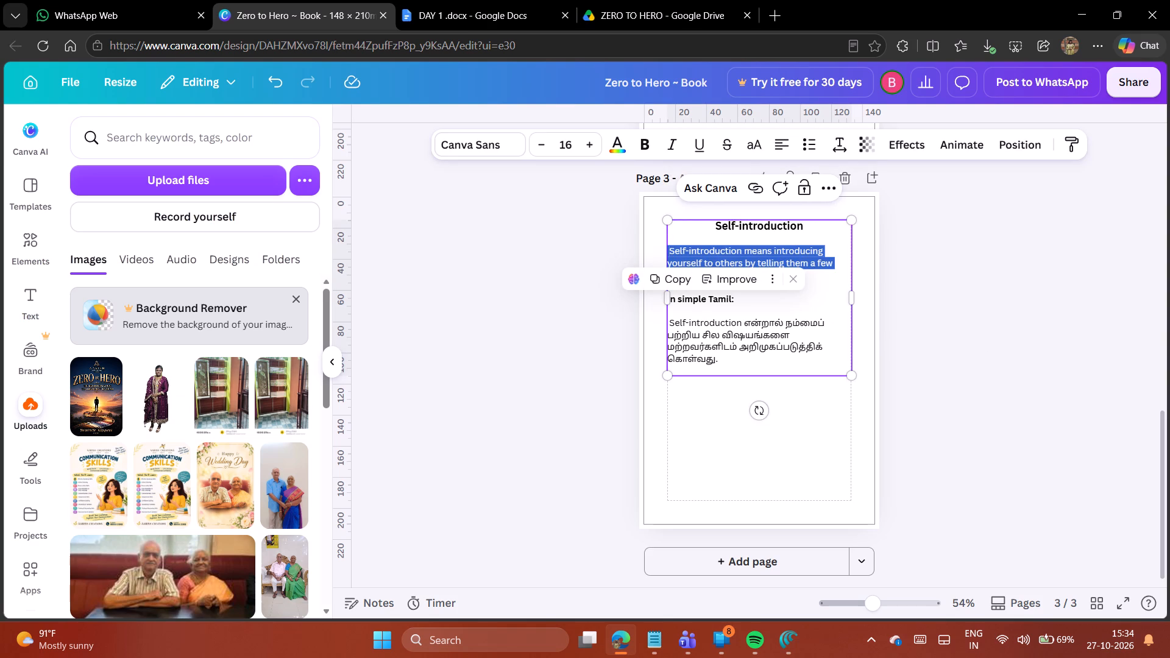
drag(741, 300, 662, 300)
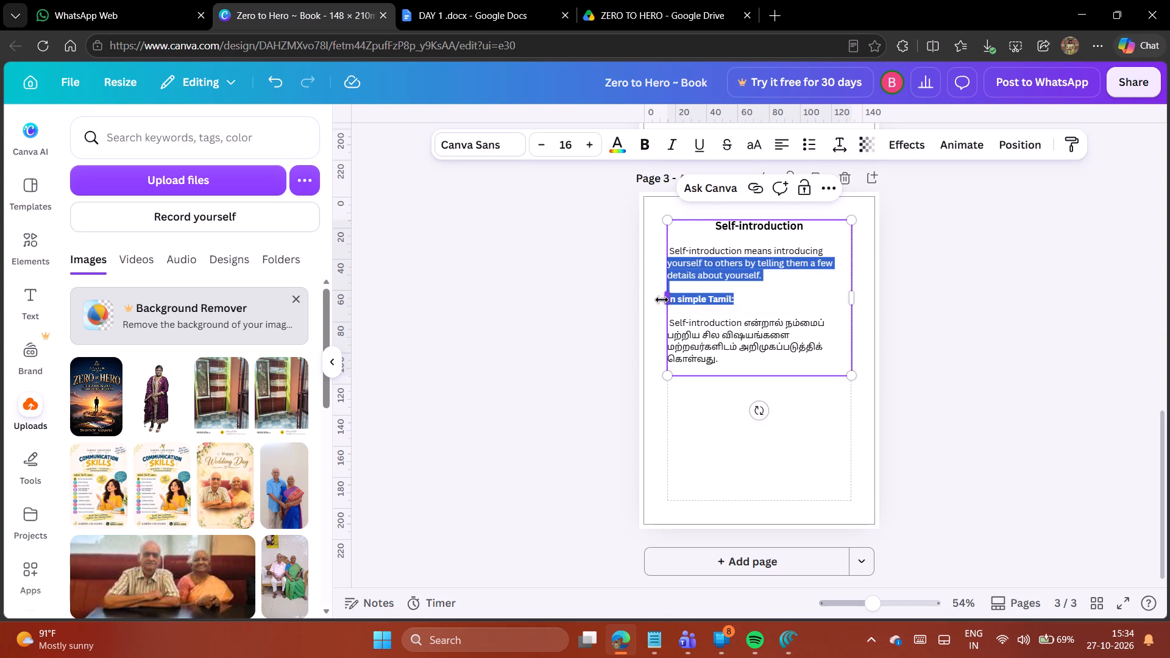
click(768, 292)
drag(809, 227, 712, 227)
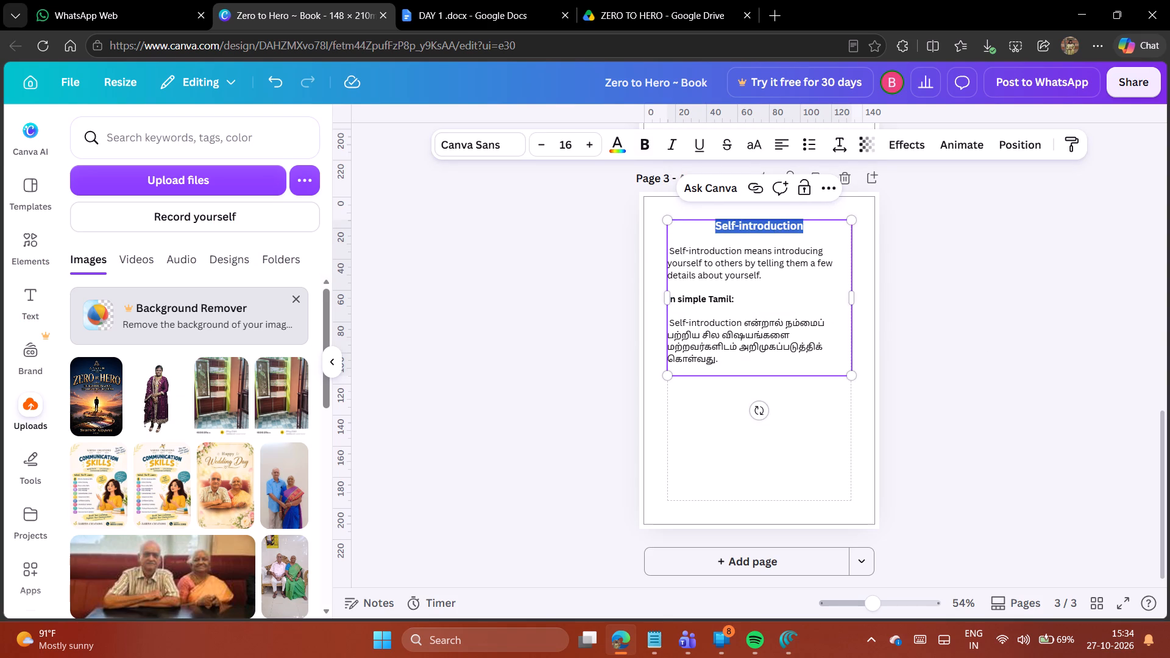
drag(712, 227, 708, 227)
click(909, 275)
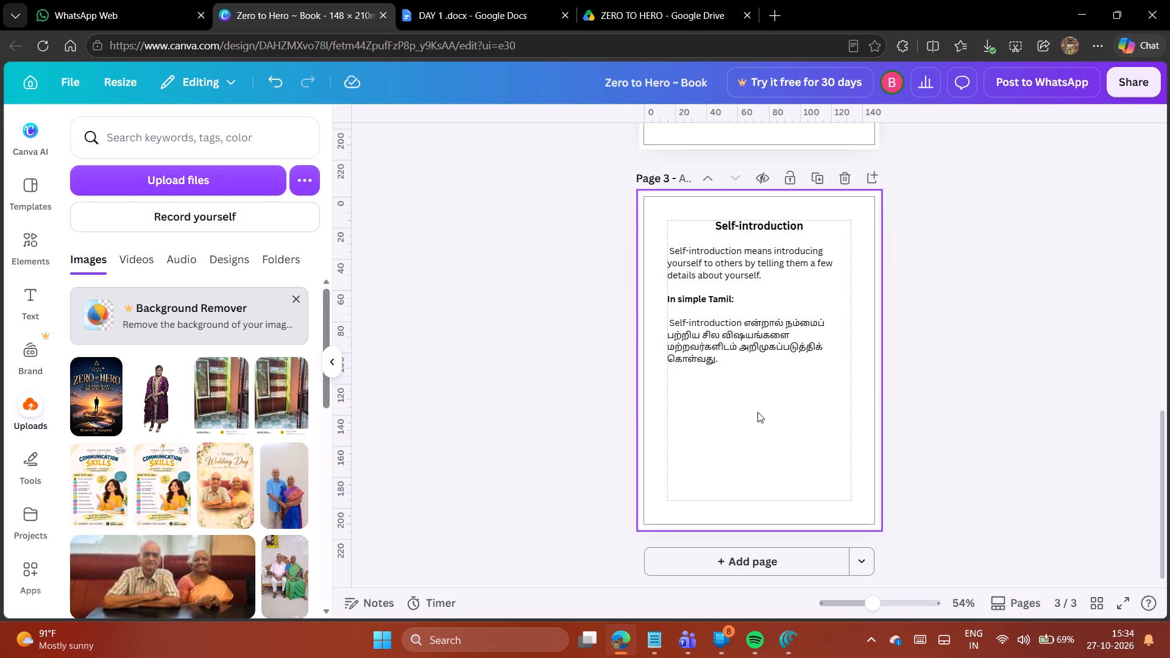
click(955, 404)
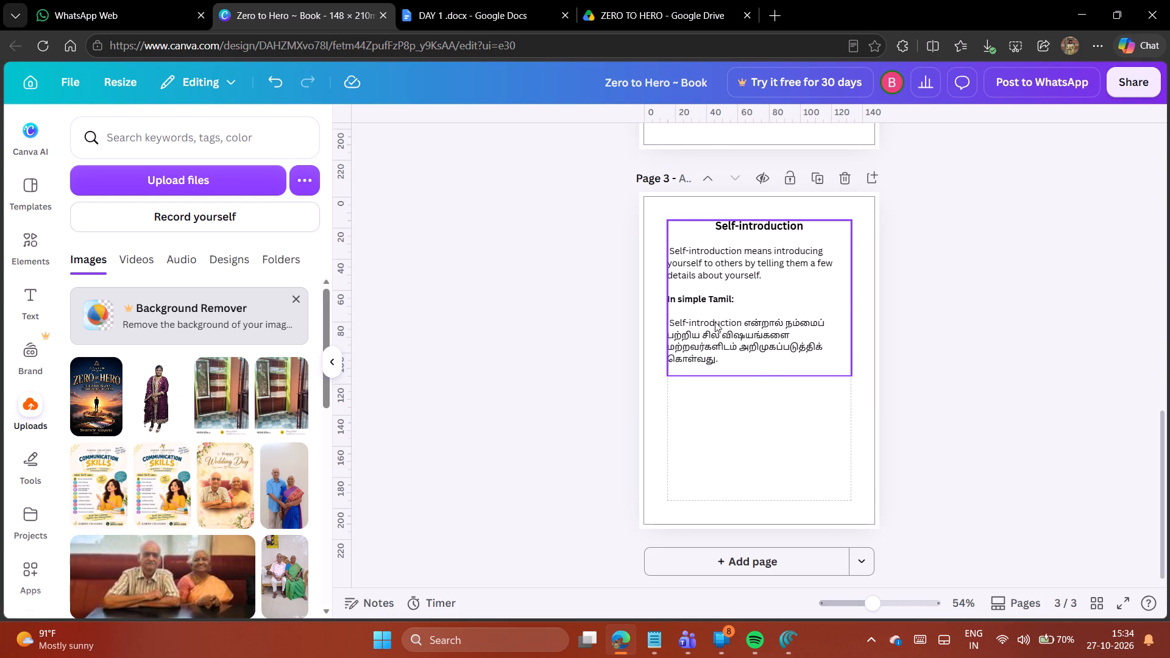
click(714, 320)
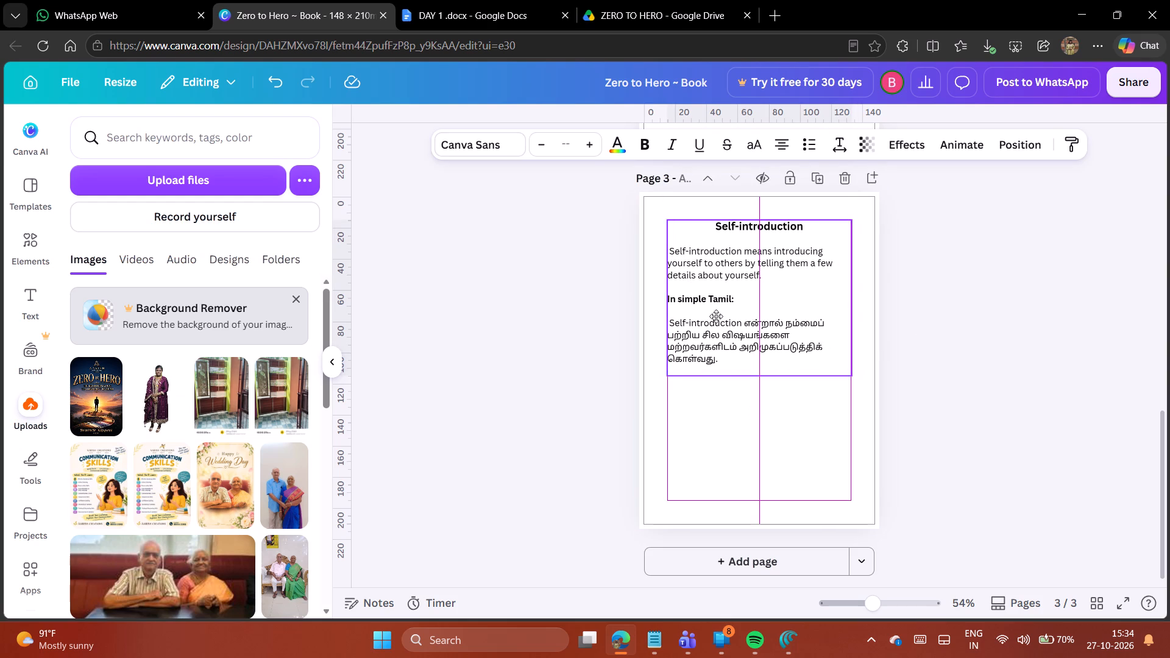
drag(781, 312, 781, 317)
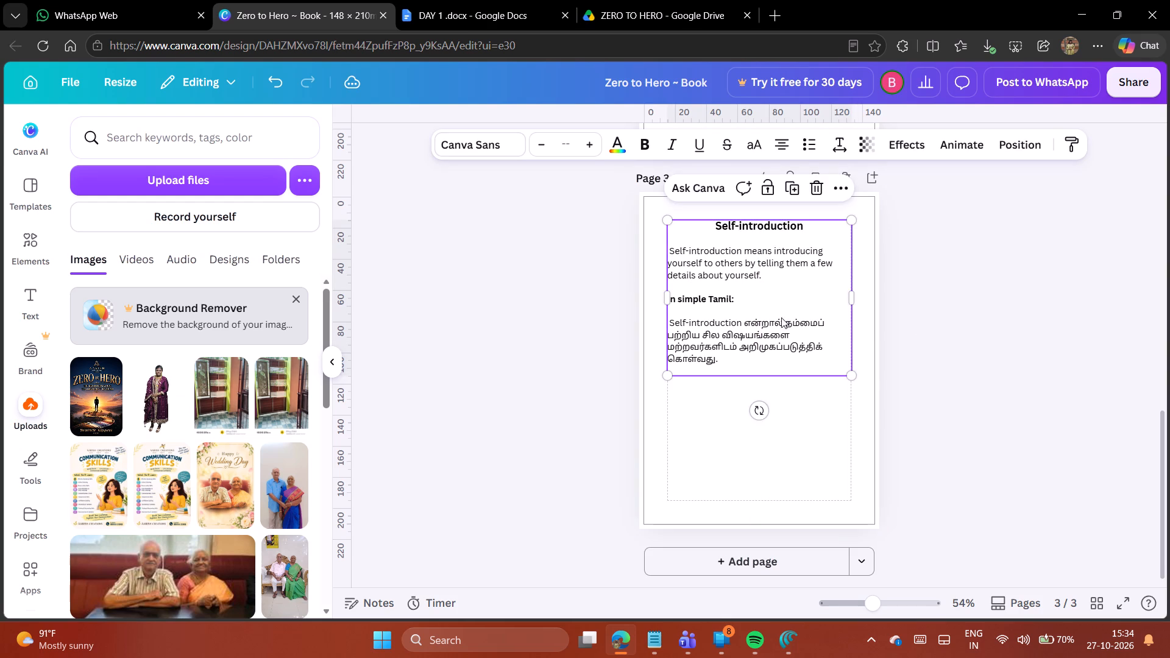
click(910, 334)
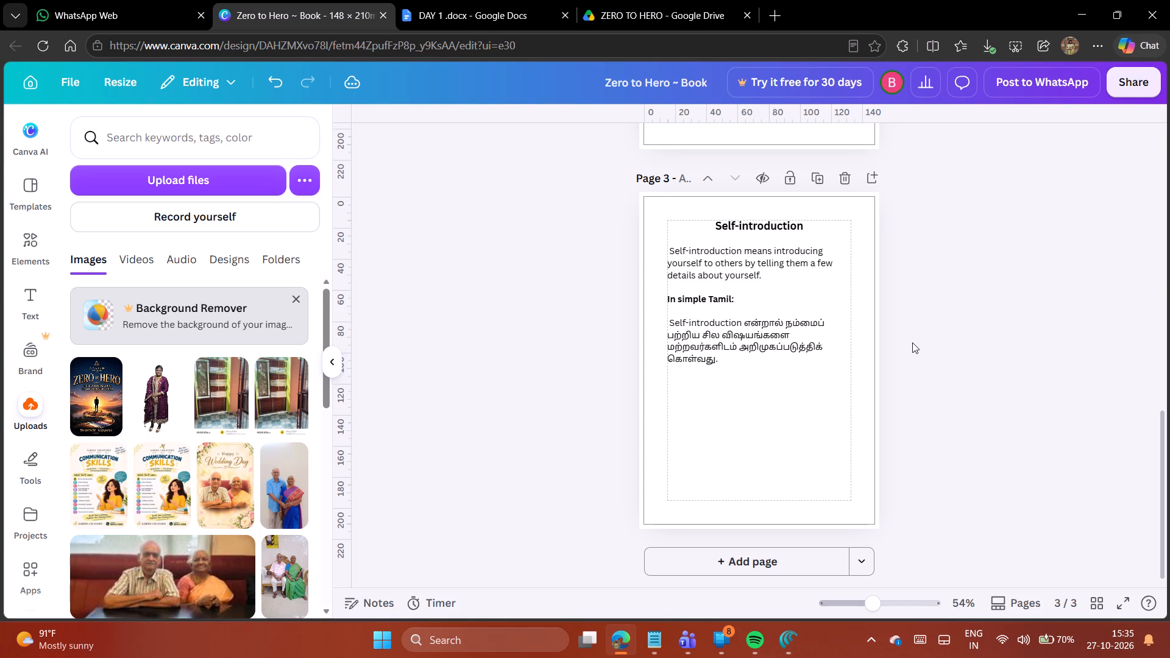
Indent the first line of the English self-introduction paragraph with 13 spaces.
triple_click(671, 252)
click(671, 252)
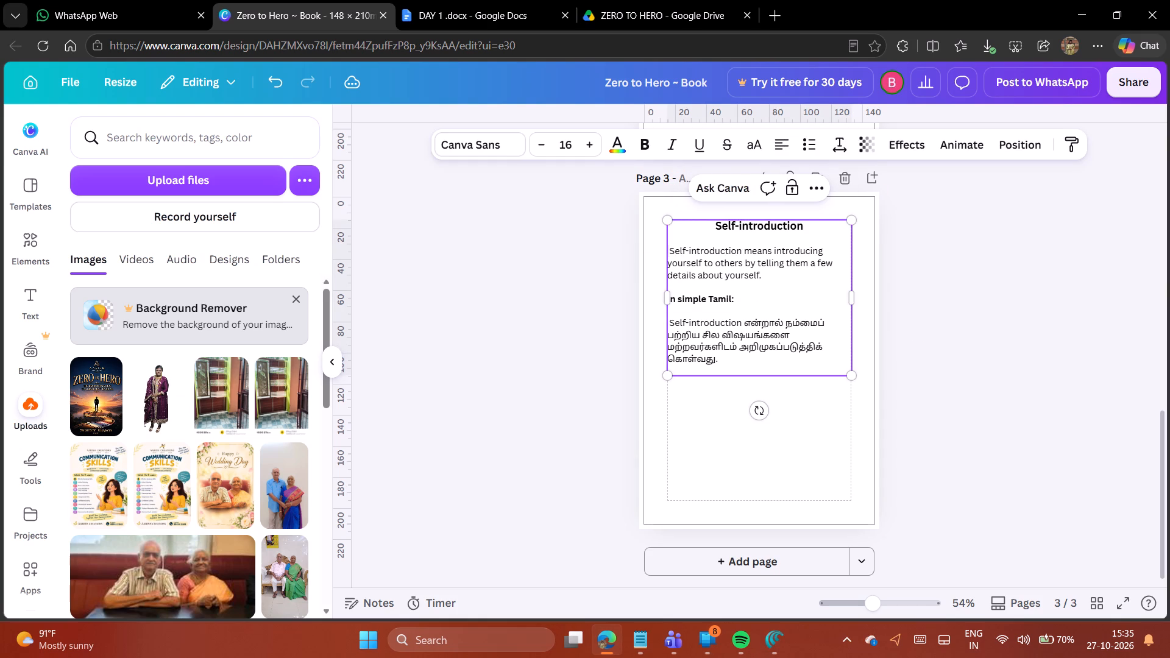
key(space)
key(space)
key(space)
key(space)
key(space)
key(space)
key(space)
key(space)
key(space)
key(space)
key(space)
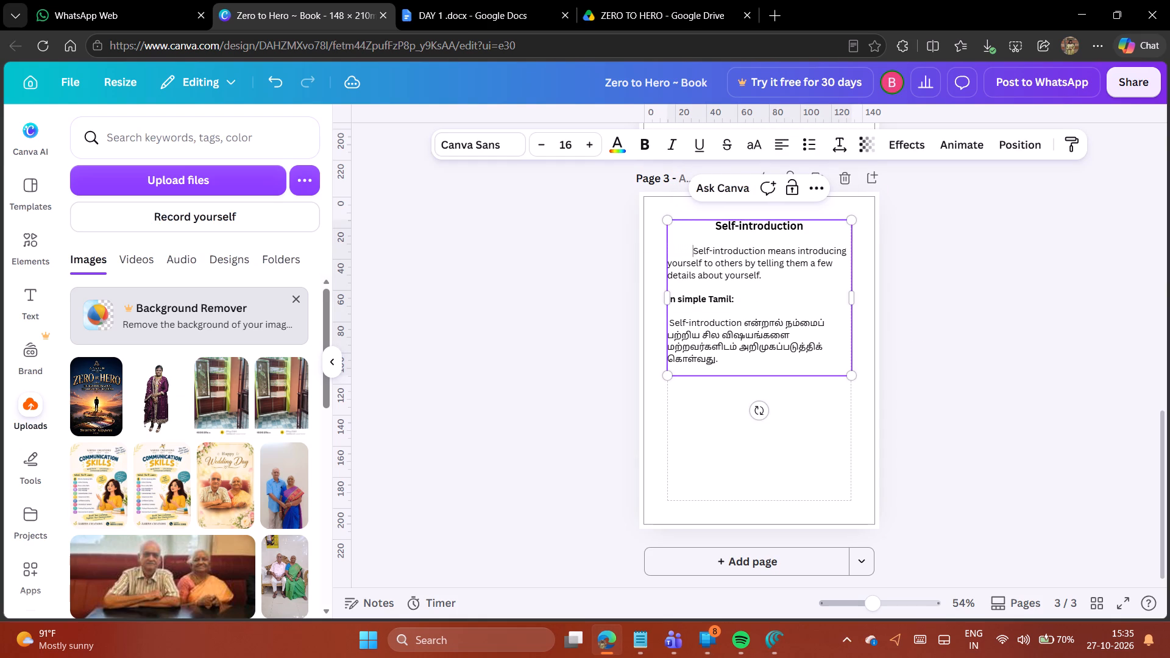
key(space)
key(space)
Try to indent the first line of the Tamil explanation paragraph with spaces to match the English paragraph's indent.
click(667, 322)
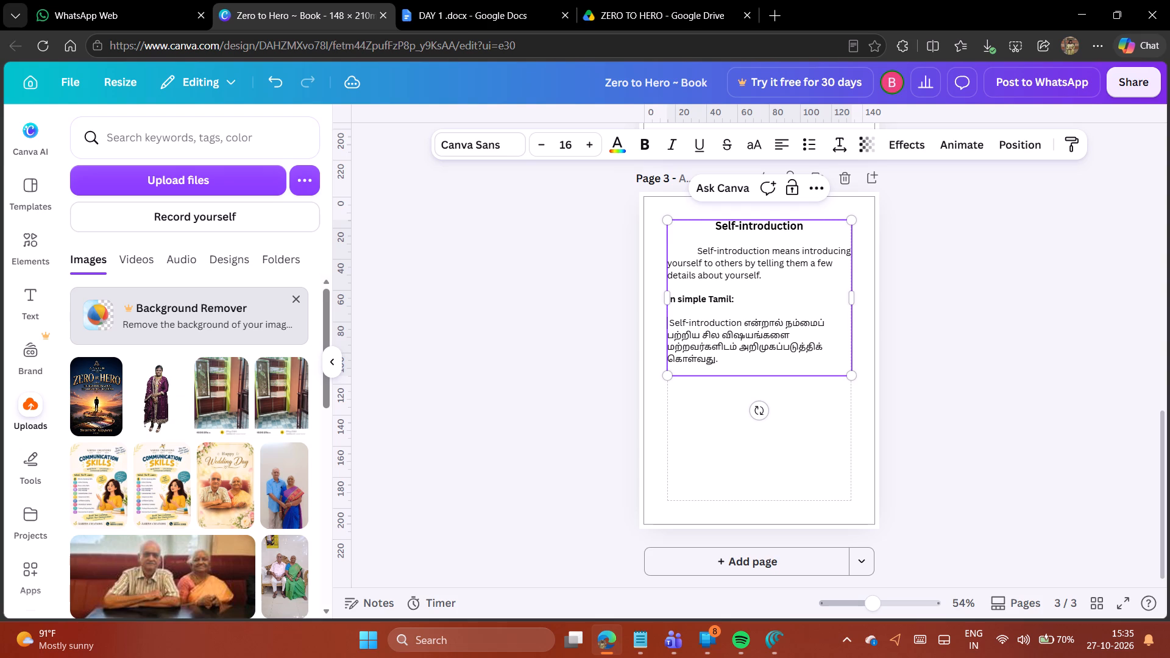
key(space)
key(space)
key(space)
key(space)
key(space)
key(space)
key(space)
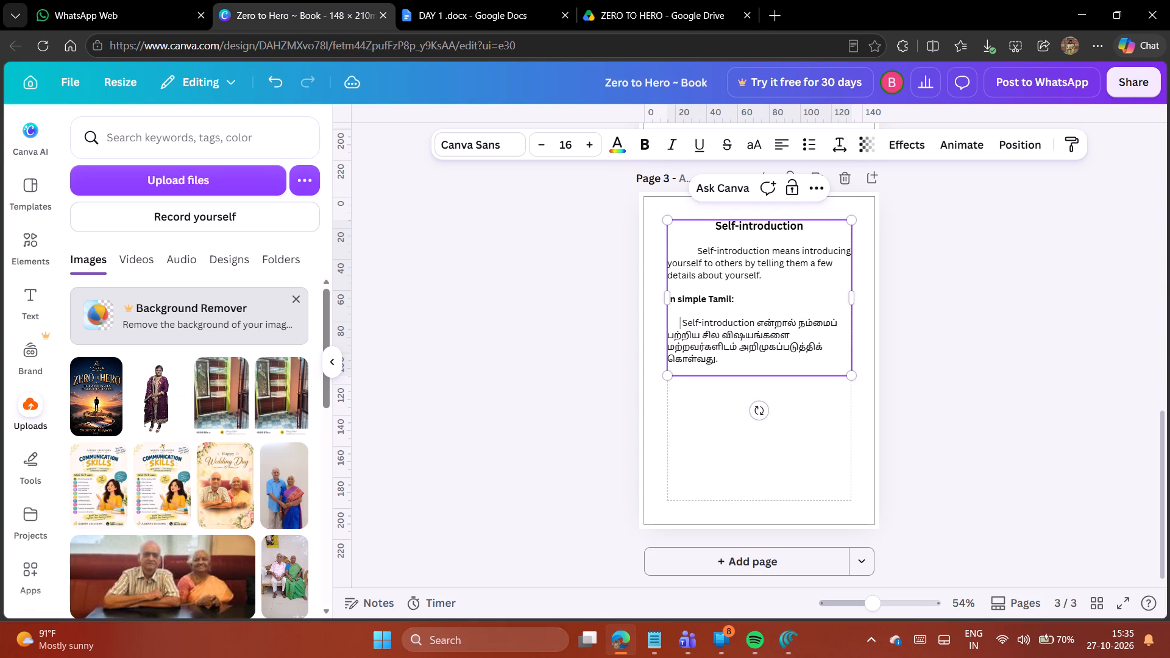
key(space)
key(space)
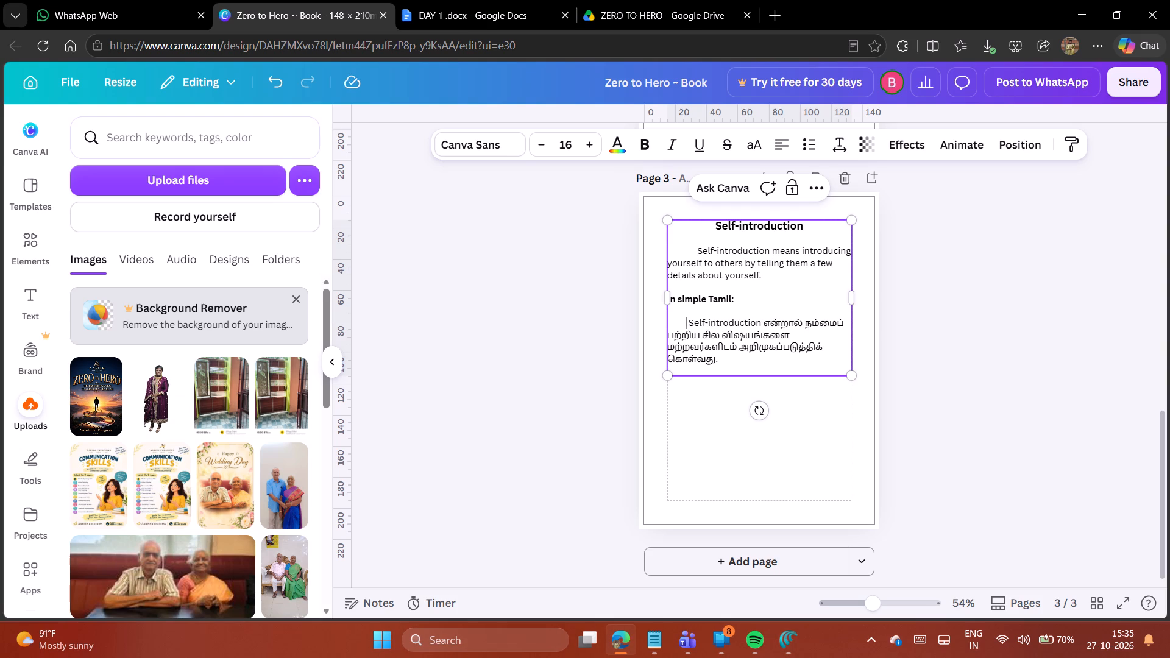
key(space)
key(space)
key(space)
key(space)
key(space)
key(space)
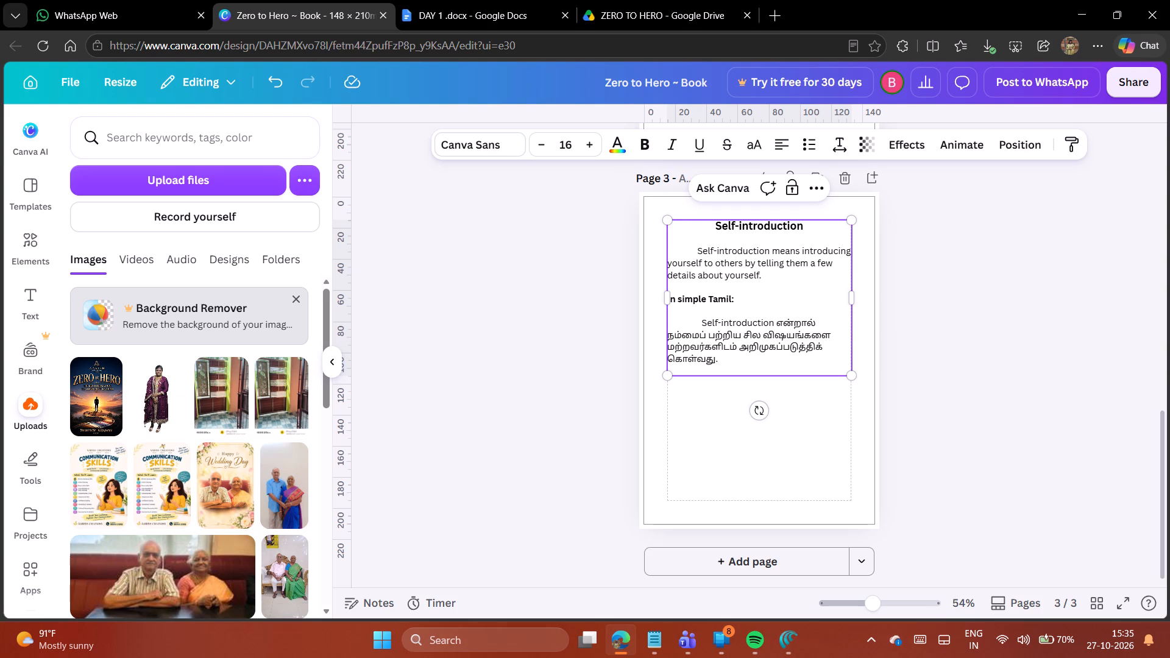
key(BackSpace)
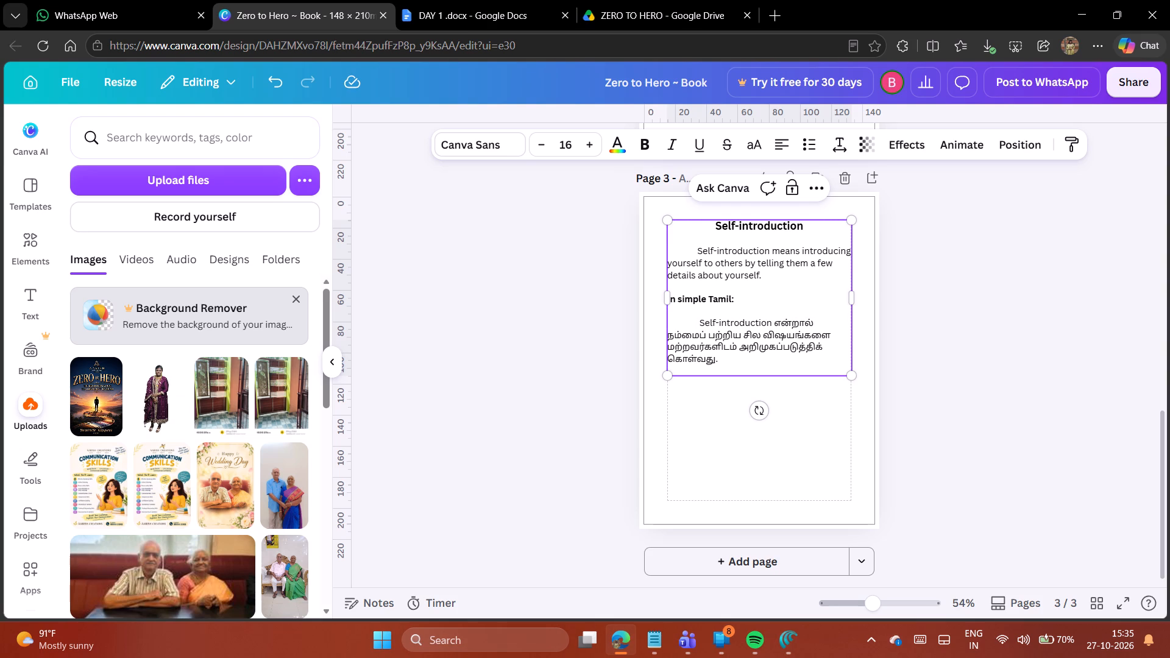
Shorten the Tamil label on page 3 to "In simple", removing the blank line and indent before the explanation.
click(697, 319)
key(BackSpace)
key(BackSpace)
key(BackSpace)
key(BackSpace)
key(BackSpace)
key(BackSpace)
key(BackSpace)
key(BackSpace)
key(BackSpace)
key(BackSpace)
key(BackSpace)
key(BackSpace)
key(BackSpace)
key(BackSpace)
key(BackSpace)
key(BackSpace)
key(BackSpace)
key(BackSpace)
key(BackSpace)
key(BackSpace)
key(BackSpace)
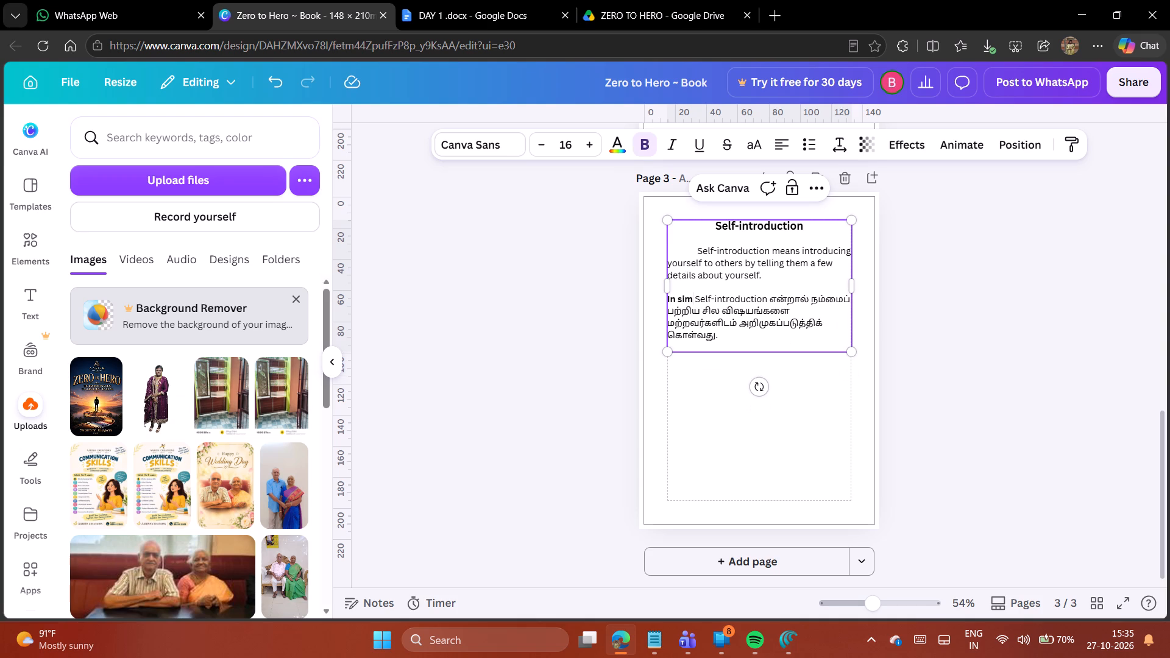
text(ple)
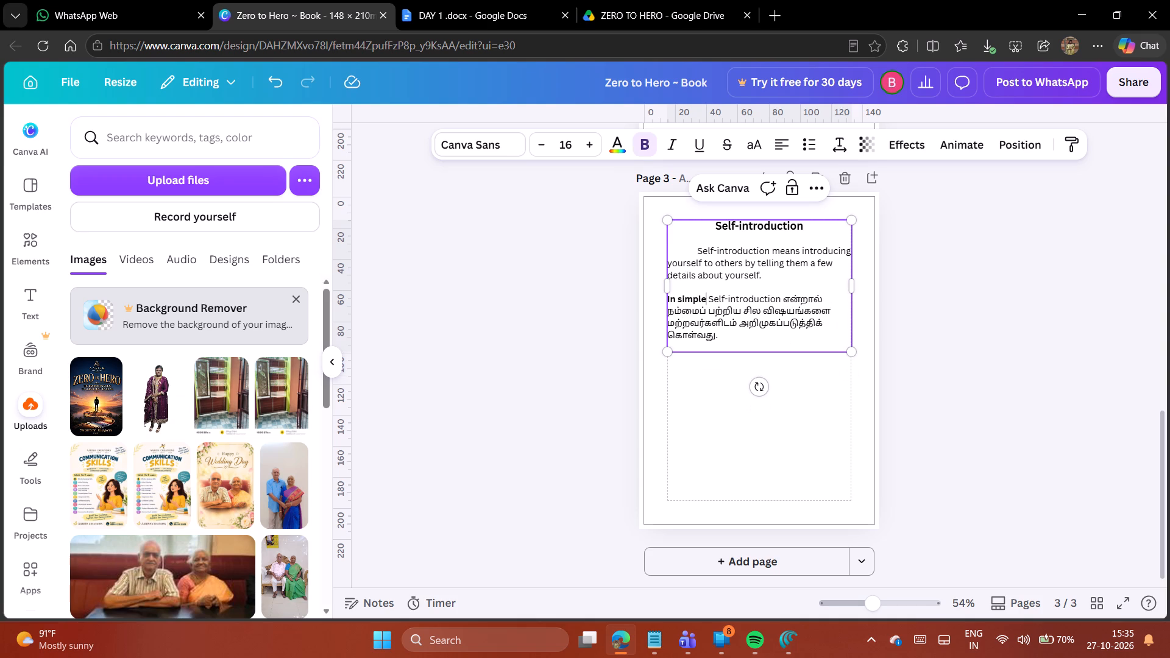
Add a colon after "In simple" and start the explanation with a lowercase "self-introduction".
key(Right)
key(semicolon)
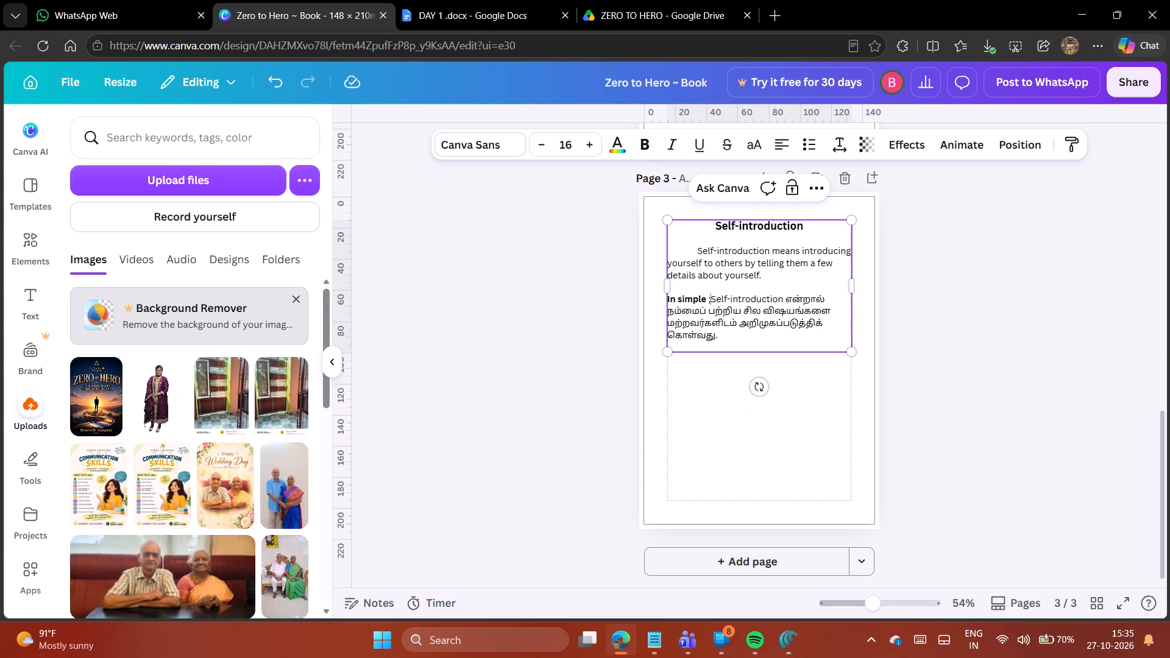
key(BackSpace)
key(Right)
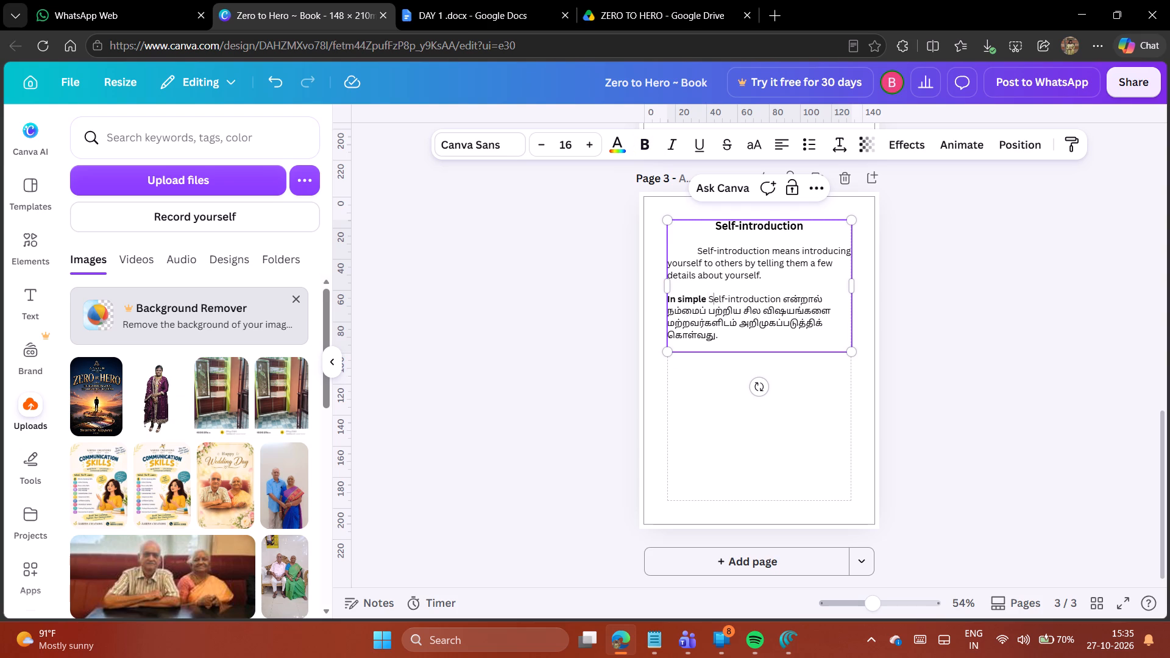
key(semicolon)
key(BackSpace)
key(BackSpace)
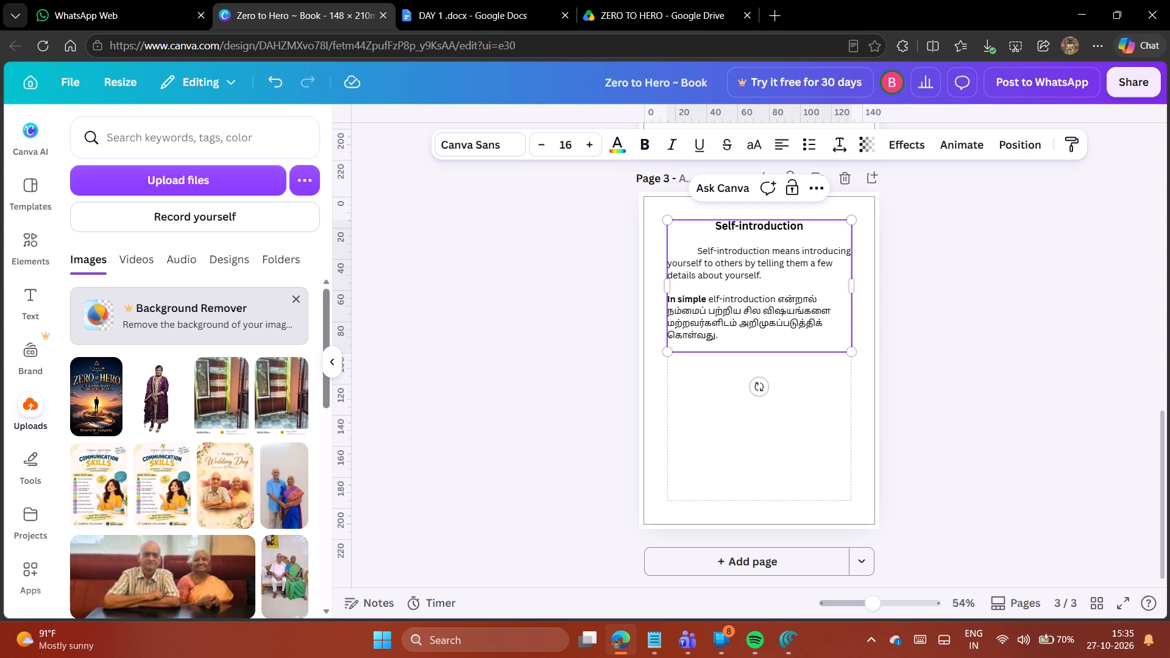
key(semicolon)
key(BackSpace)
key(shift+colon)
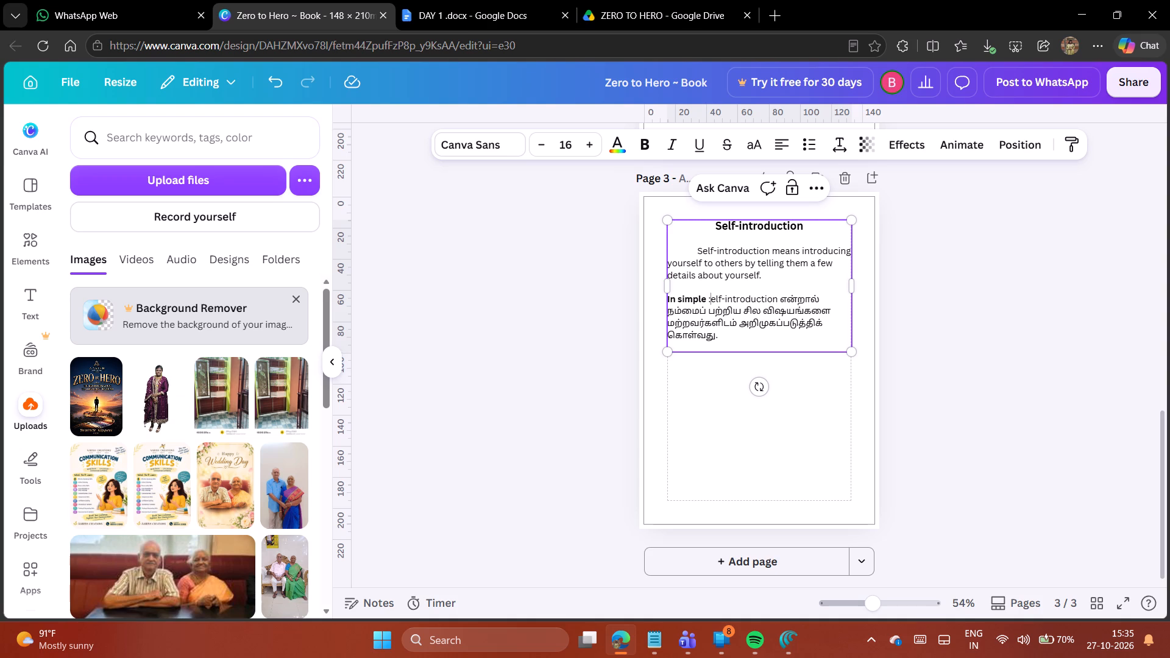
key(space)
key(s)
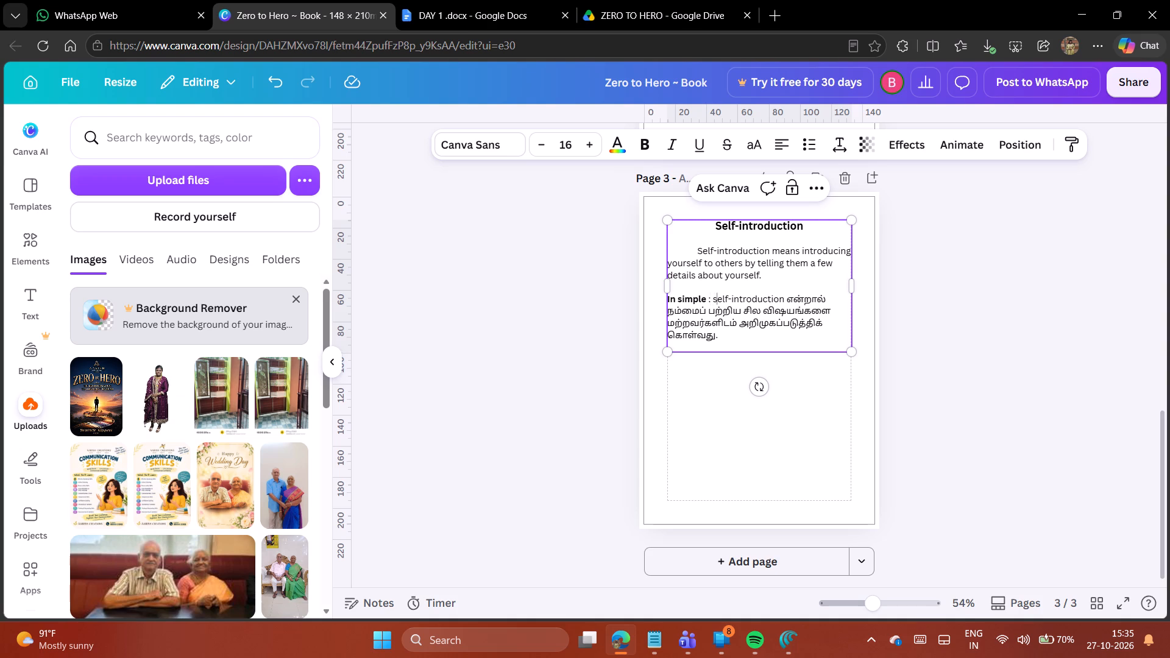
Move the Tamil explanation onto a new line below "In simple :" and indent its first line with 15 spaces.
click(711, 302)
key(Return)
key(space)
key(space)
key(space)
key(space)
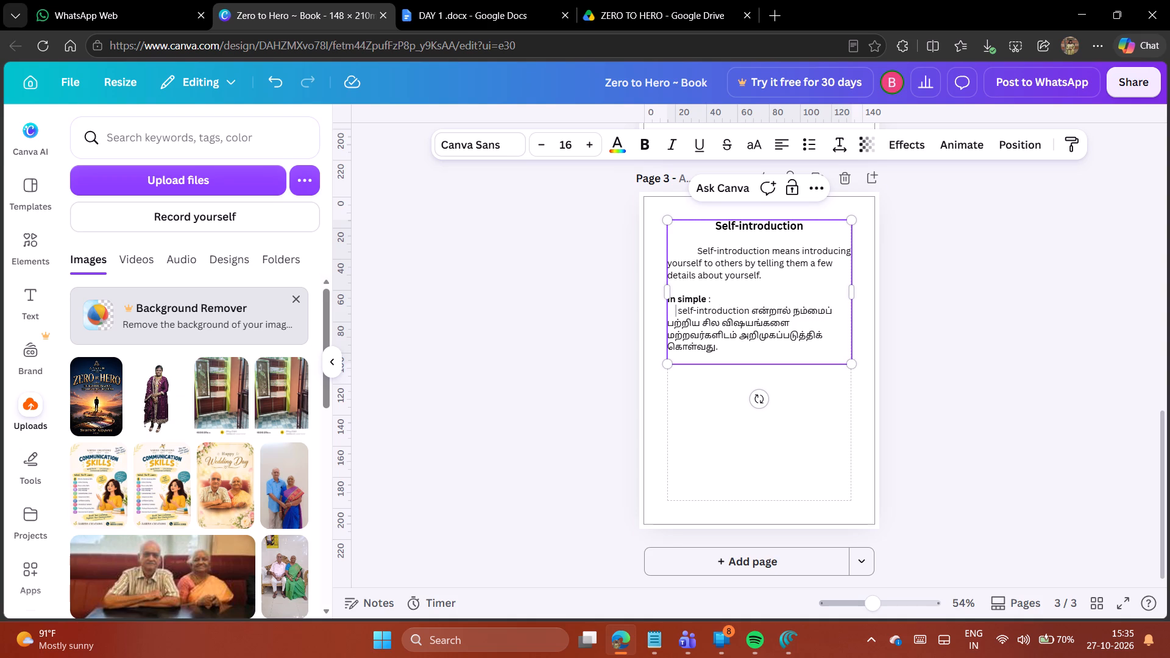
key(space)
key(space)
key(space)
key(space)
key(space)
key(space)
key(space)
key(space)
key(space)
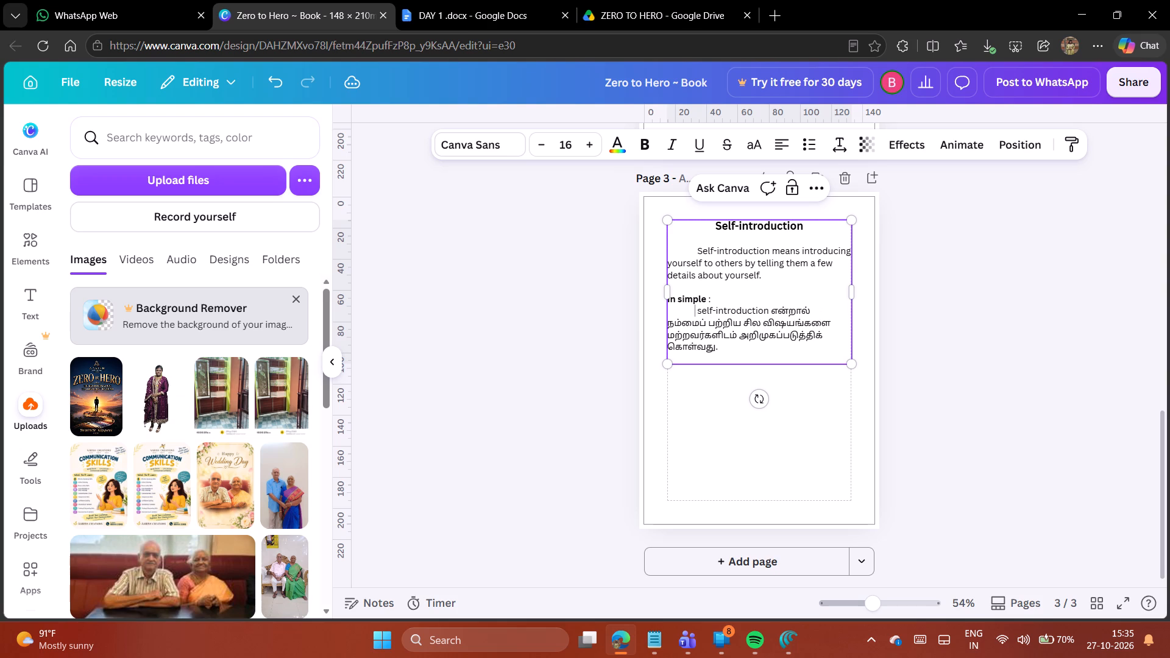
key(space)
key(space)
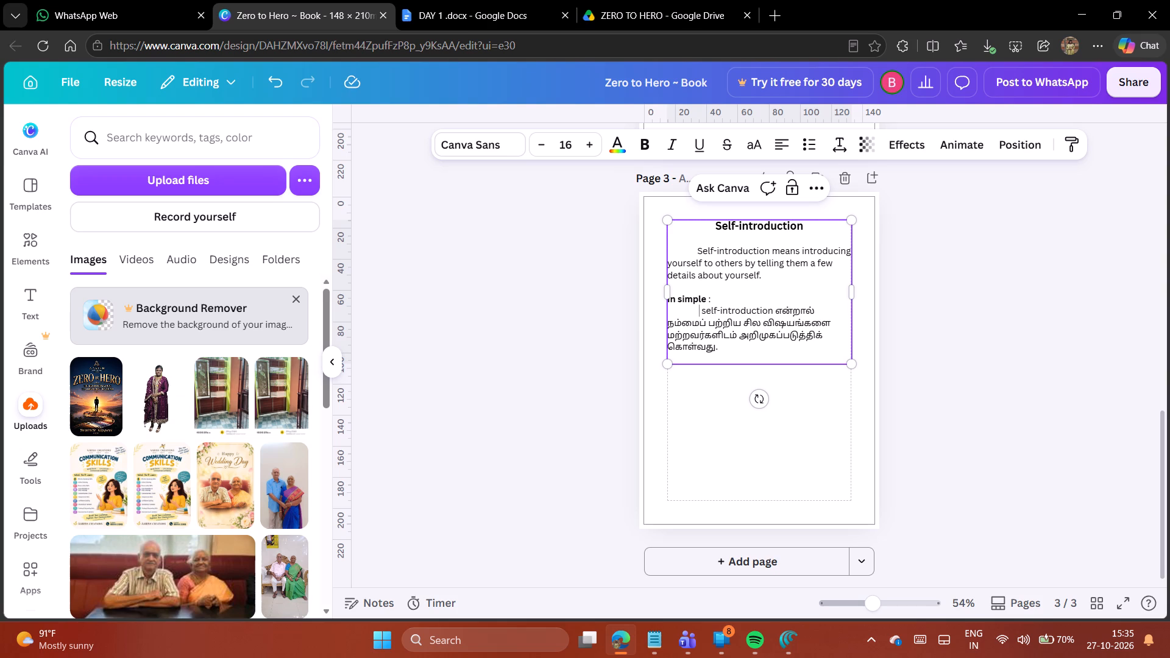
Make the colon after "In simple" bold to match the label.
drag(711, 301, 701, 300)
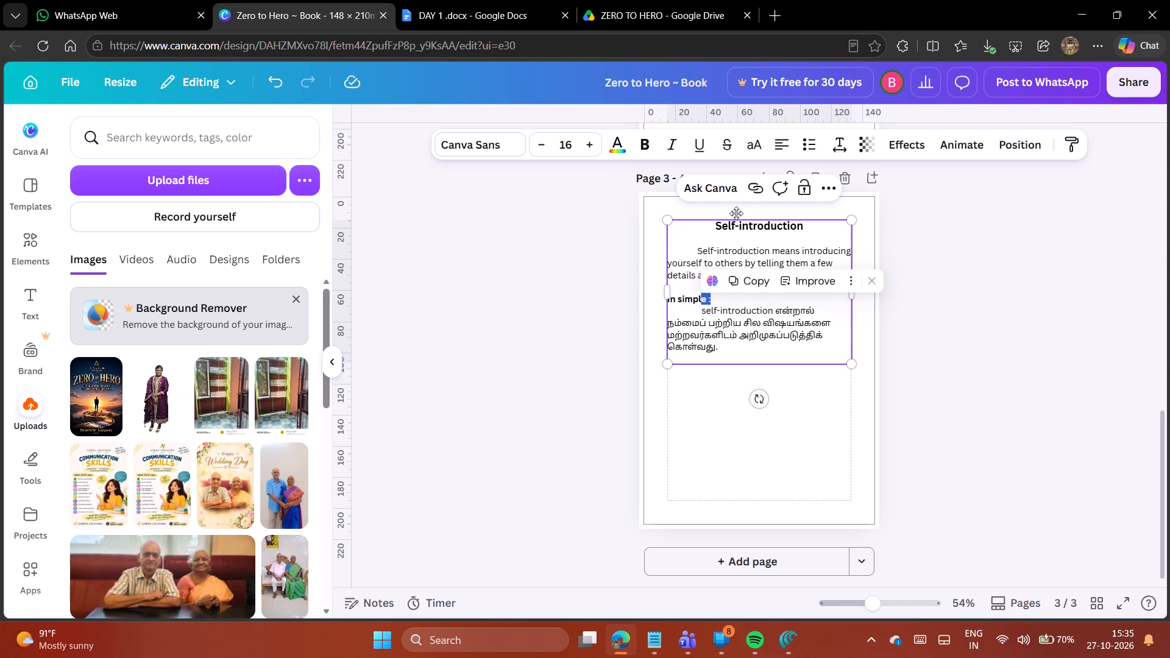
click(647, 150)
click(946, 350)
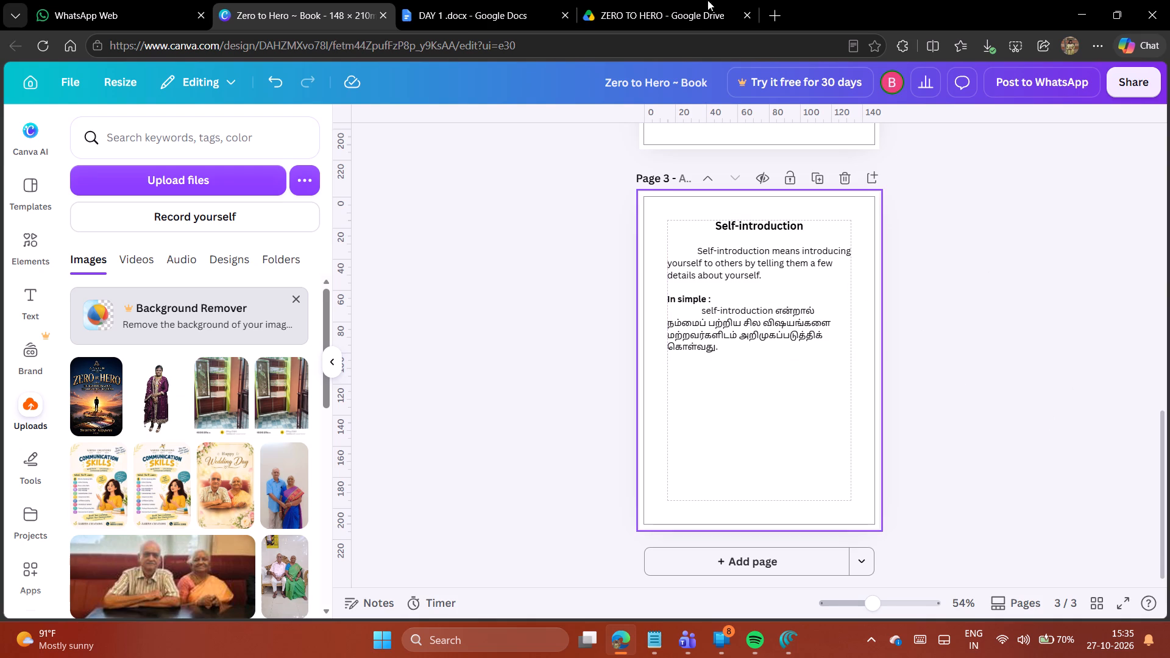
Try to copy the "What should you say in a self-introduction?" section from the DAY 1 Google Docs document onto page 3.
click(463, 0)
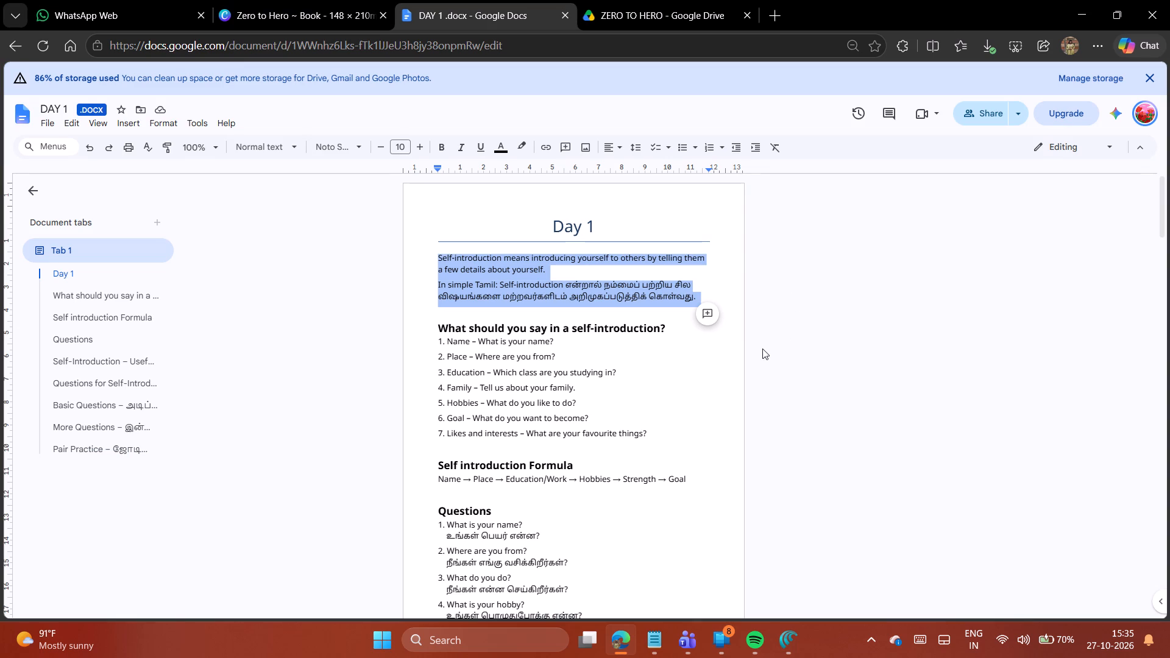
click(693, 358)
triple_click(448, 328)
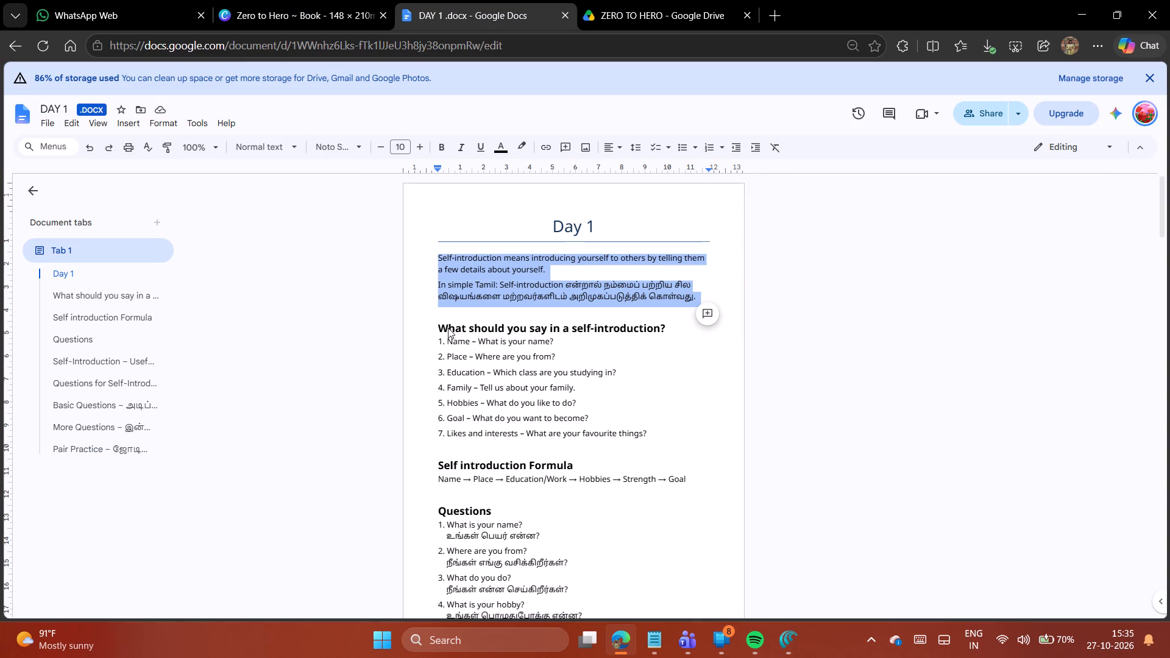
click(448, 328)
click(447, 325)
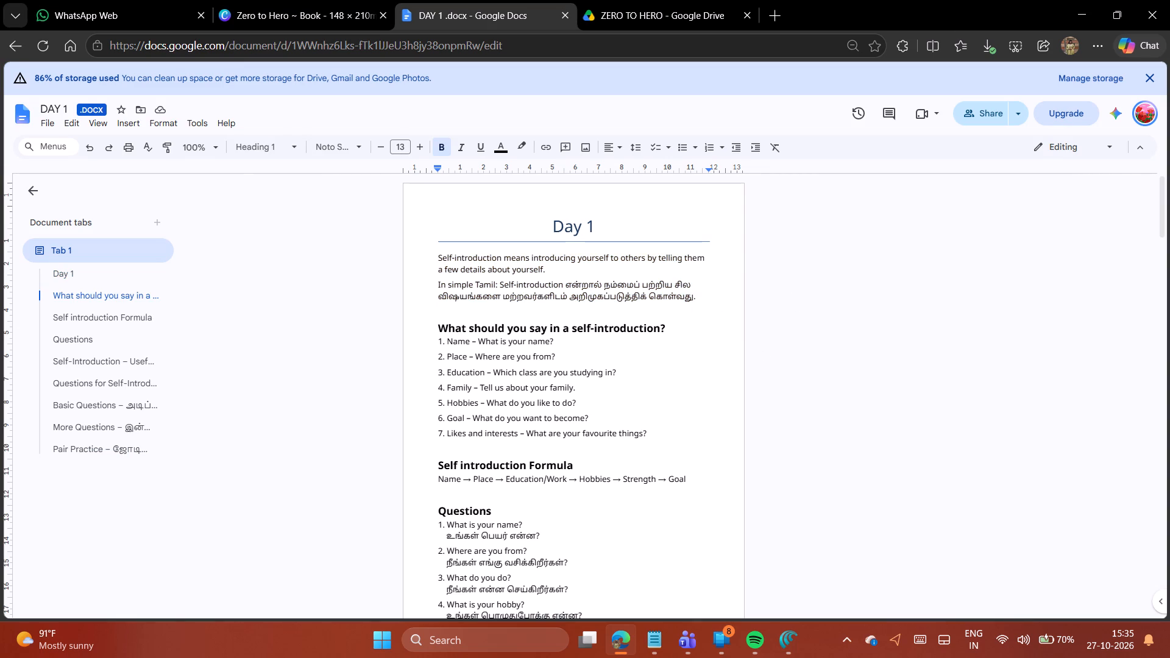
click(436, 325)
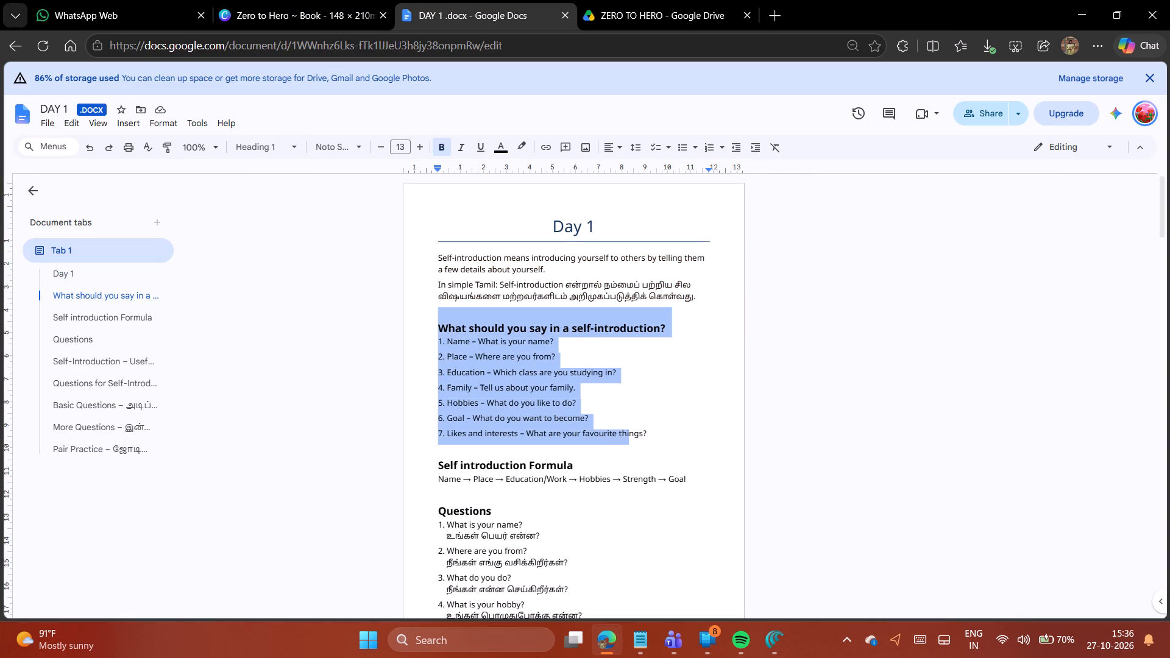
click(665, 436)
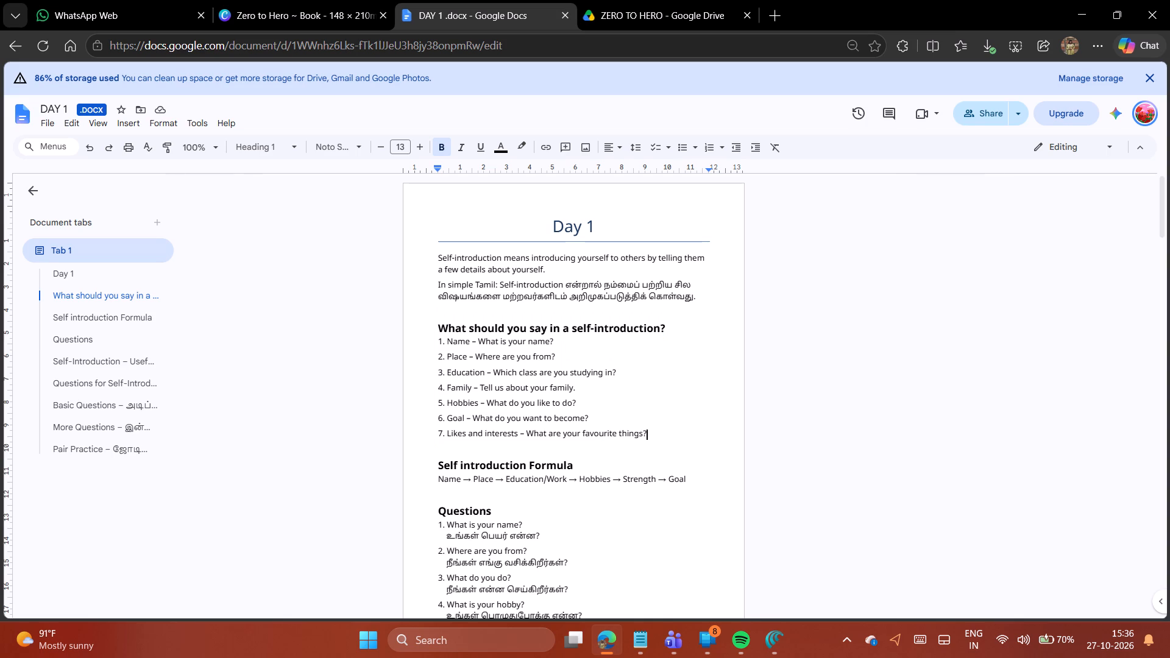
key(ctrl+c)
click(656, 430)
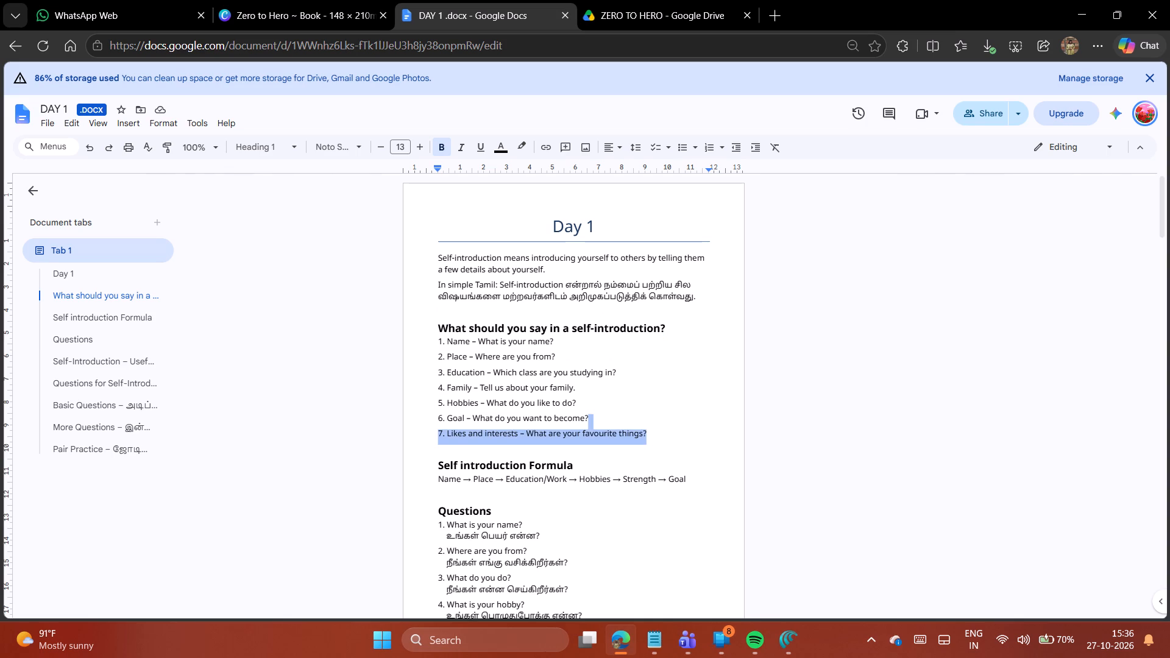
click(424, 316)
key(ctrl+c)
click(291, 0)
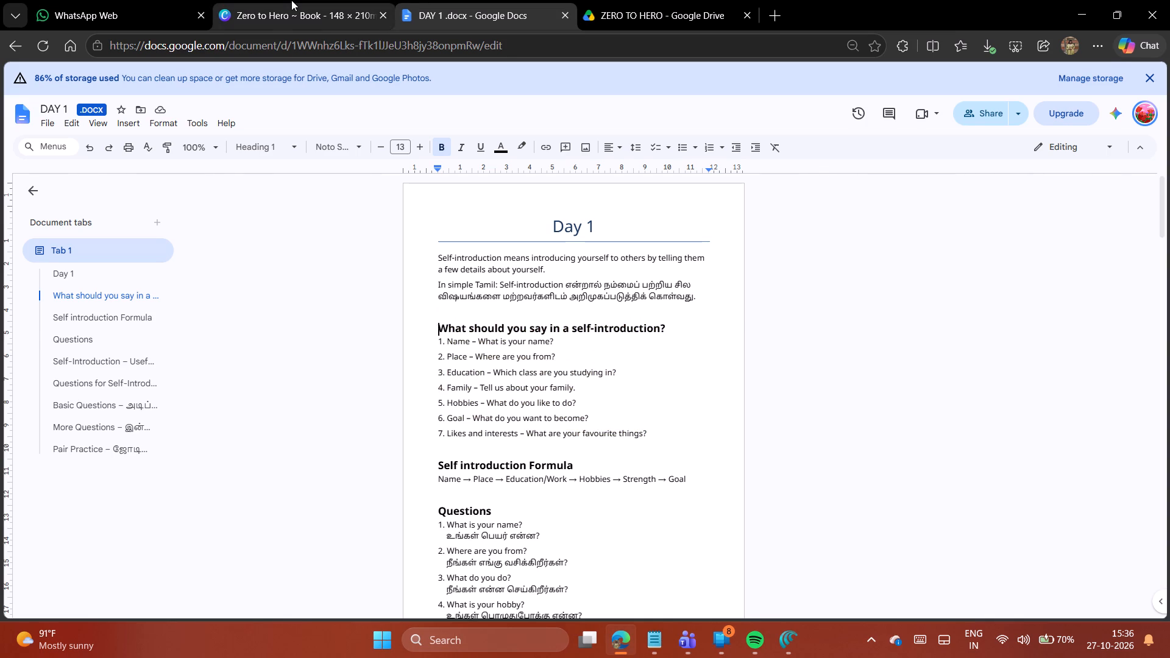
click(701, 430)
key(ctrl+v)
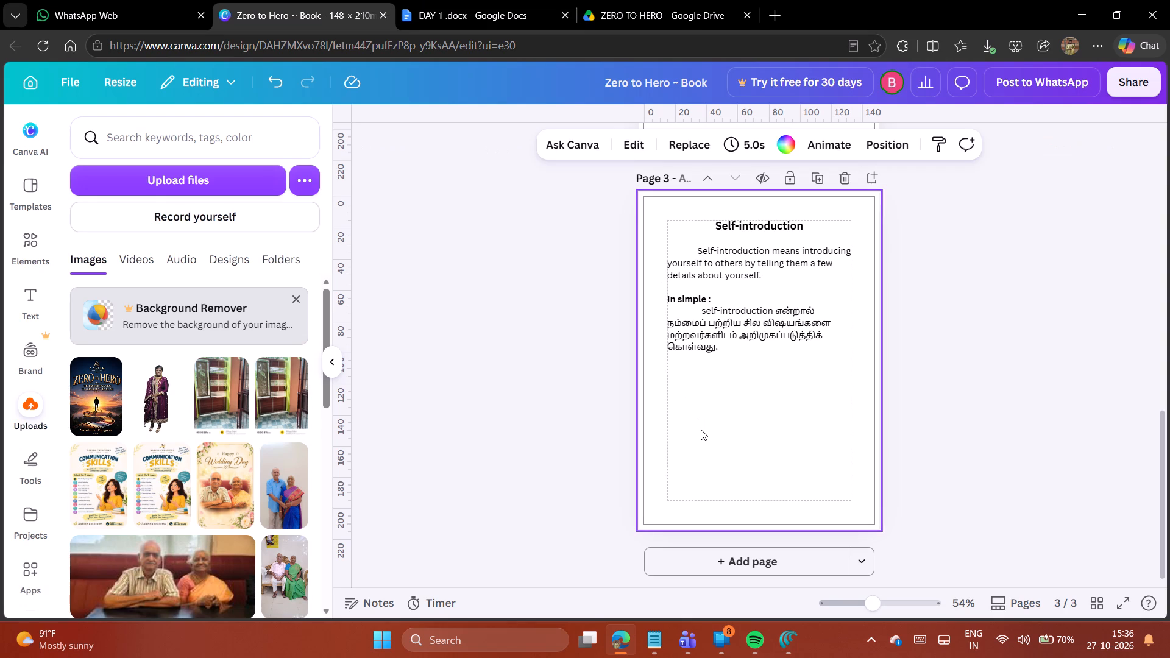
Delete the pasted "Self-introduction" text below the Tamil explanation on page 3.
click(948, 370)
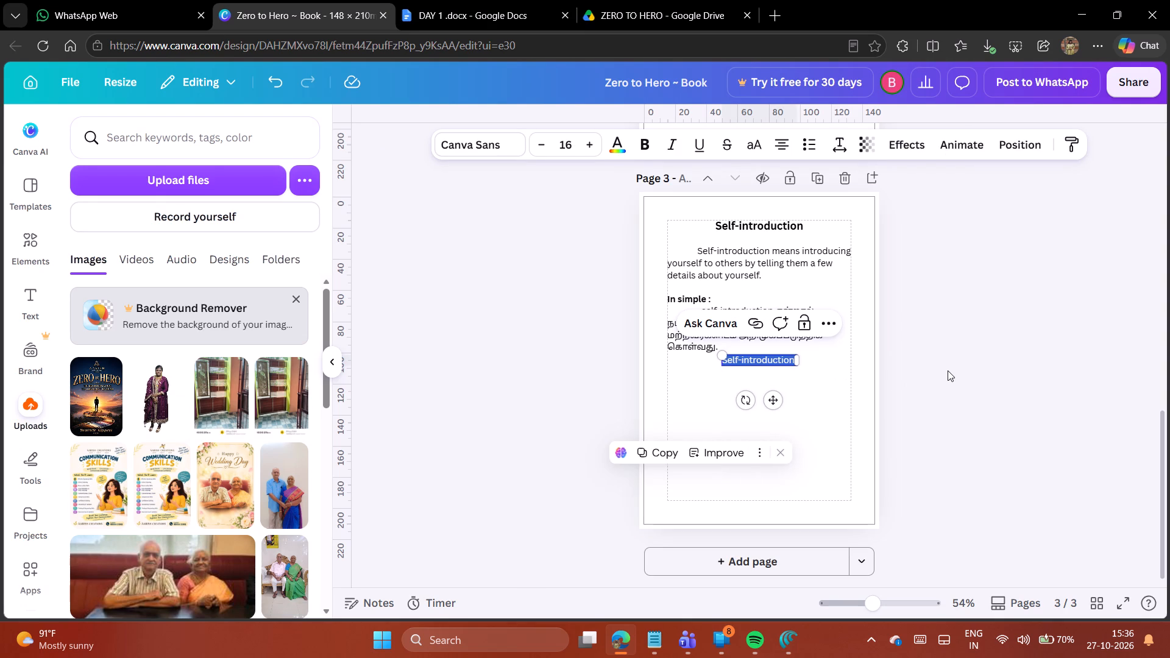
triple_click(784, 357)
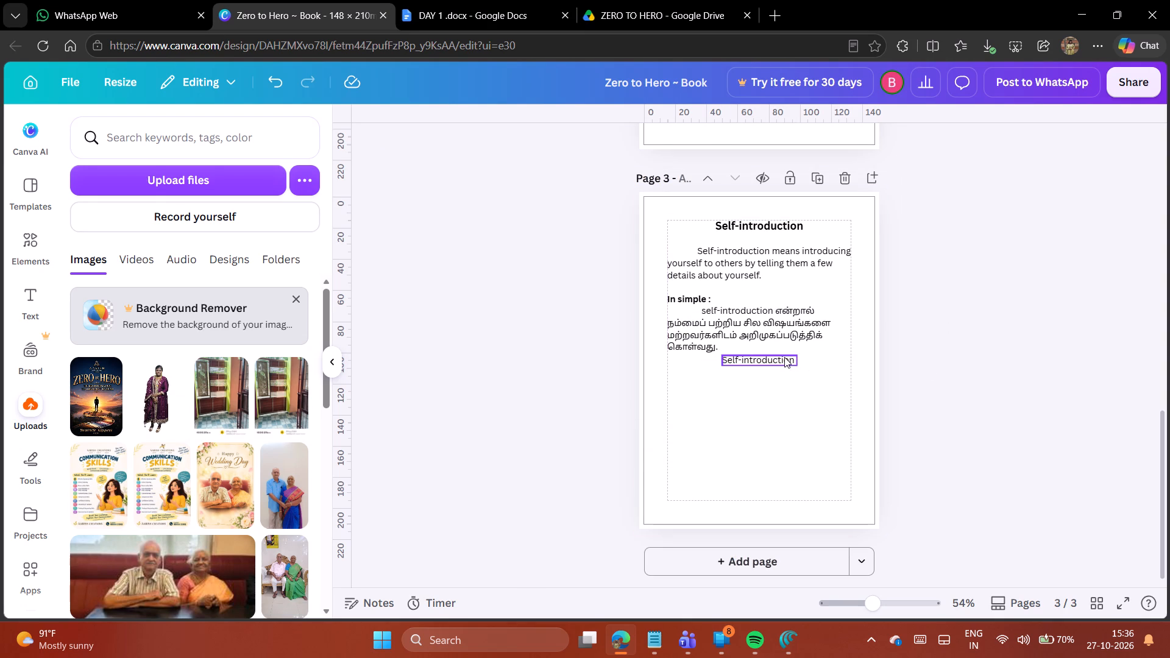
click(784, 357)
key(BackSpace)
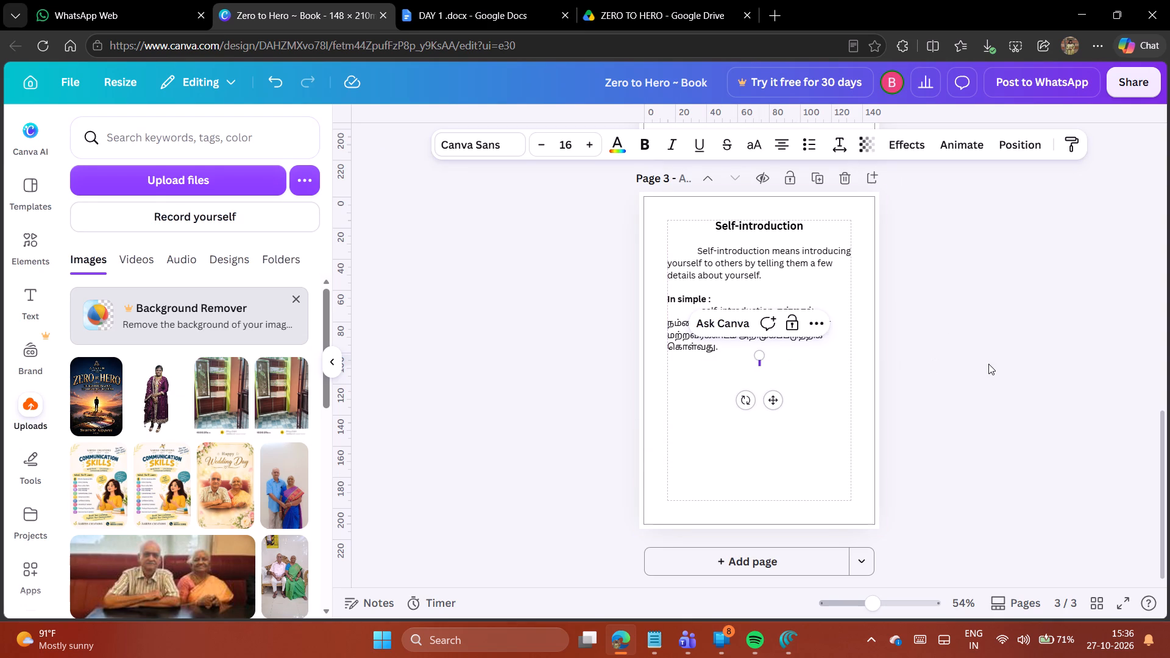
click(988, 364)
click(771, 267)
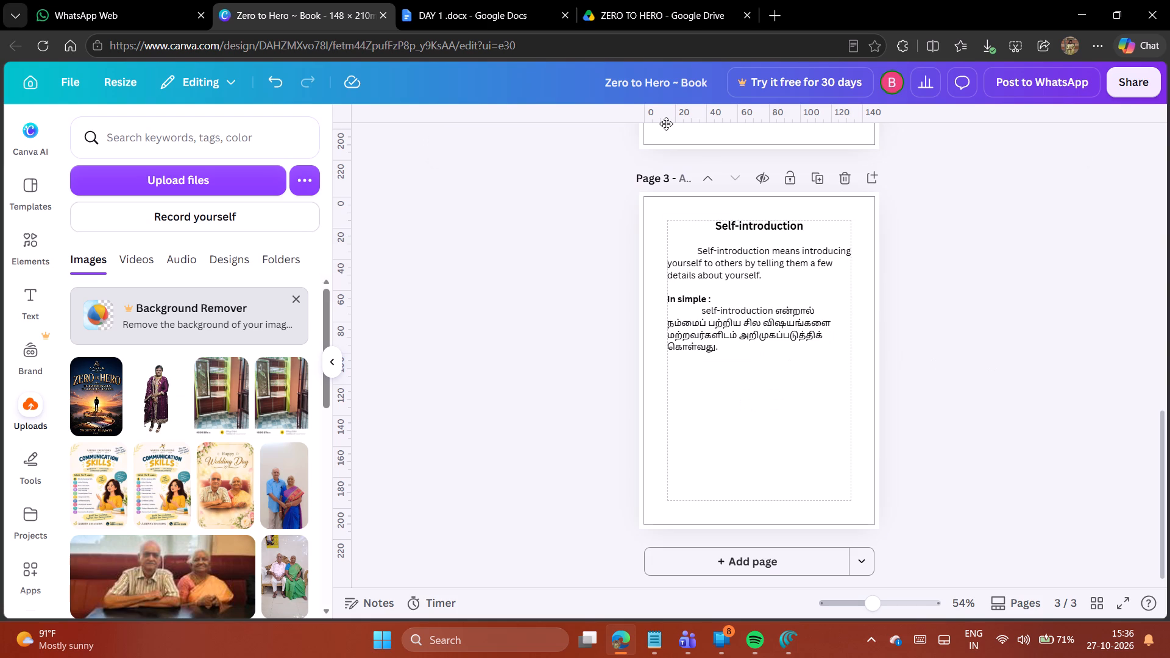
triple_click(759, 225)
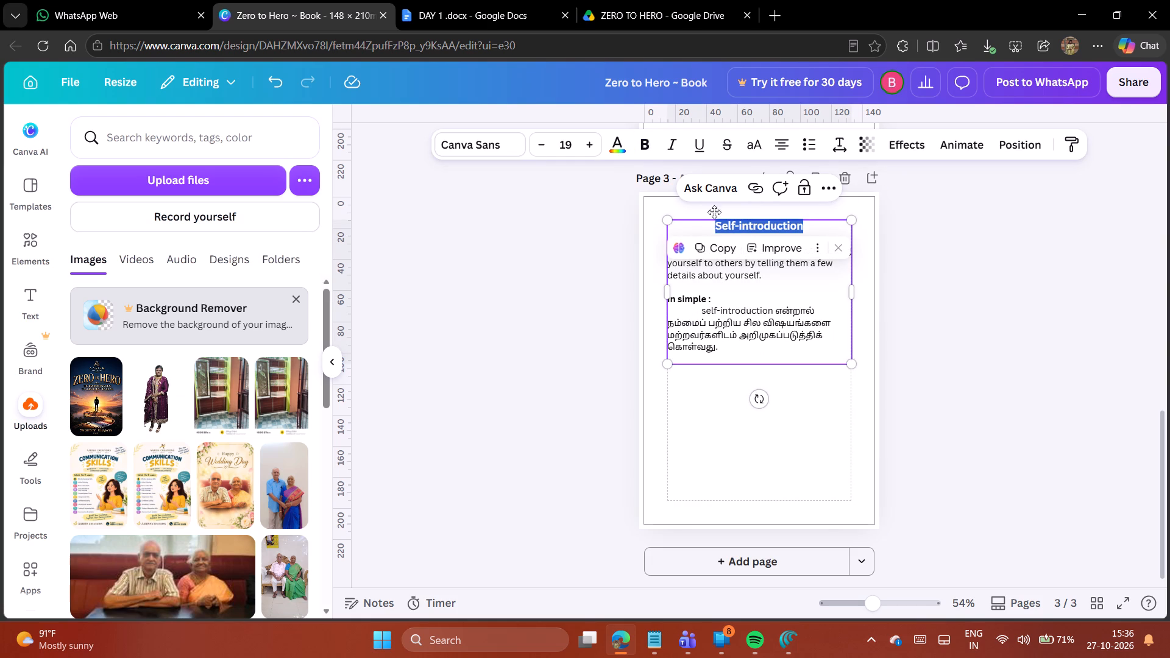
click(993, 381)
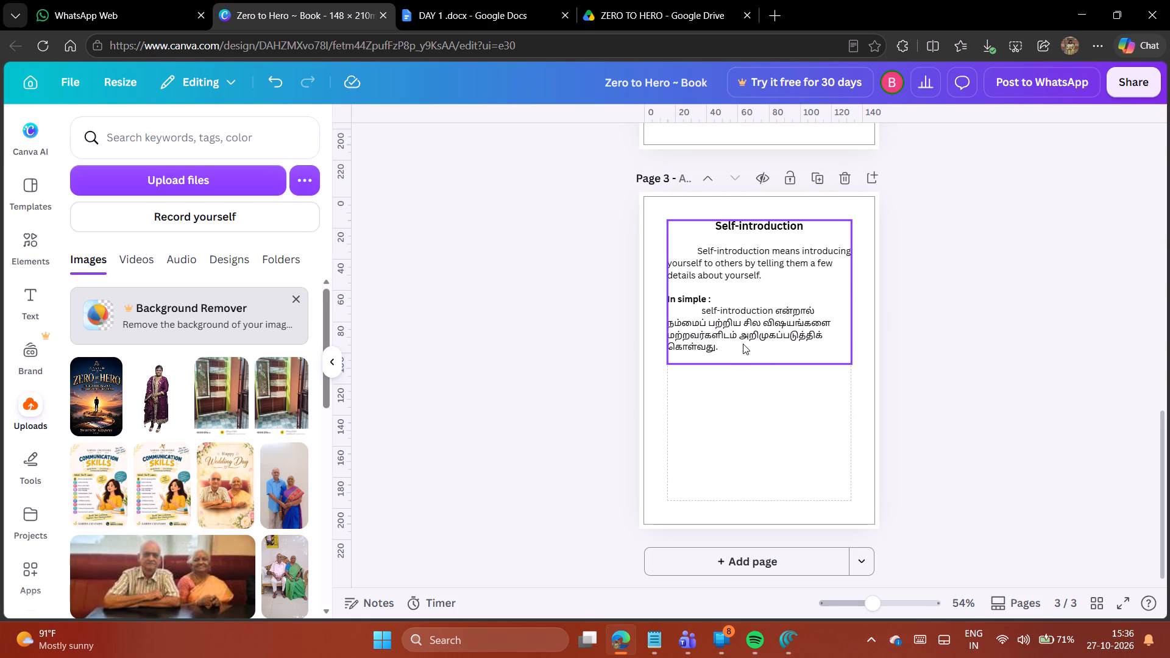
Set the "Day 1" text on page 2 to Times New Roman and replace Canva Sans with it throughout the design.
scroll(1002, 389, up, 4)
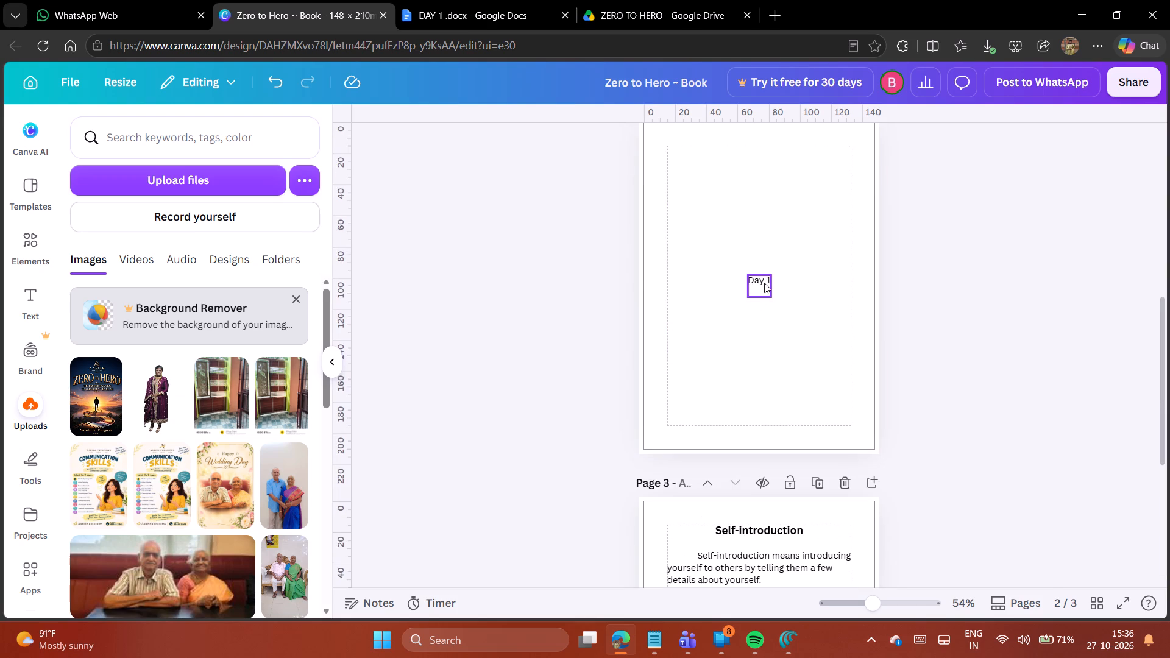
triple_click(764, 283)
click(764, 283)
click(492, 146)
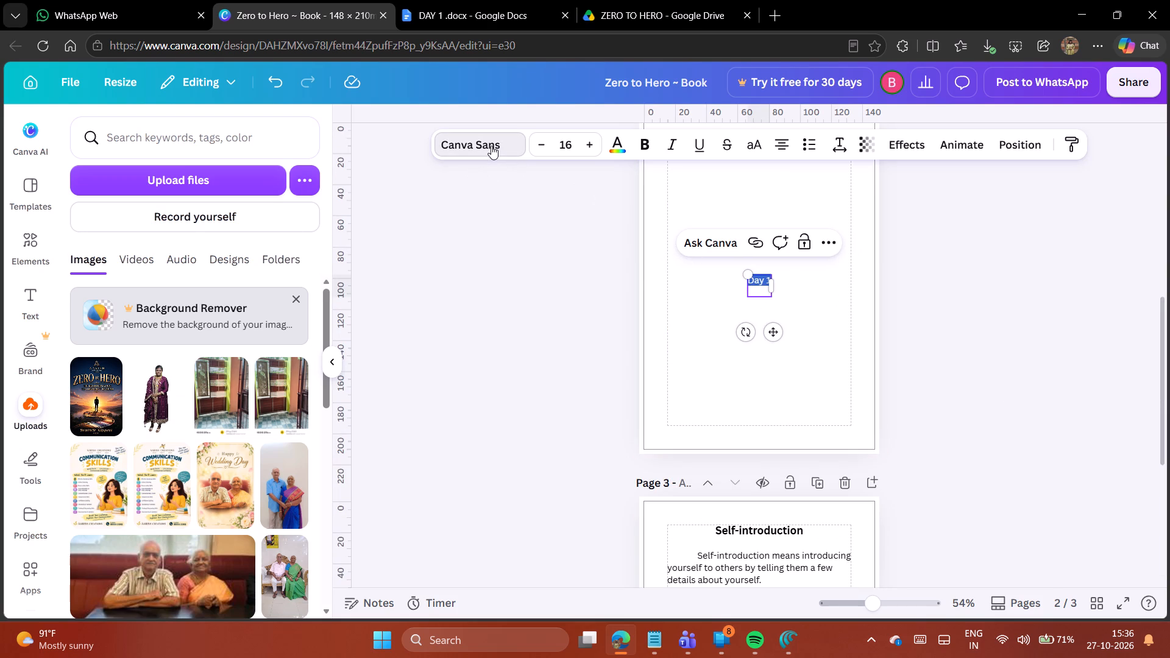
click(188, 378)
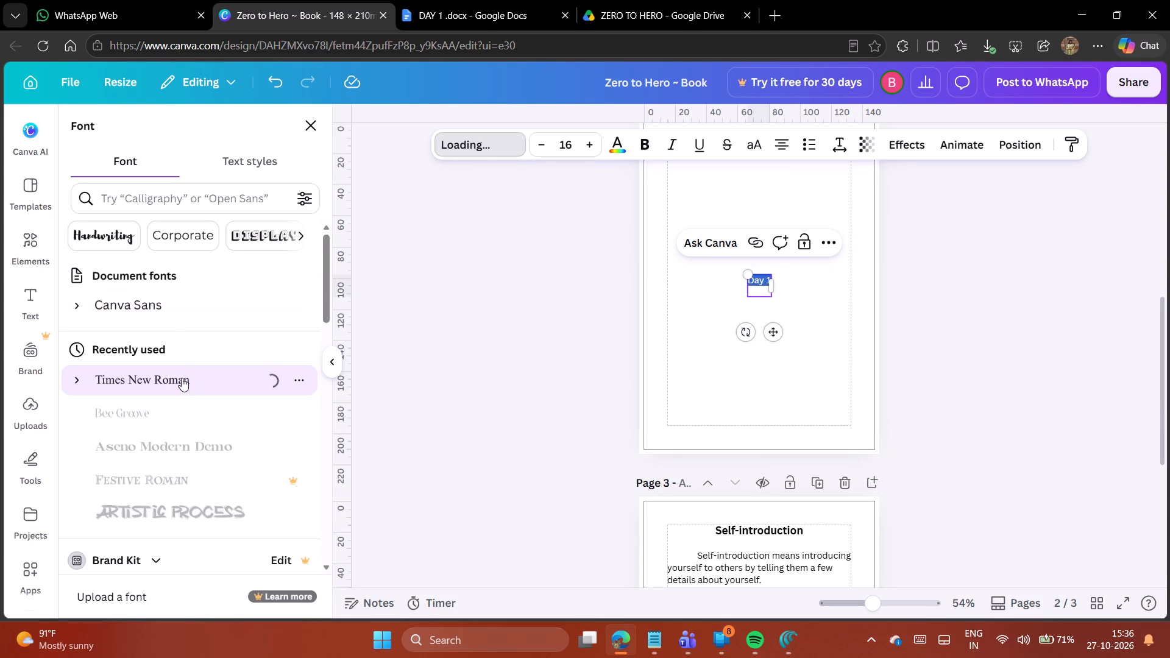
click(205, 596)
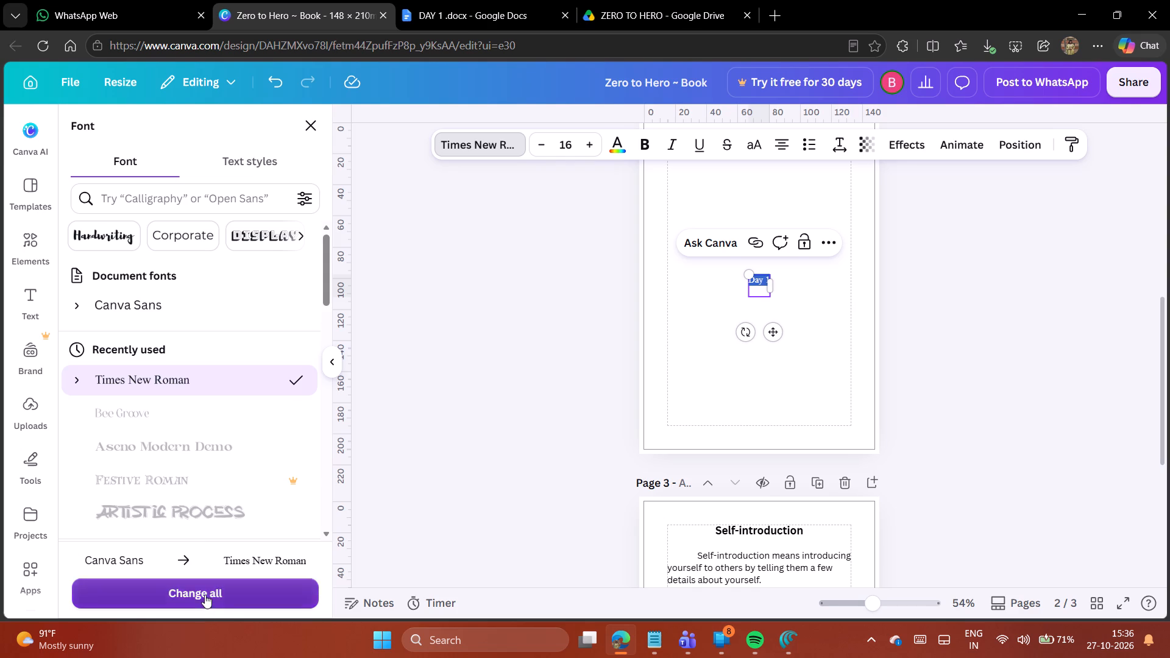
click(941, 345)
scroll(840, 426, down, 2)
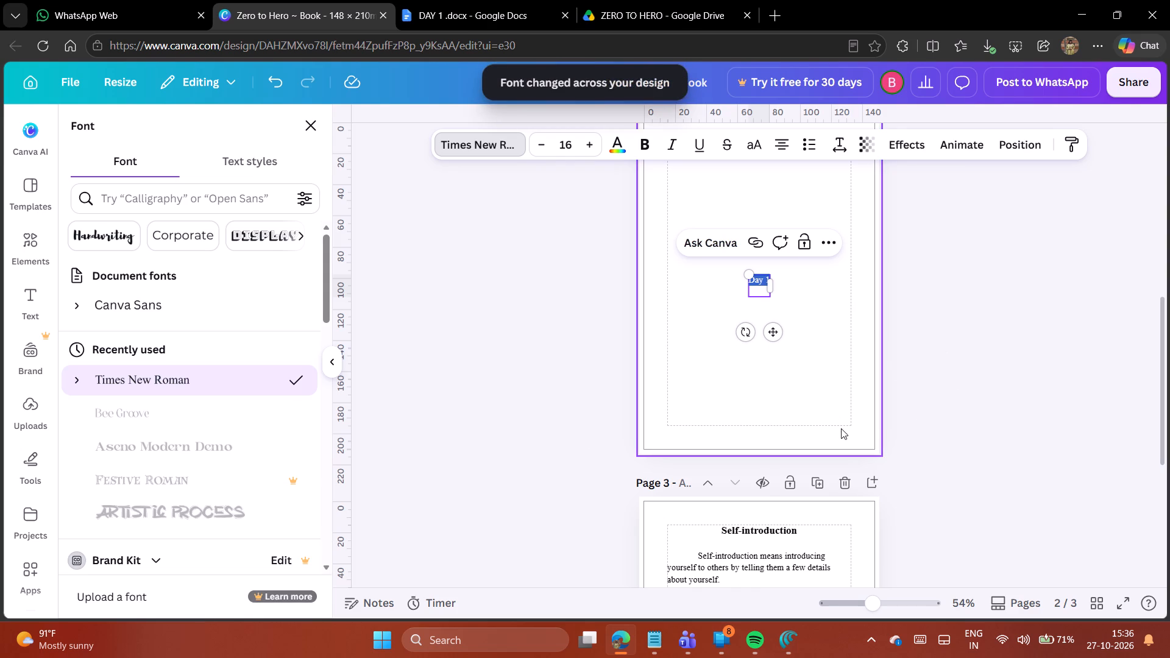
scroll(846, 433, down, 3)
click(953, 411)
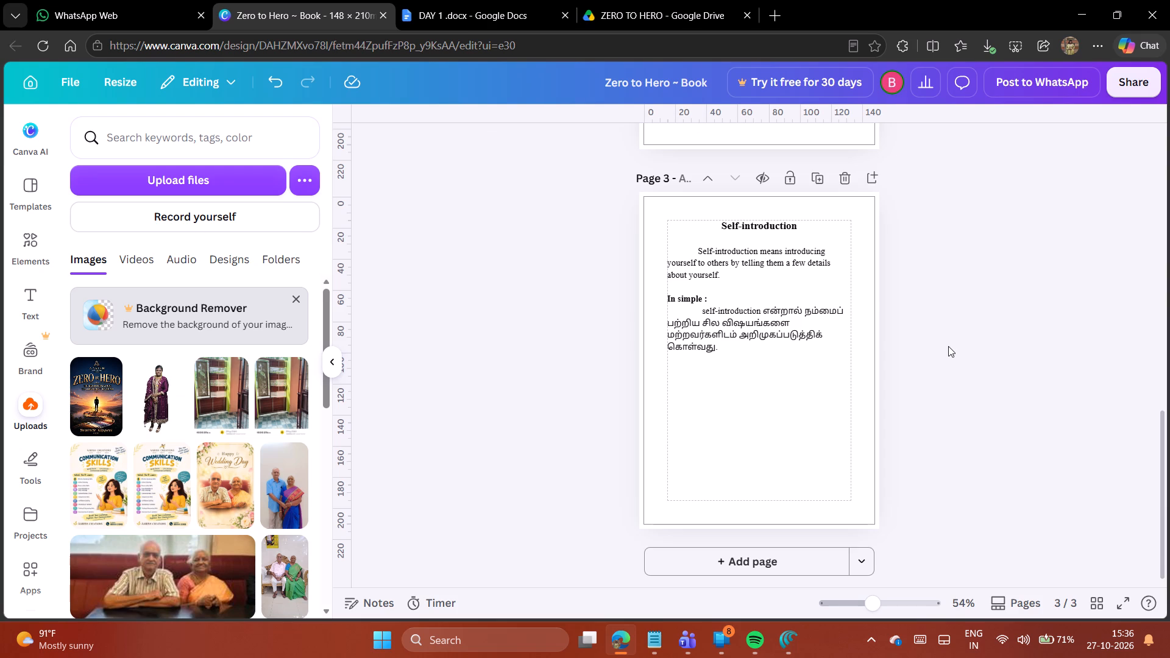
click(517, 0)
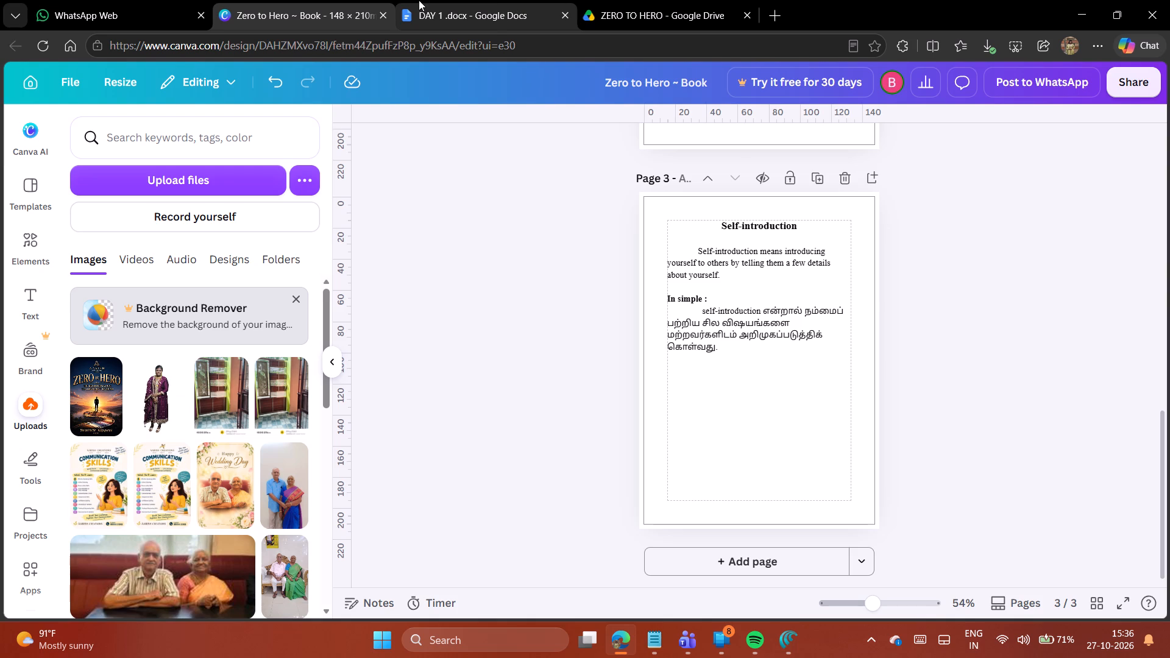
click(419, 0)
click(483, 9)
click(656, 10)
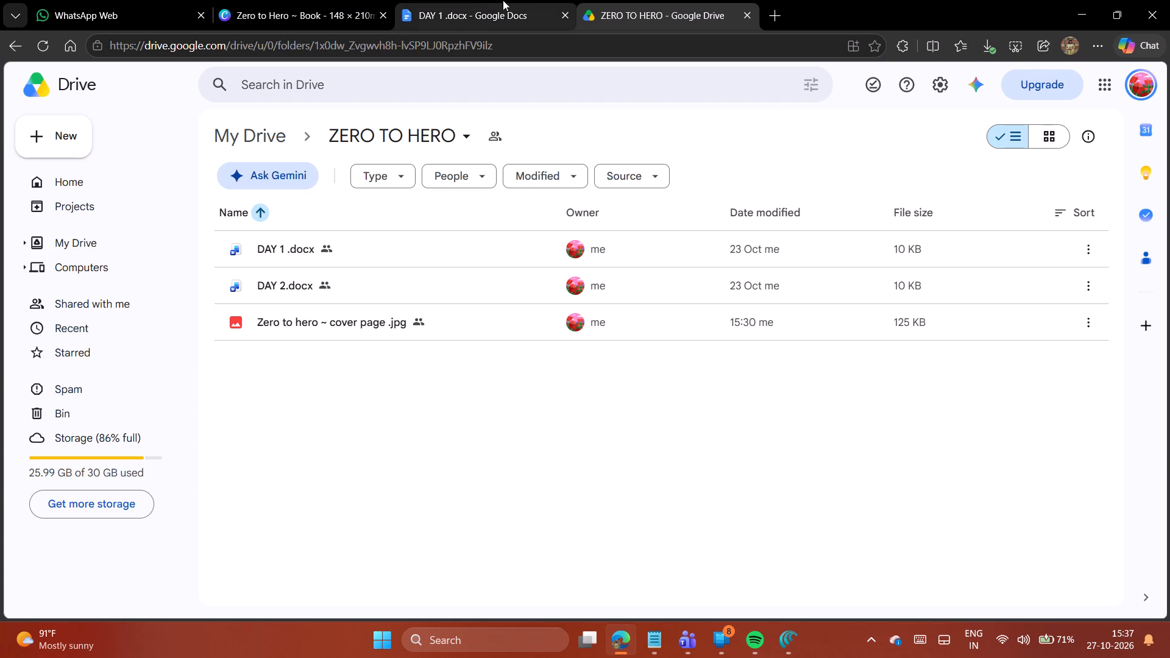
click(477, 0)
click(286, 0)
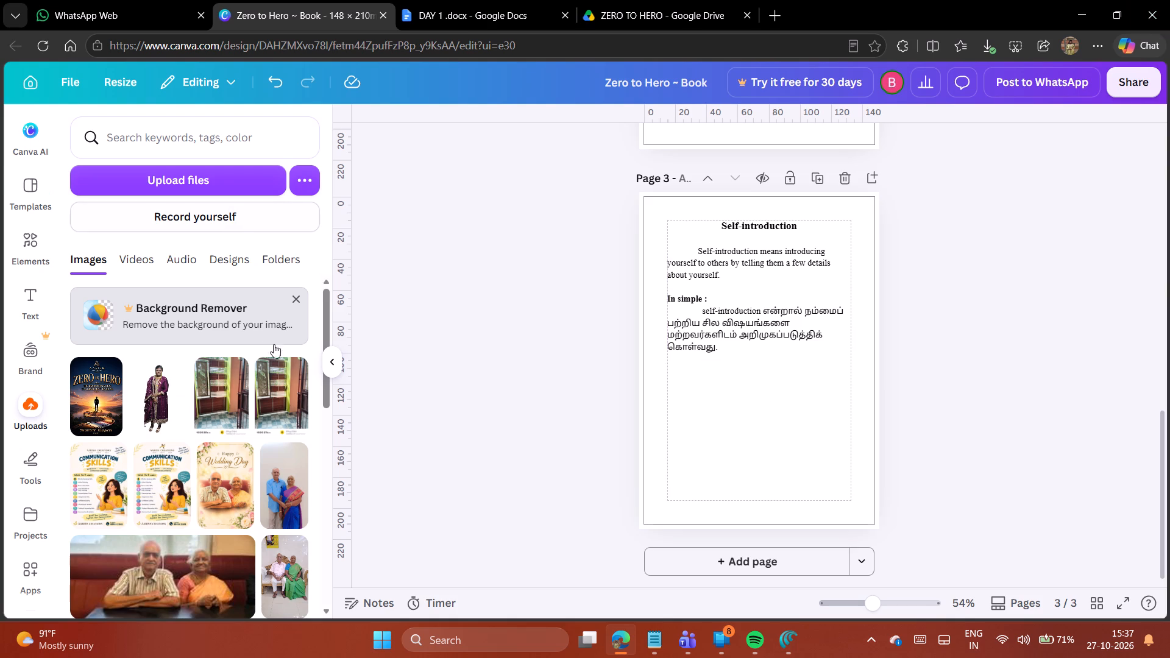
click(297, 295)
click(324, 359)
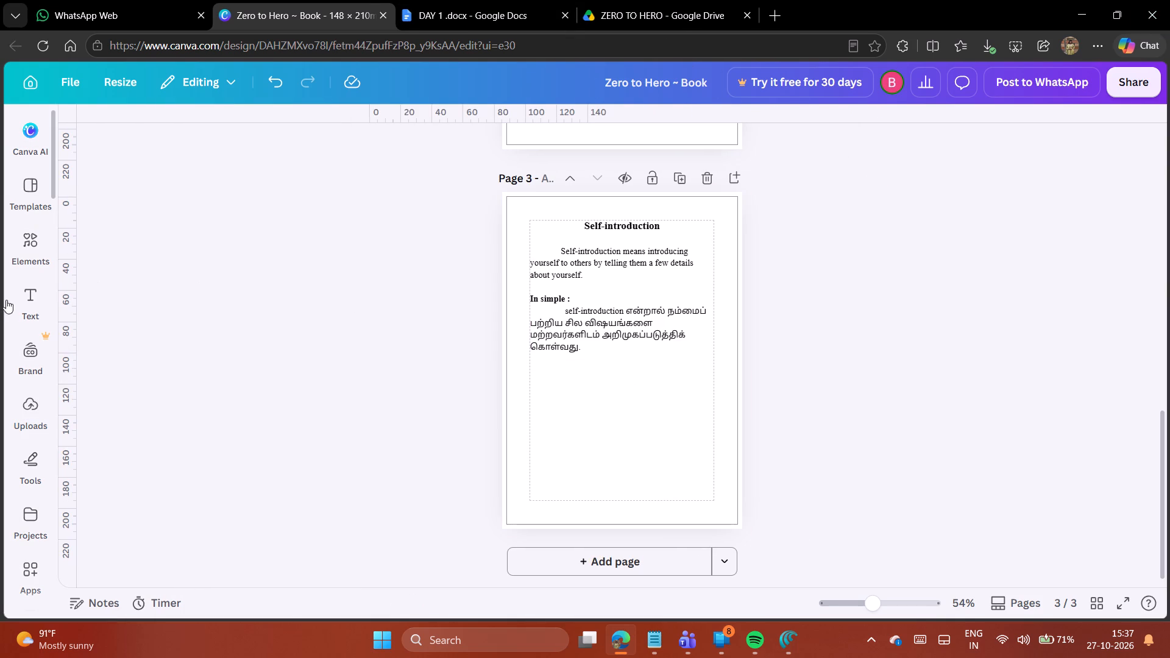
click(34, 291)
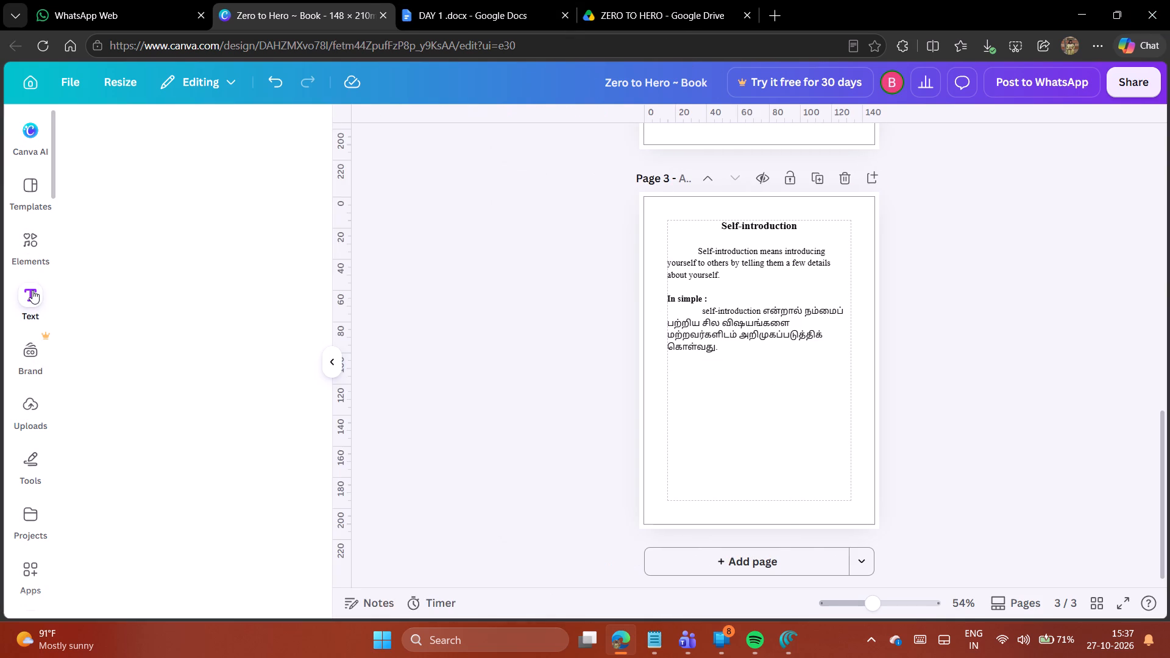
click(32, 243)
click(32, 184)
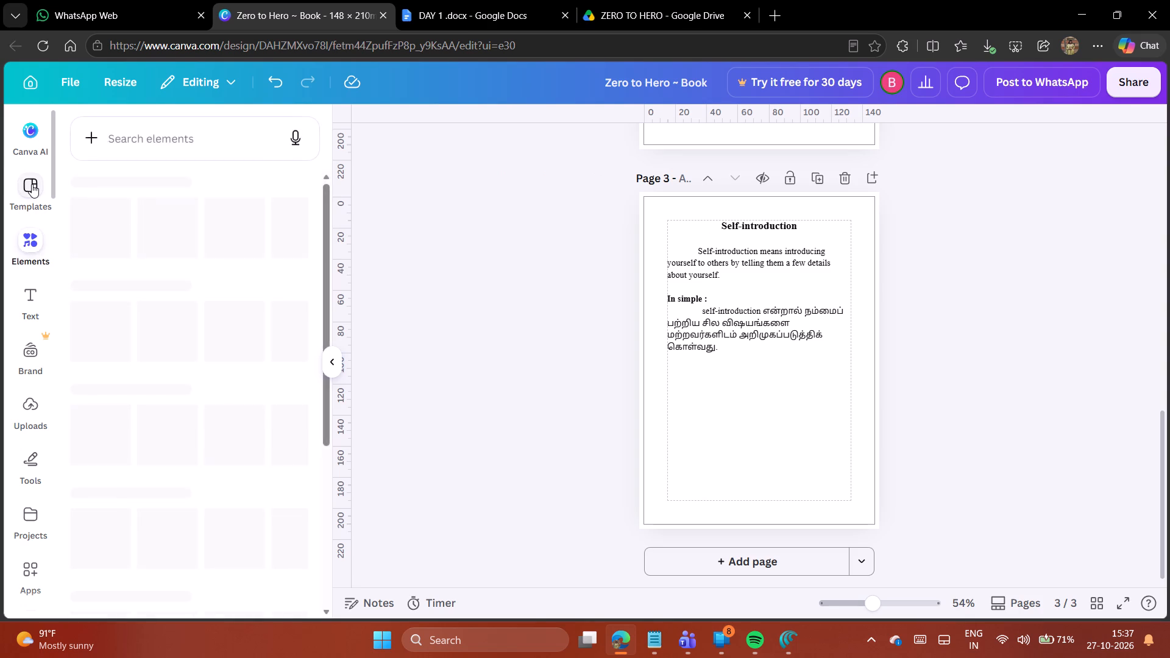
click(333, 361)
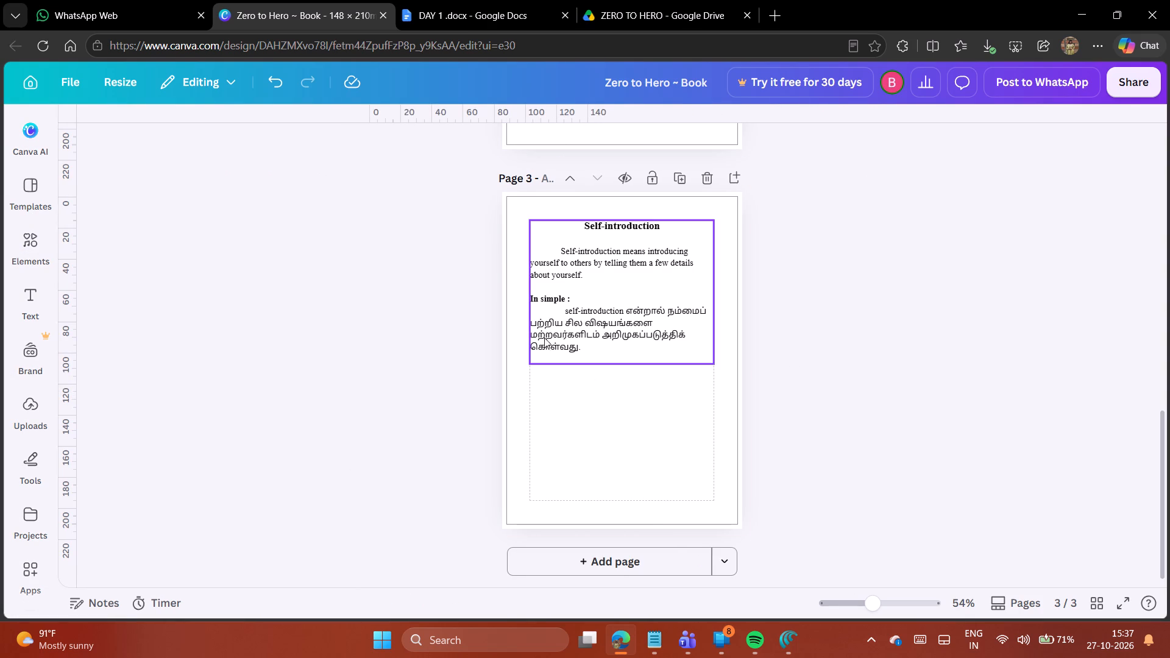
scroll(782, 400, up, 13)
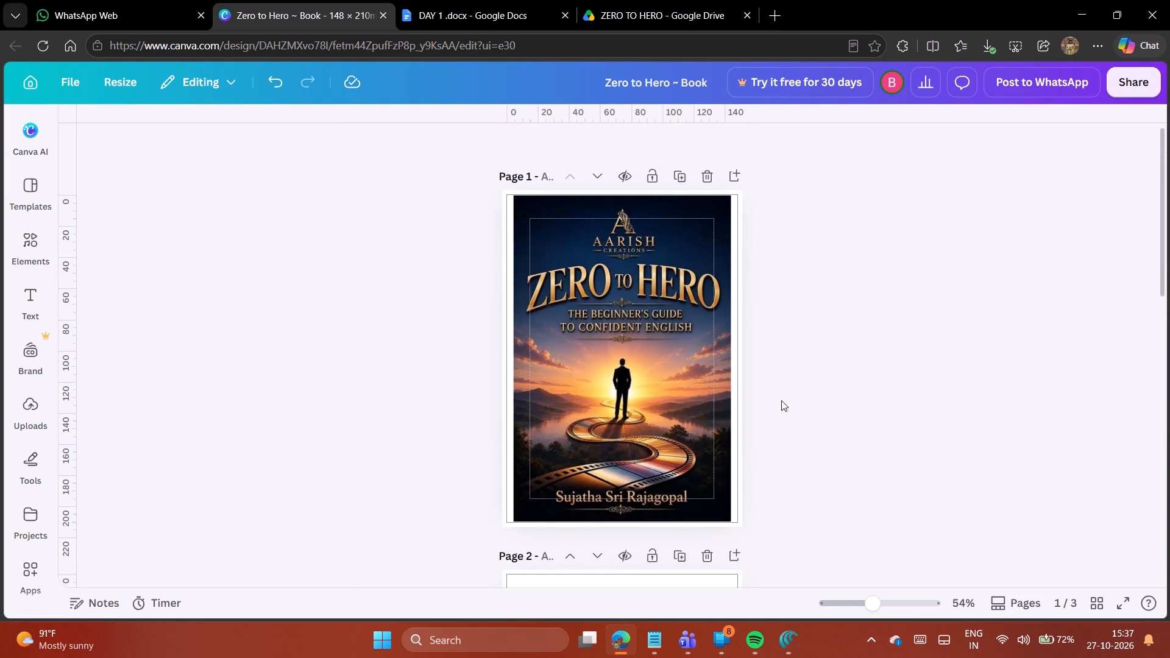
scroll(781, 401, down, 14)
Look through the DAY 1 Google Docs document, from the self-introduction explanation to the useful phrases.
click(518, 0)
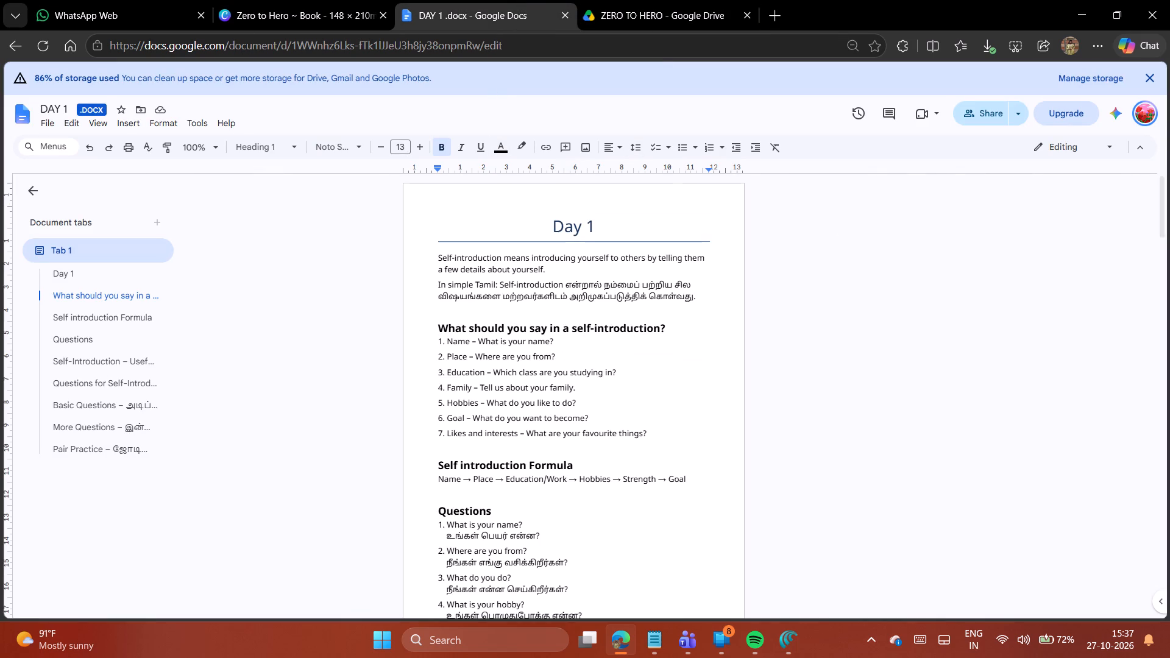
scroll(639, 401, down, 9)
scroll(639, 406, up, 3)
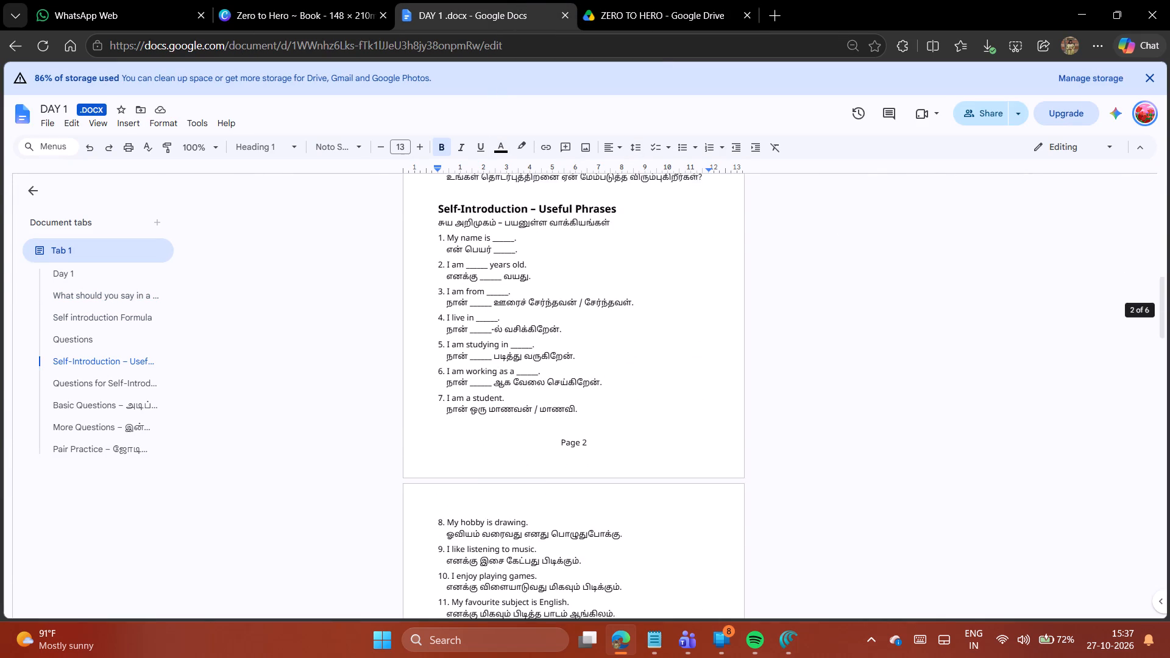
scroll(639, 406, up, 8)
click(648, 0)
click(456, 0)
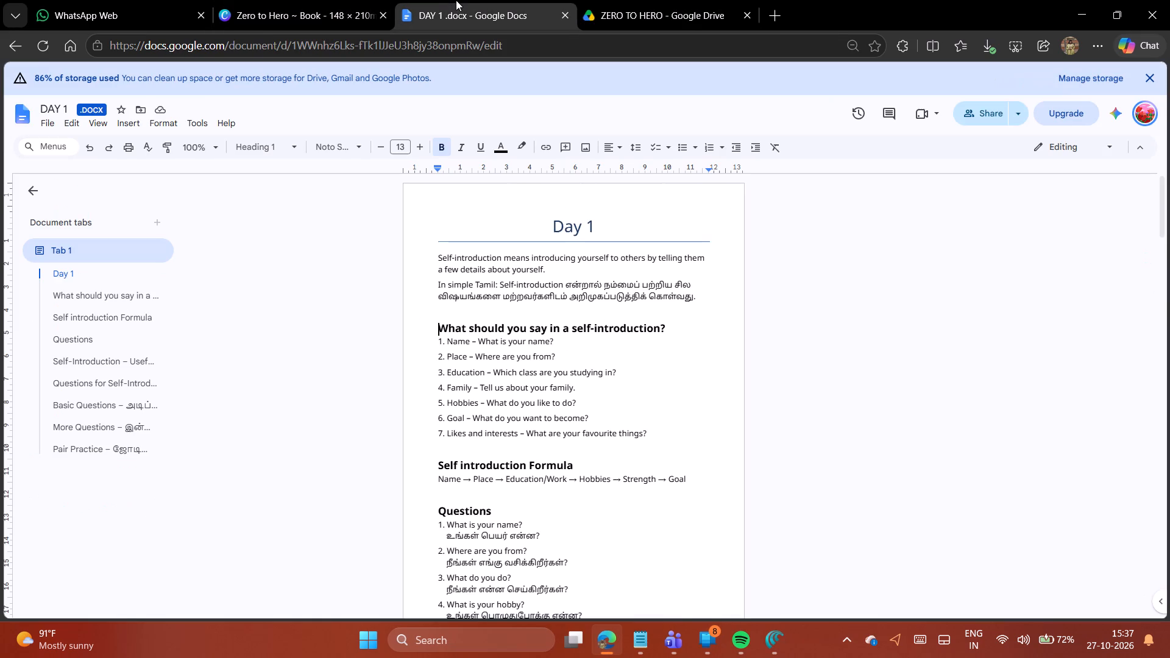
click(634, 1)
Return to the Canva book design and add automatic page numbers to all pages.
click(314, 0)
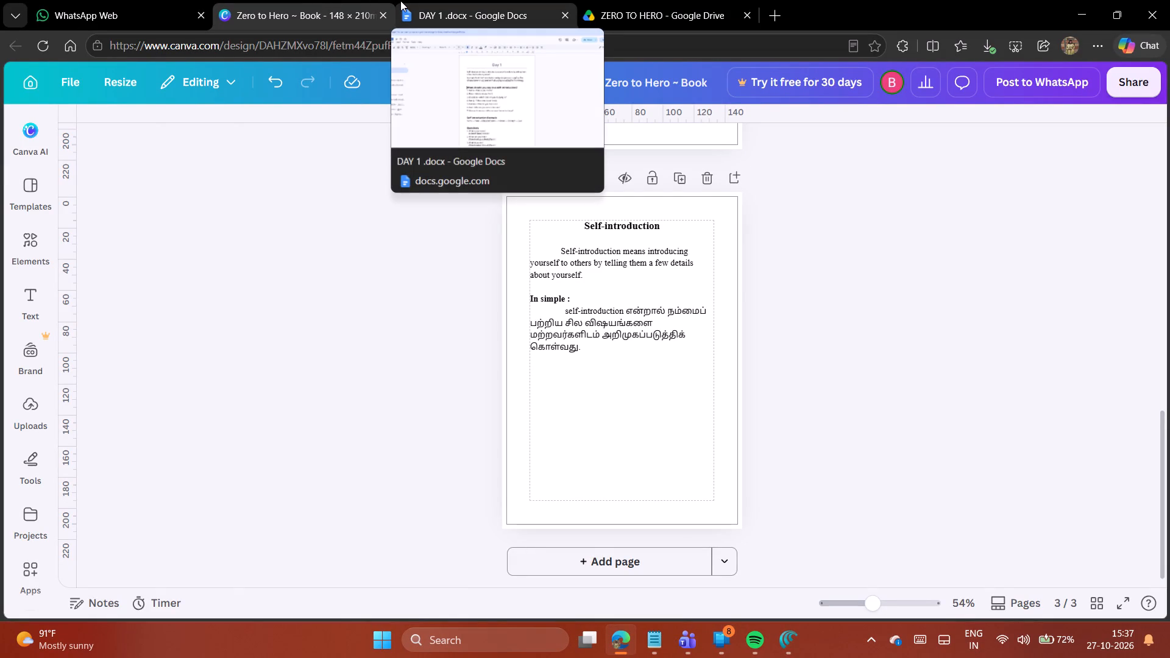
scroll(698, 377, up, 11)
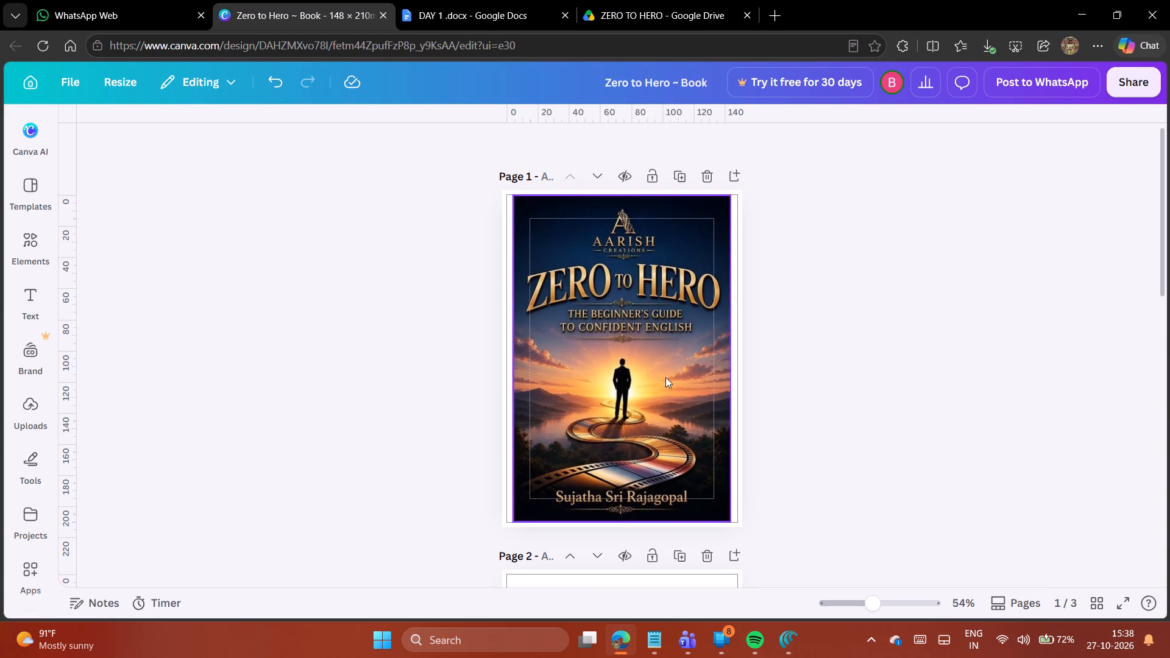
click(32, 305)
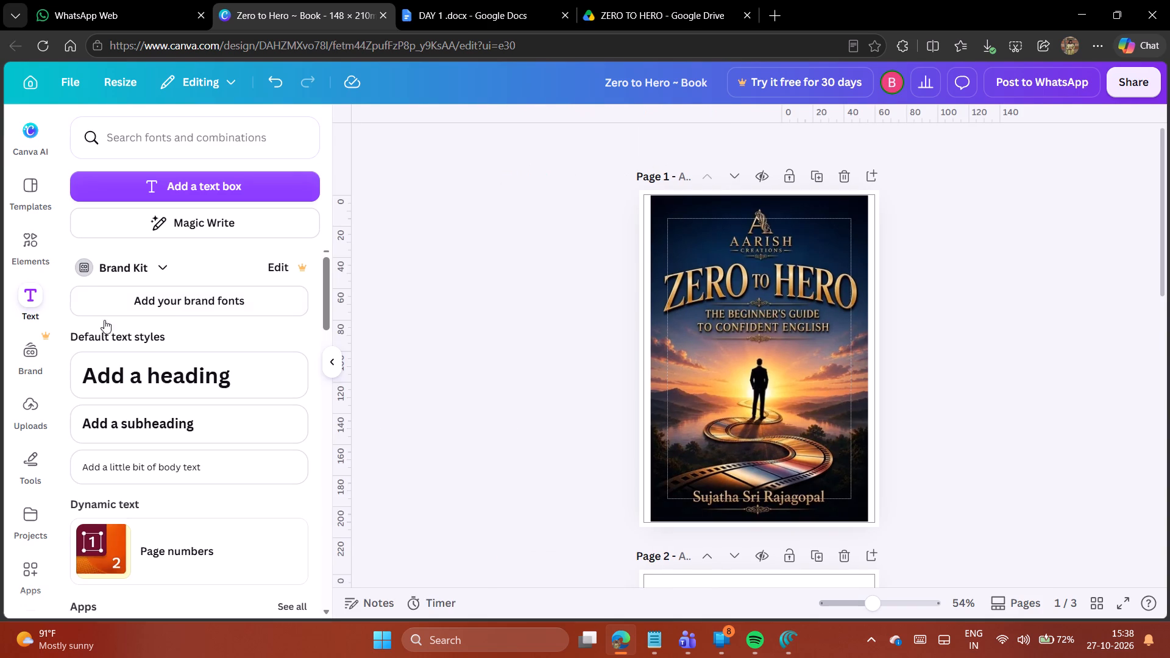
click(110, 553)
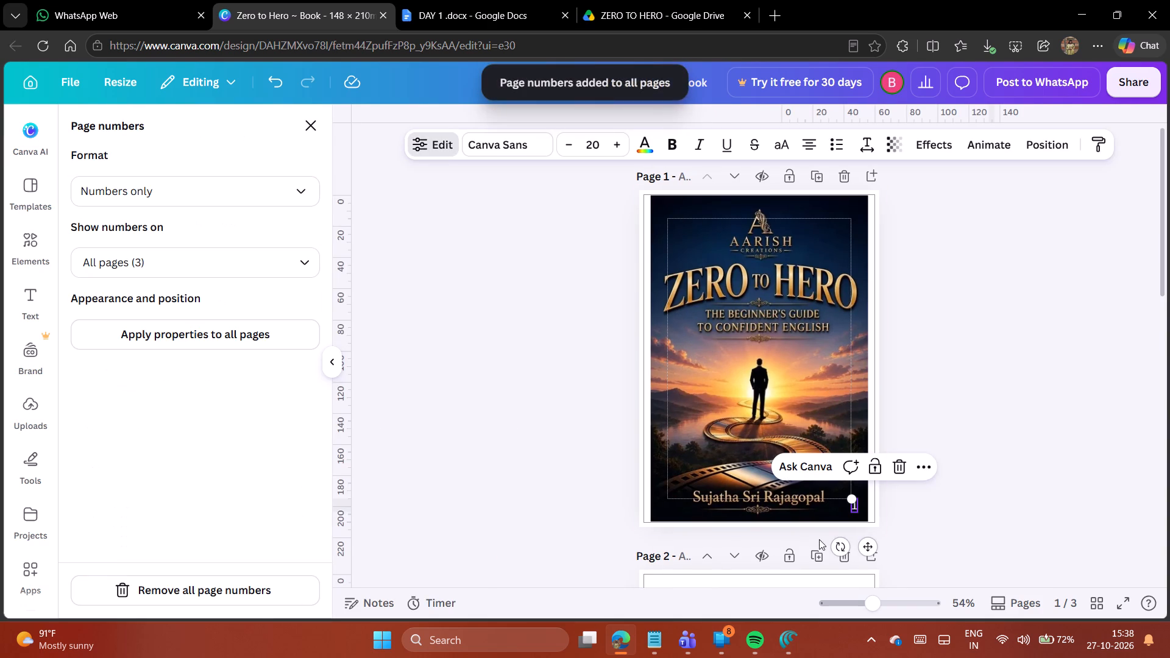
click(926, 504)
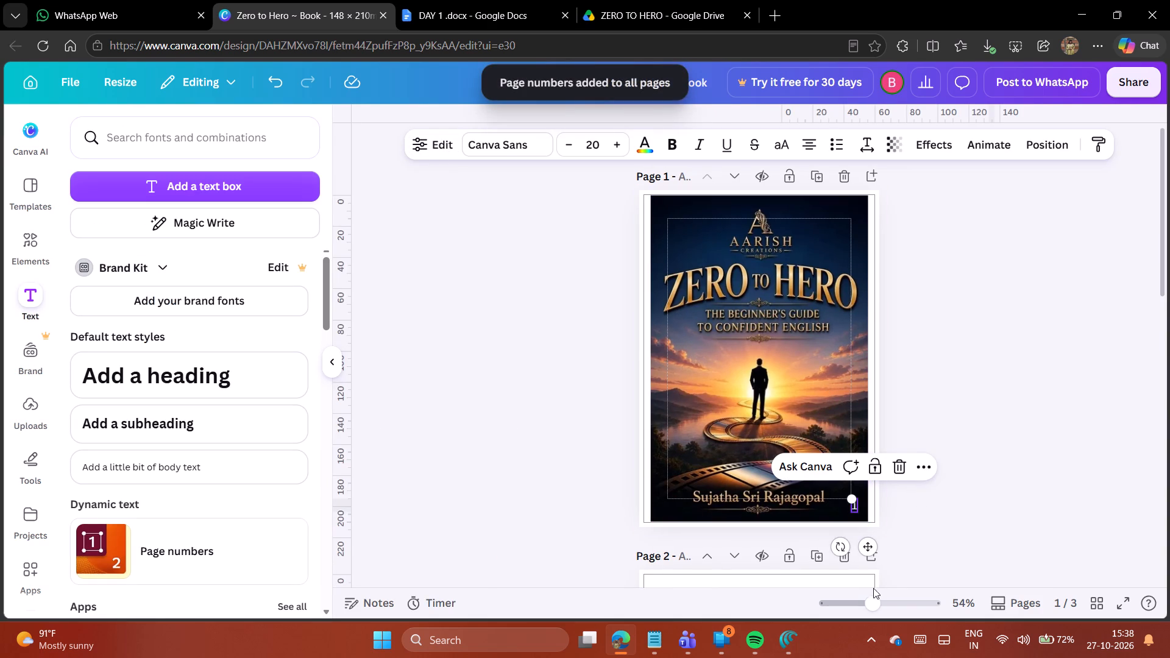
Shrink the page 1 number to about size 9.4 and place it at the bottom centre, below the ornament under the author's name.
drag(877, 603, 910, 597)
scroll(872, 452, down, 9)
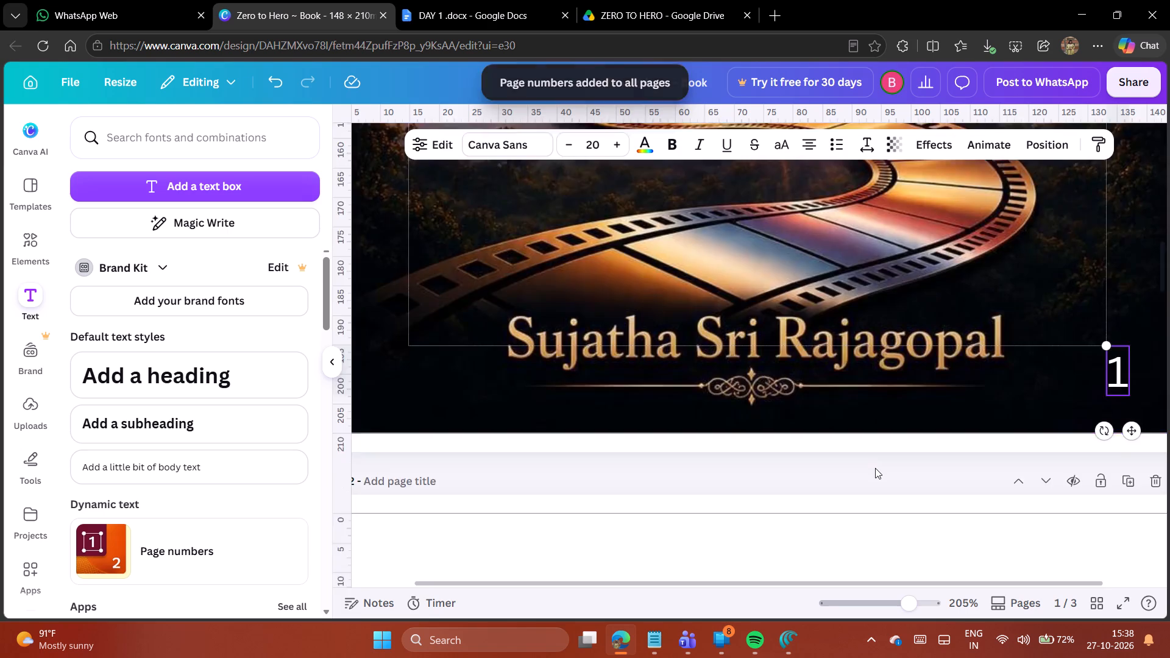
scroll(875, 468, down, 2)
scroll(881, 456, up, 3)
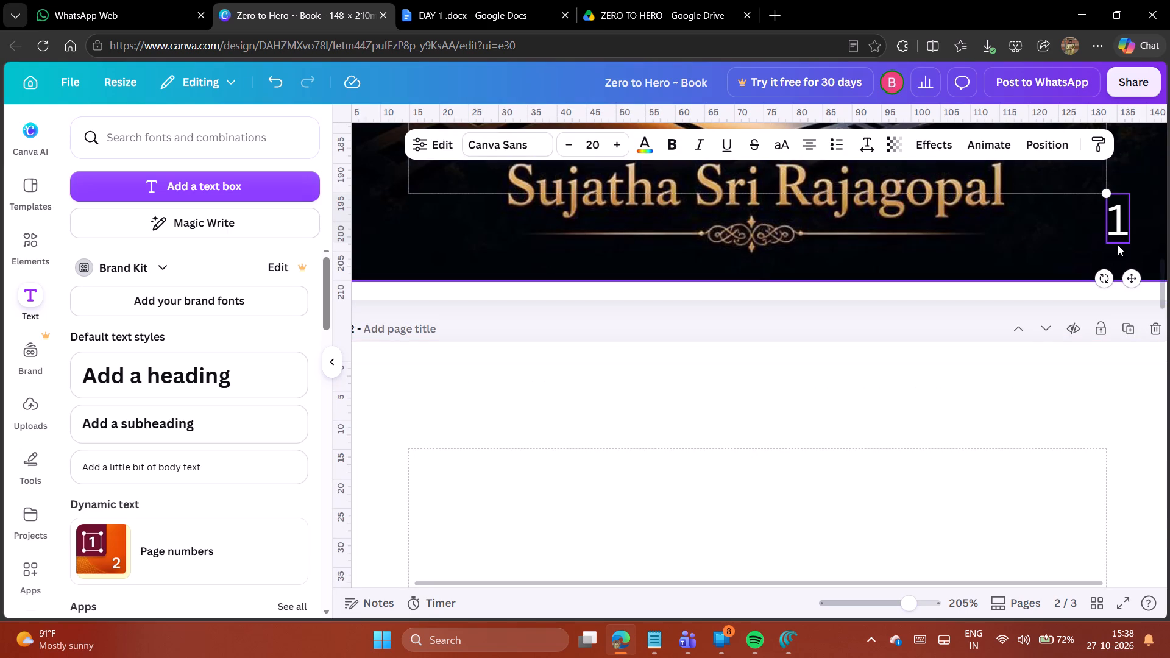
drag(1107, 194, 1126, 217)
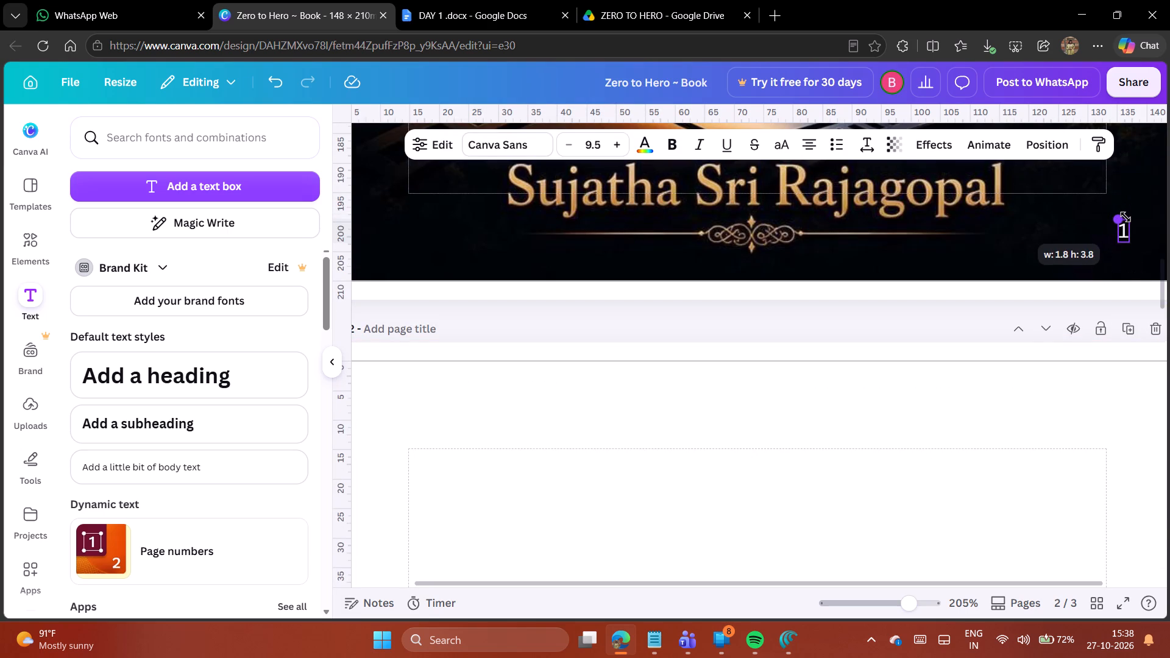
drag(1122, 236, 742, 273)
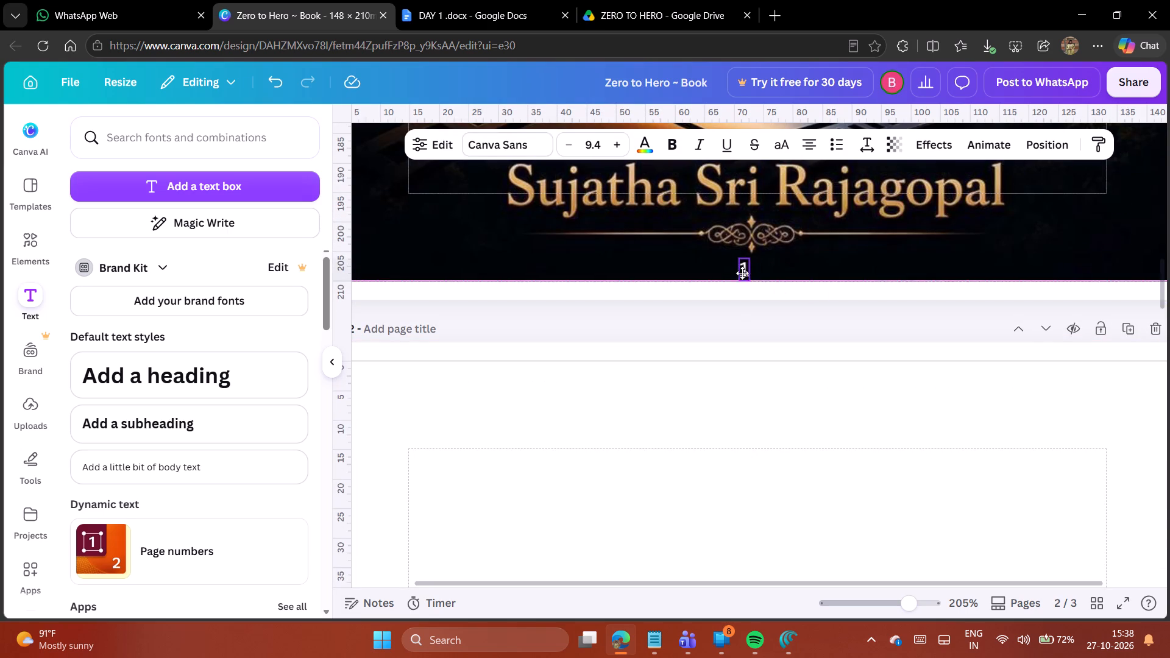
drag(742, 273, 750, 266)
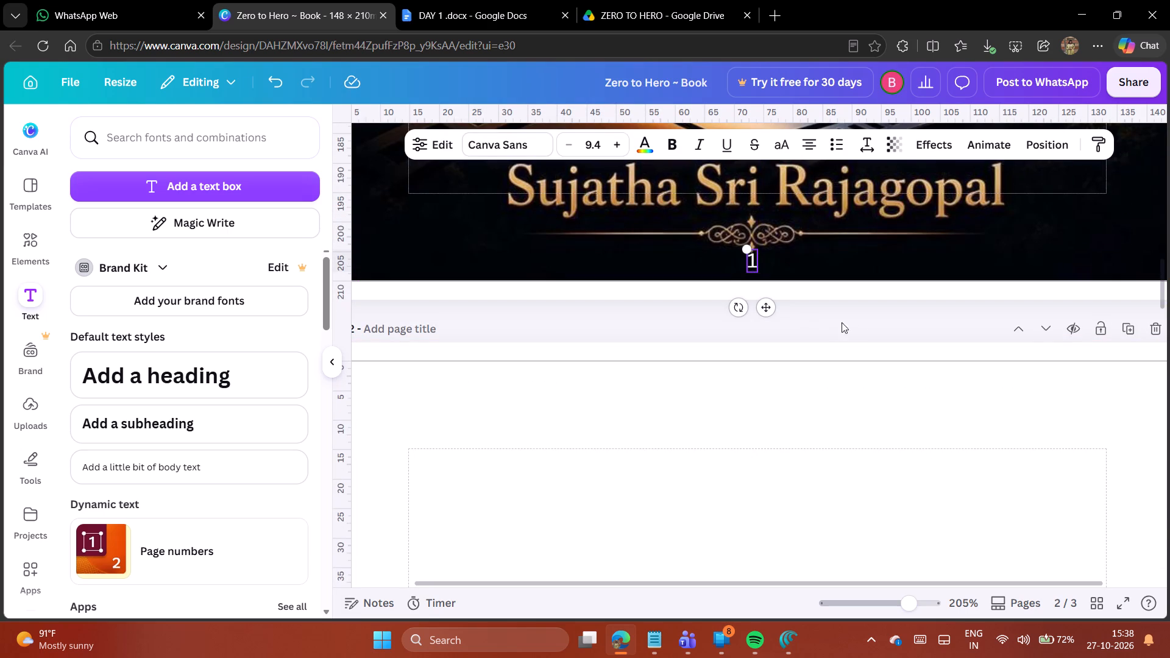
Move the page 2 number horizontally from the bottom corner to near the centre of the bottom margin, below the "Day 1" text.
drag(904, 600, 865, 595)
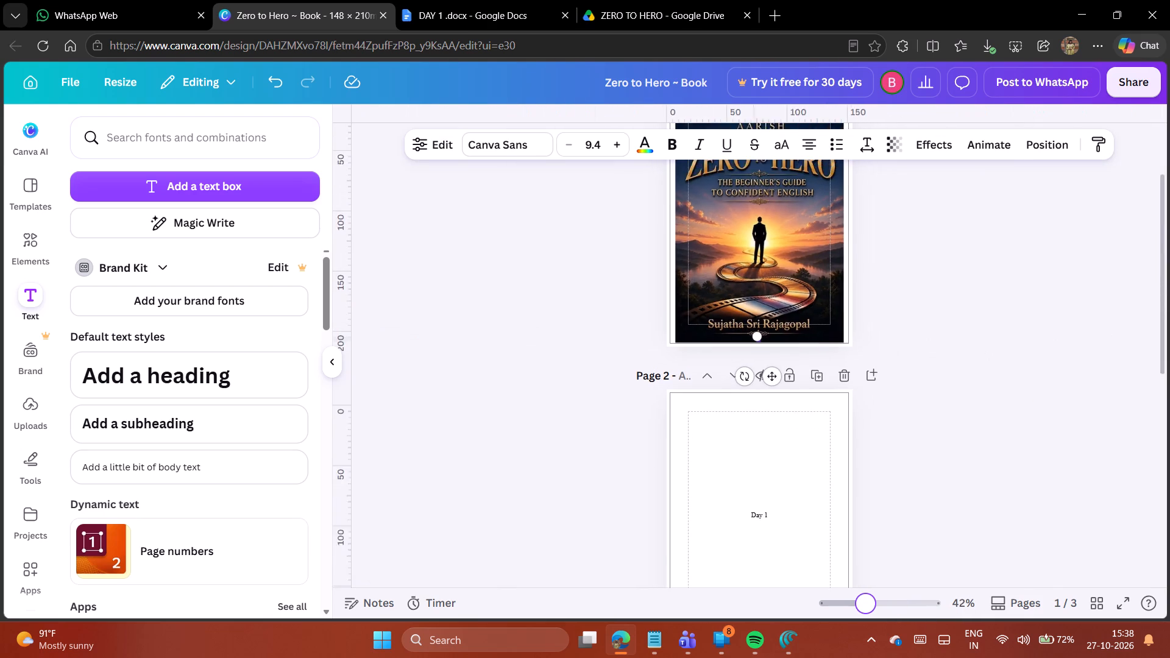
drag(865, 595, 849, 594)
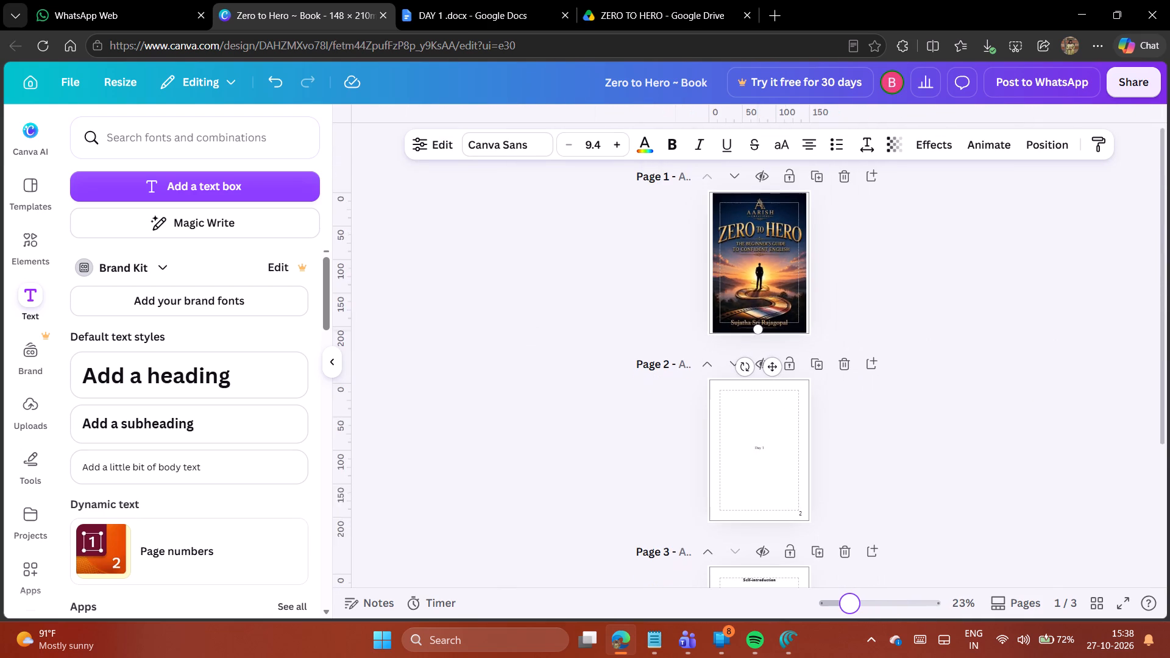
drag(849, 594, 860, 591)
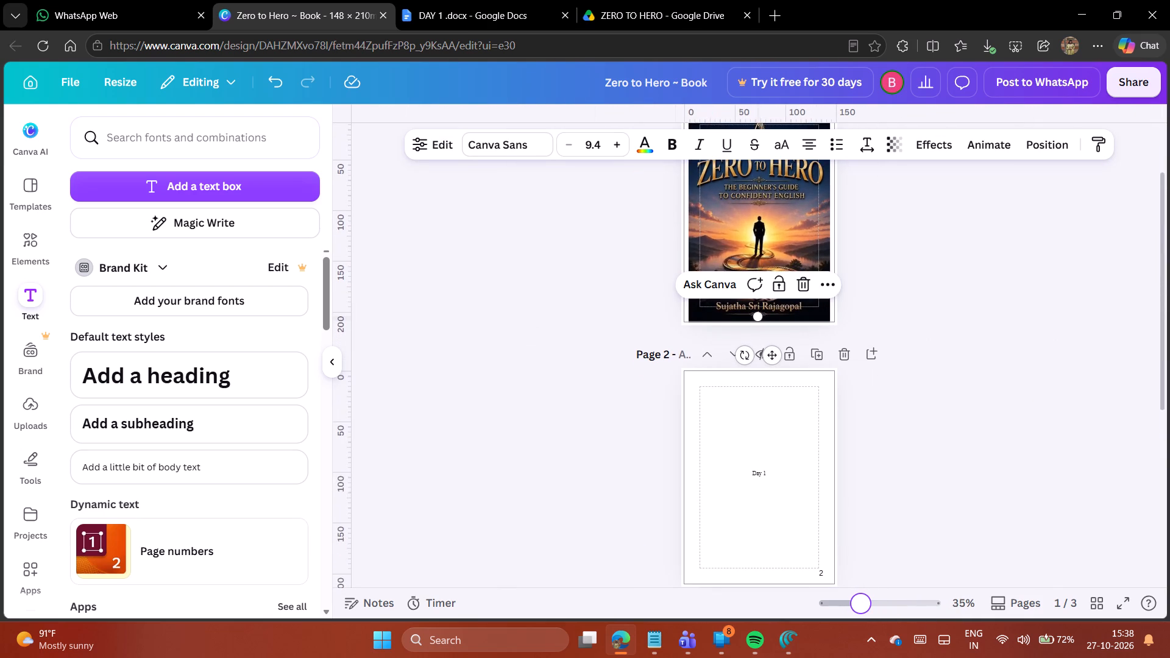
drag(860, 591, 859, 590)
scroll(938, 480, down, 2)
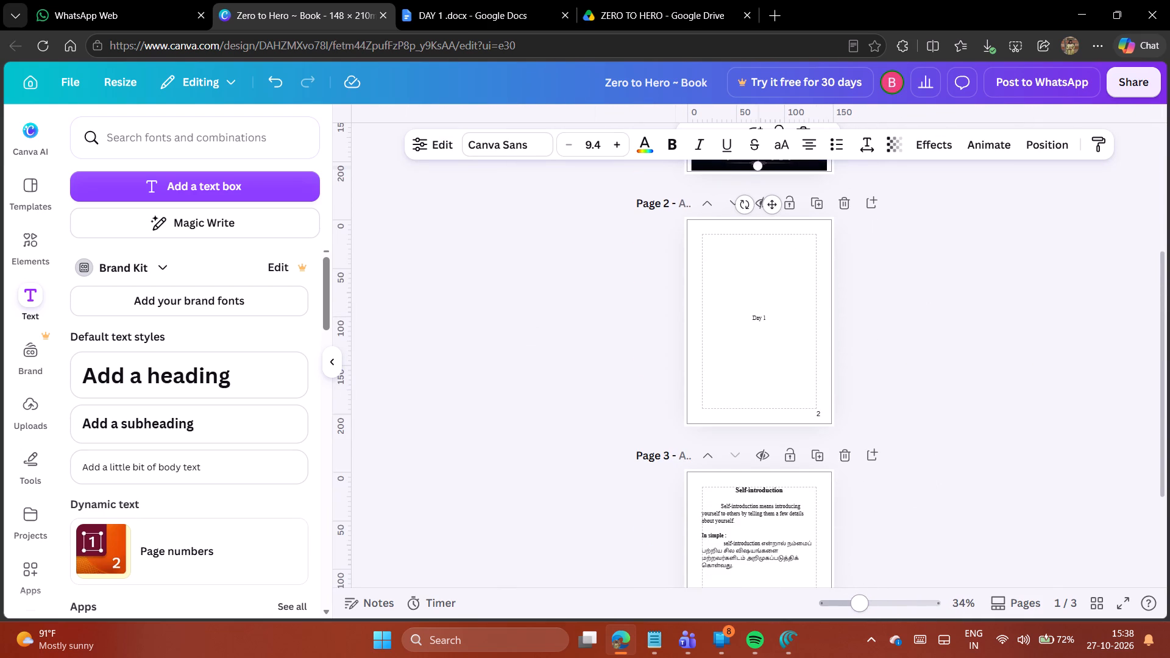
drag(859, 603, 876, 600)
scroll(945, 515, up, 1)
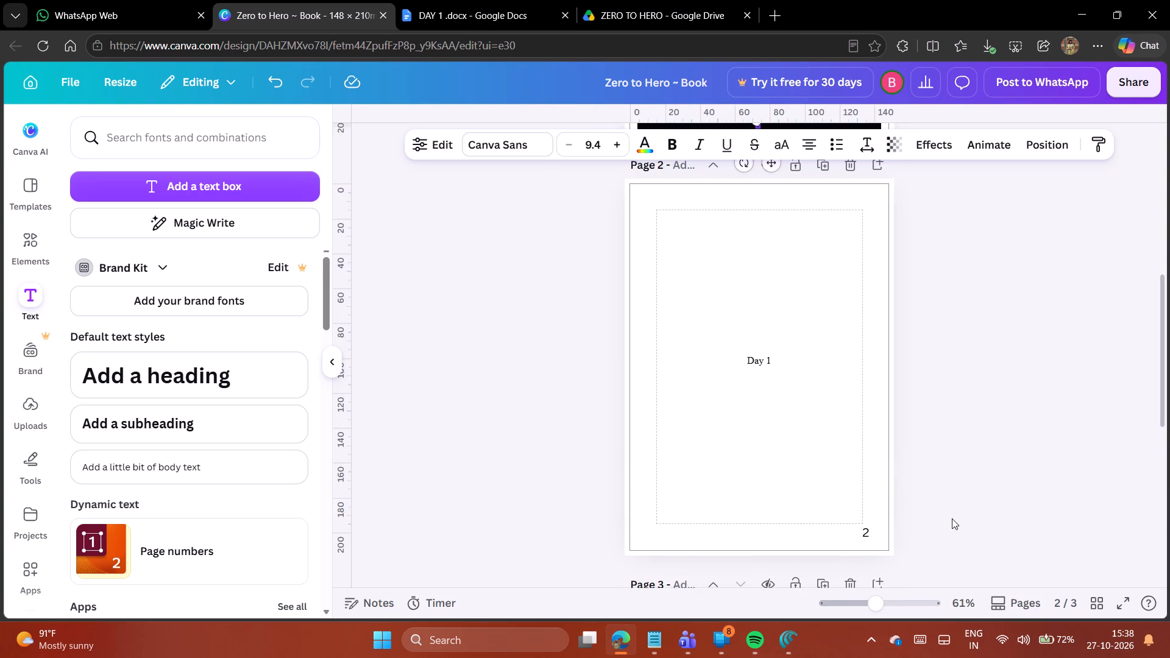
scroll(954, 518, up, 1)
scroll(950, 522, down, 1)
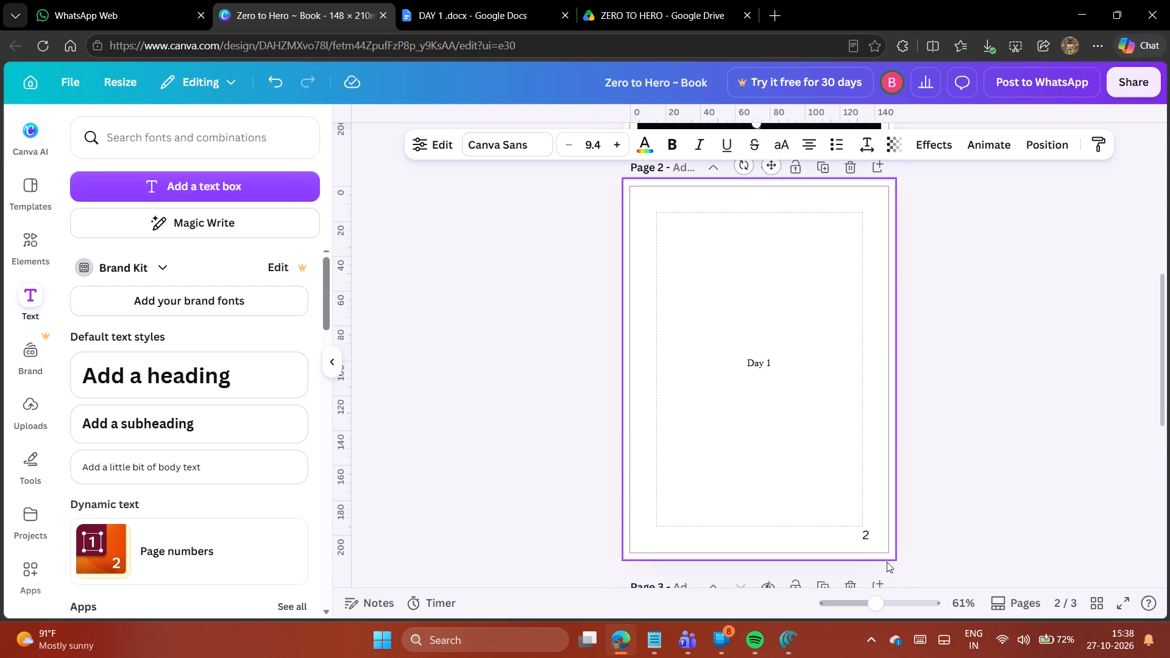
drag(868, 537, 779, 537)
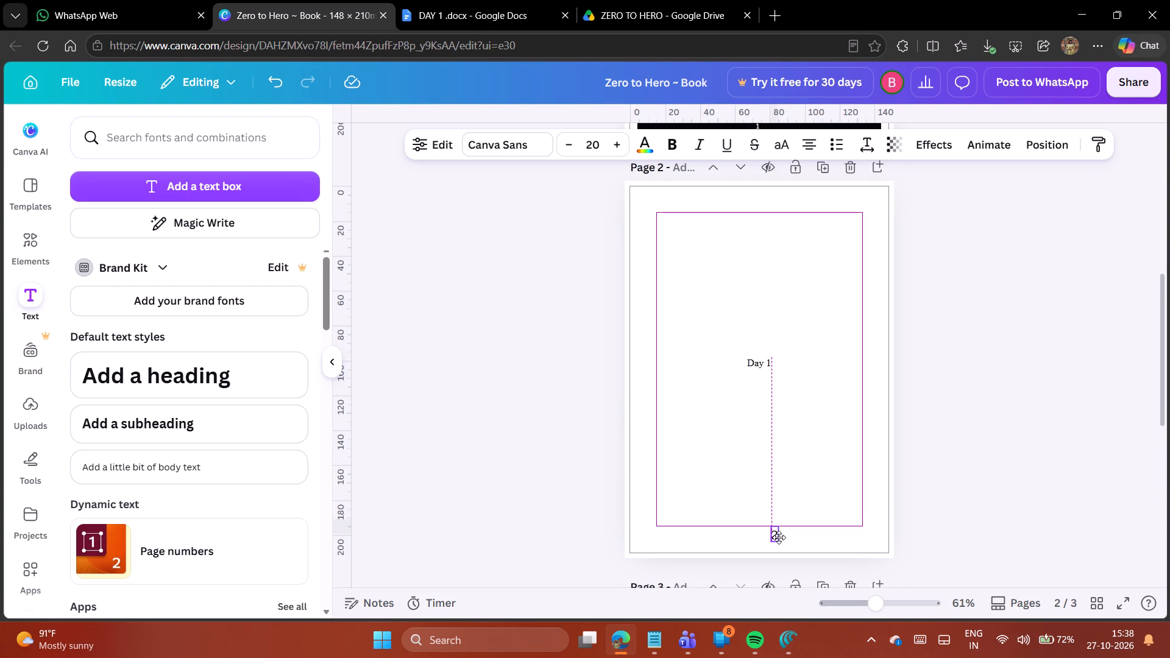
drag(779, 537, 778, 539)
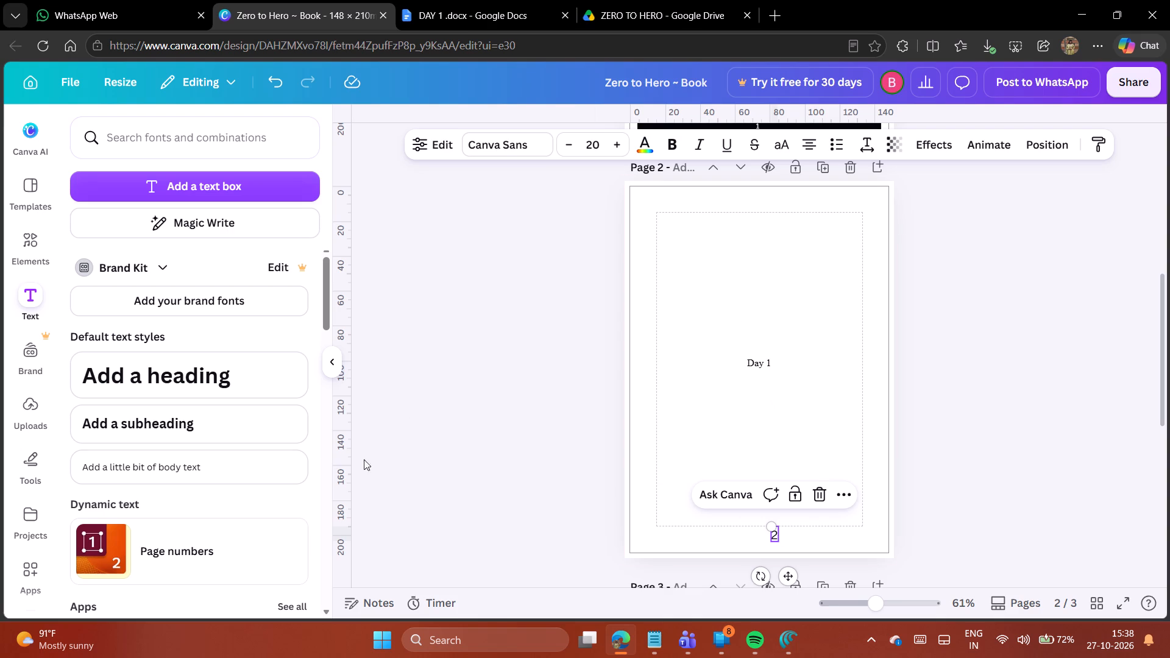
Keep numbering on all pages and apply the page 2 number's appearance and position to every page.
scroll(240, 533, down, 2)
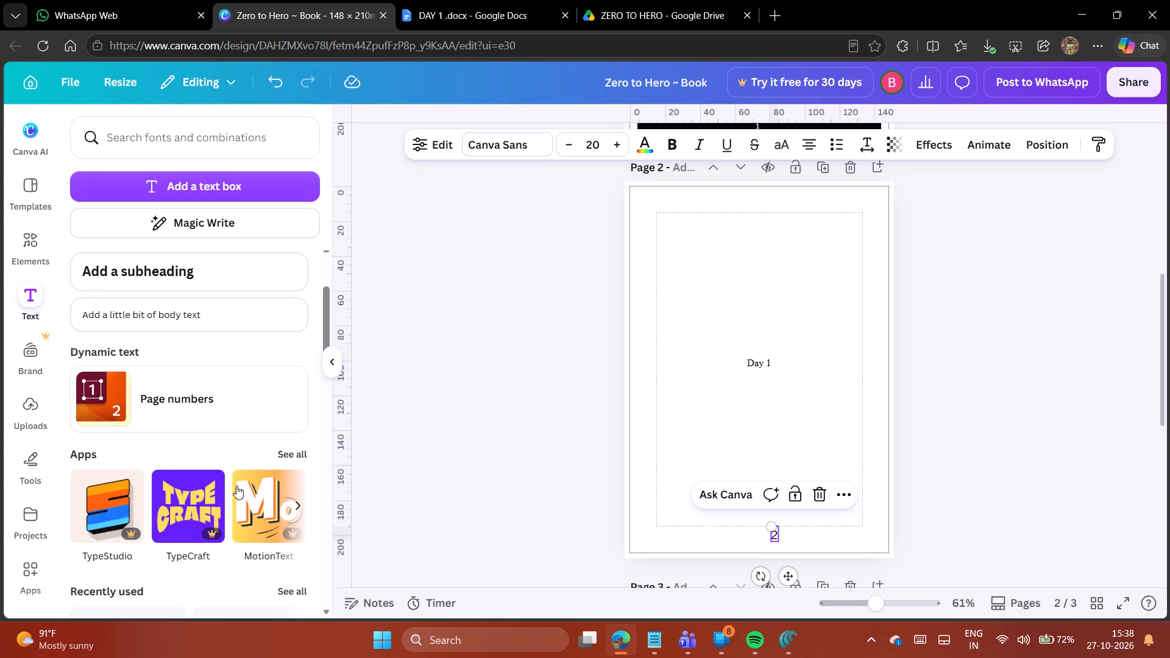
click(269, 405)
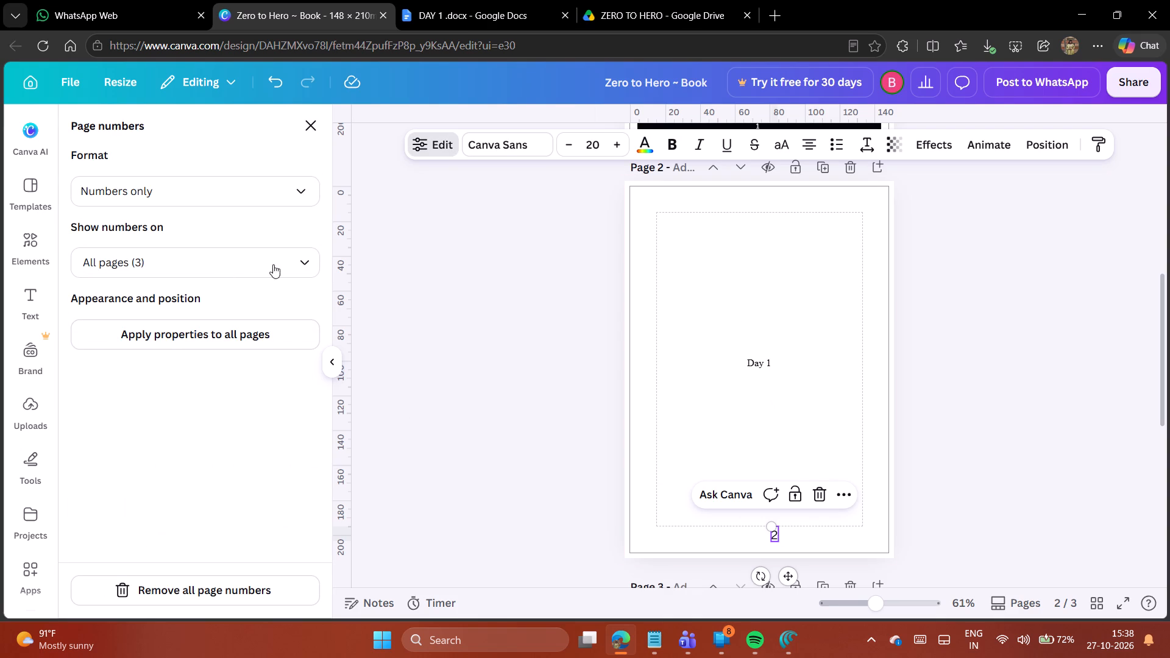
click(283, 264)
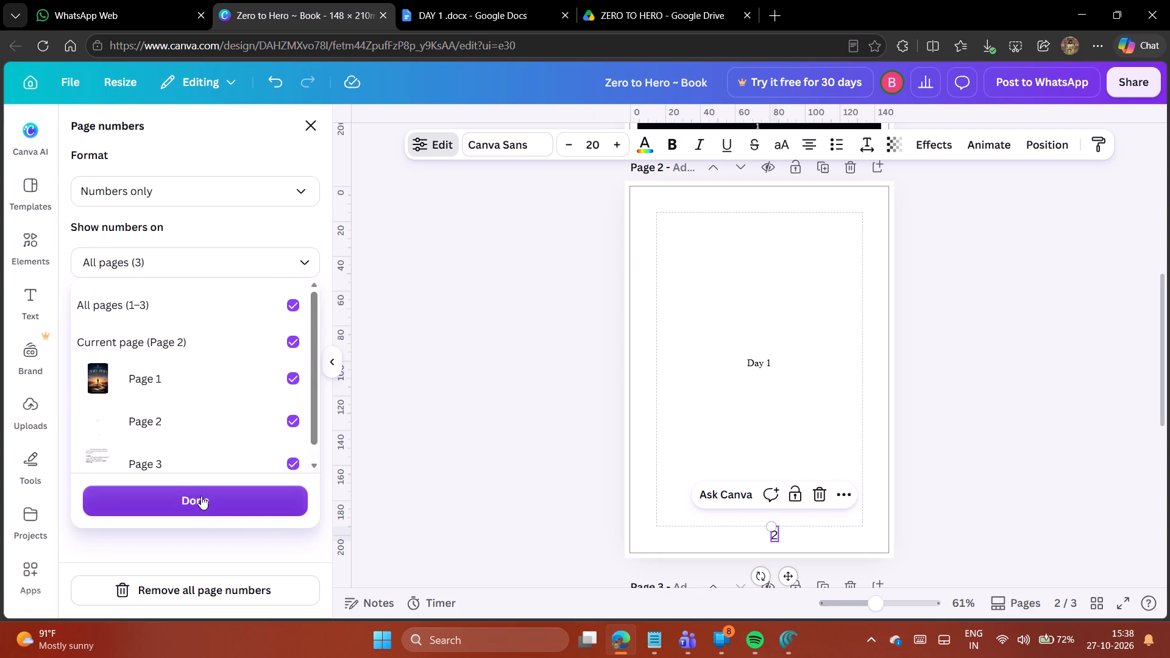
click(201, 496)
click(166, 341)
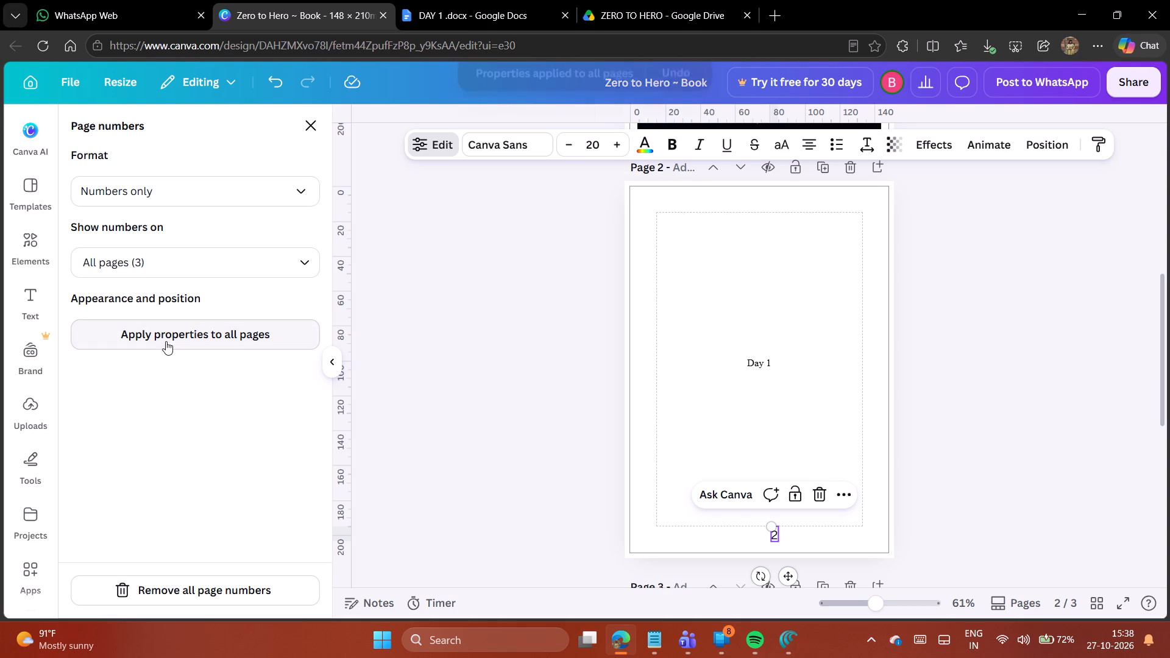
click(943, 377)
scroll(957, 415, down, 9)
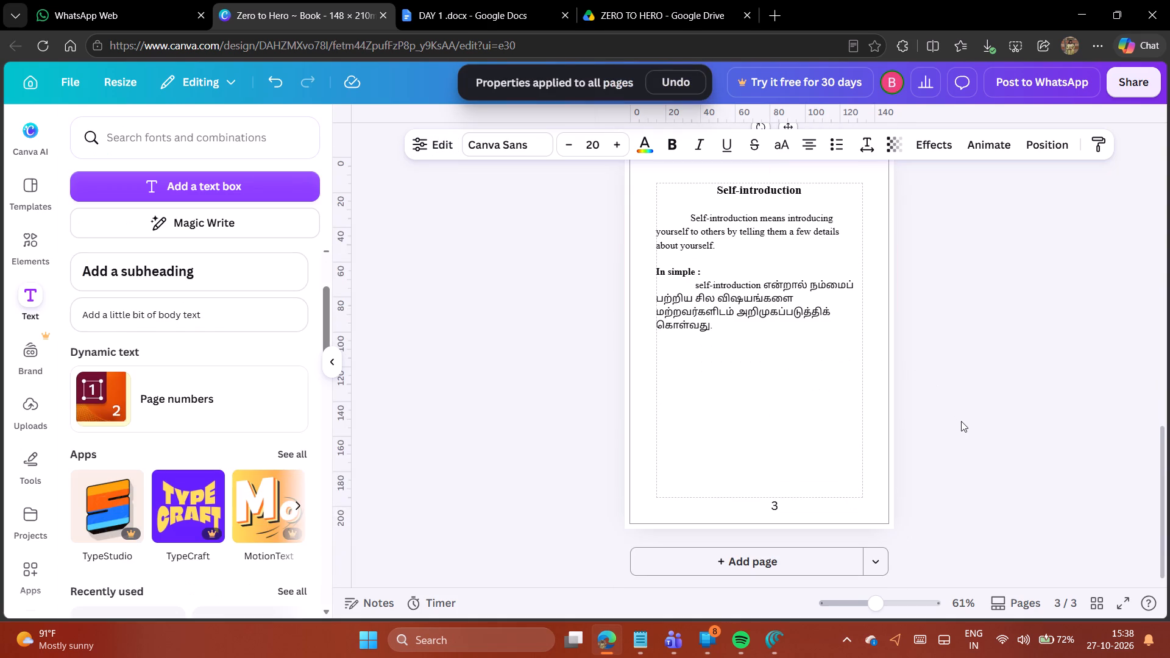
scroll(961, 422, down, 5)
scroll(778, 489, up, 5)
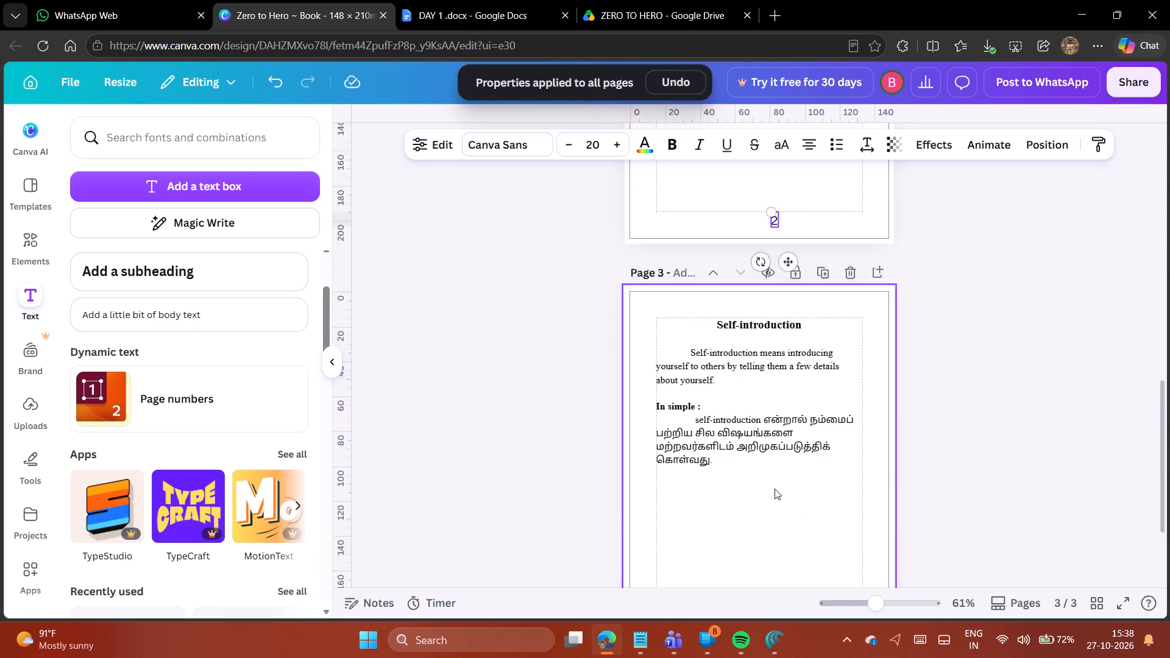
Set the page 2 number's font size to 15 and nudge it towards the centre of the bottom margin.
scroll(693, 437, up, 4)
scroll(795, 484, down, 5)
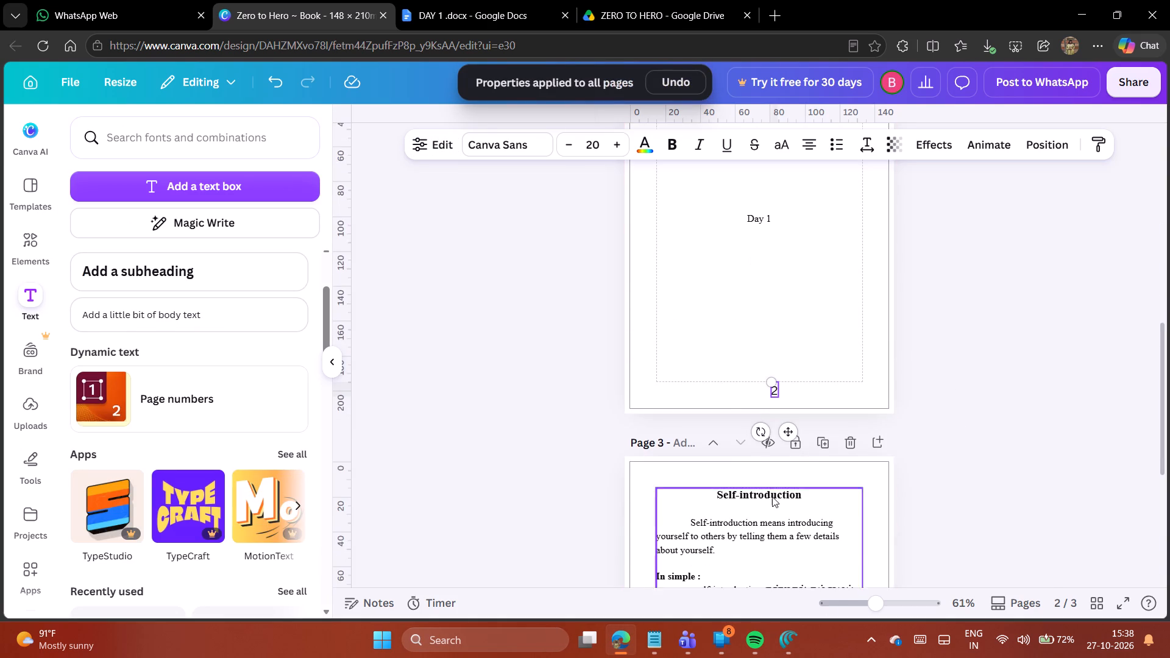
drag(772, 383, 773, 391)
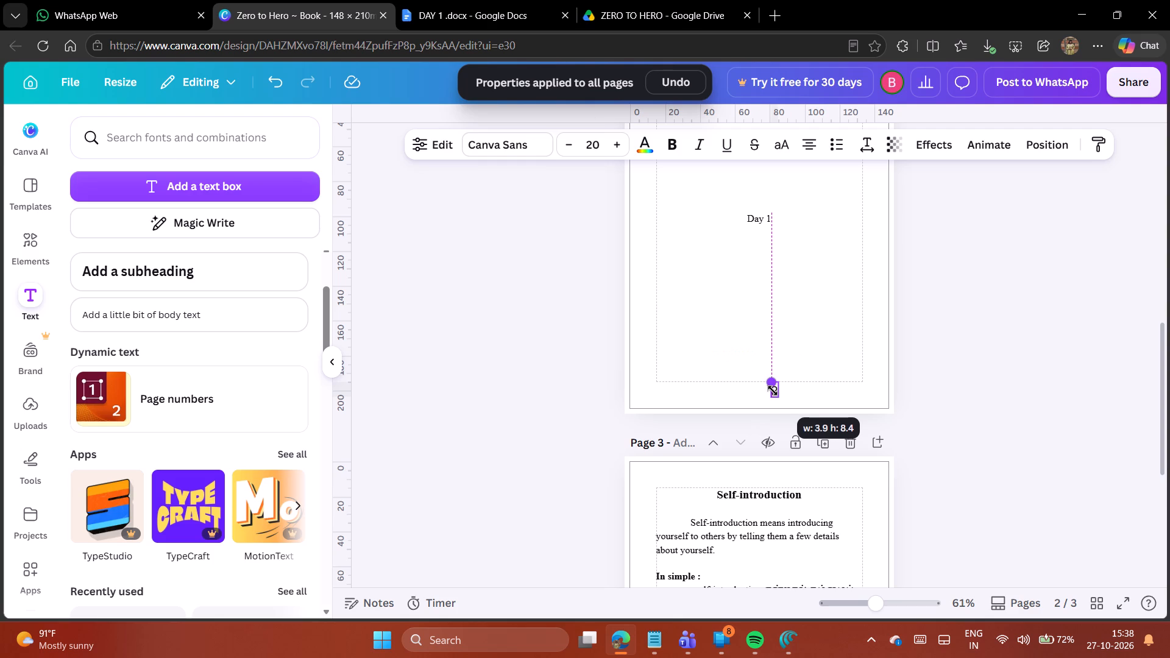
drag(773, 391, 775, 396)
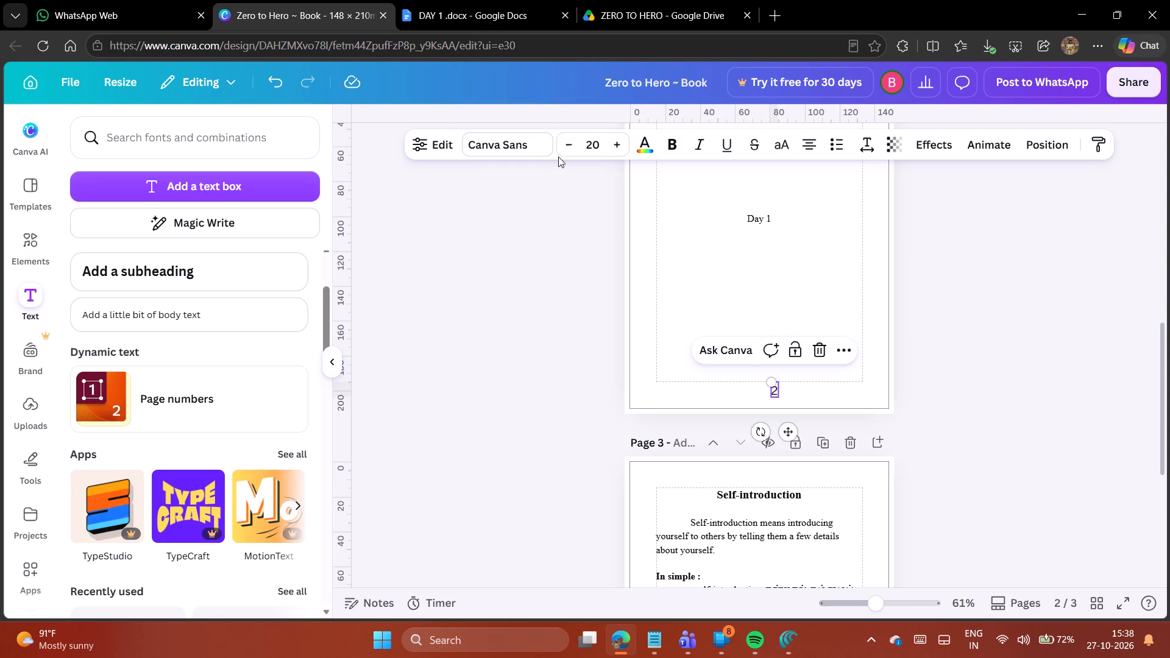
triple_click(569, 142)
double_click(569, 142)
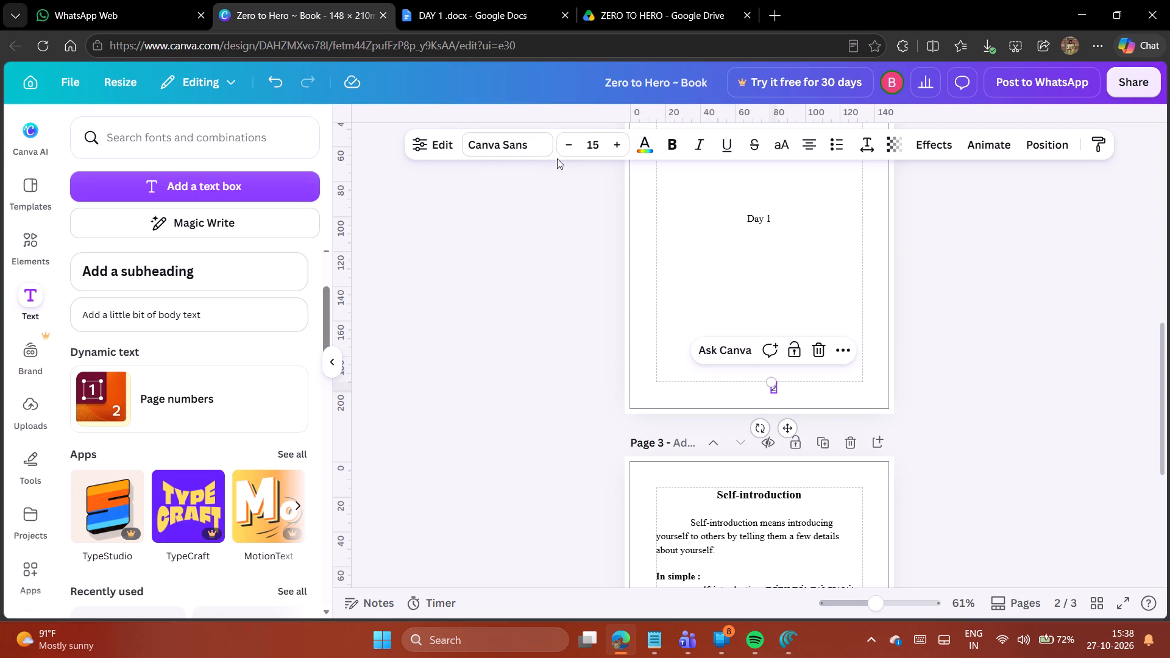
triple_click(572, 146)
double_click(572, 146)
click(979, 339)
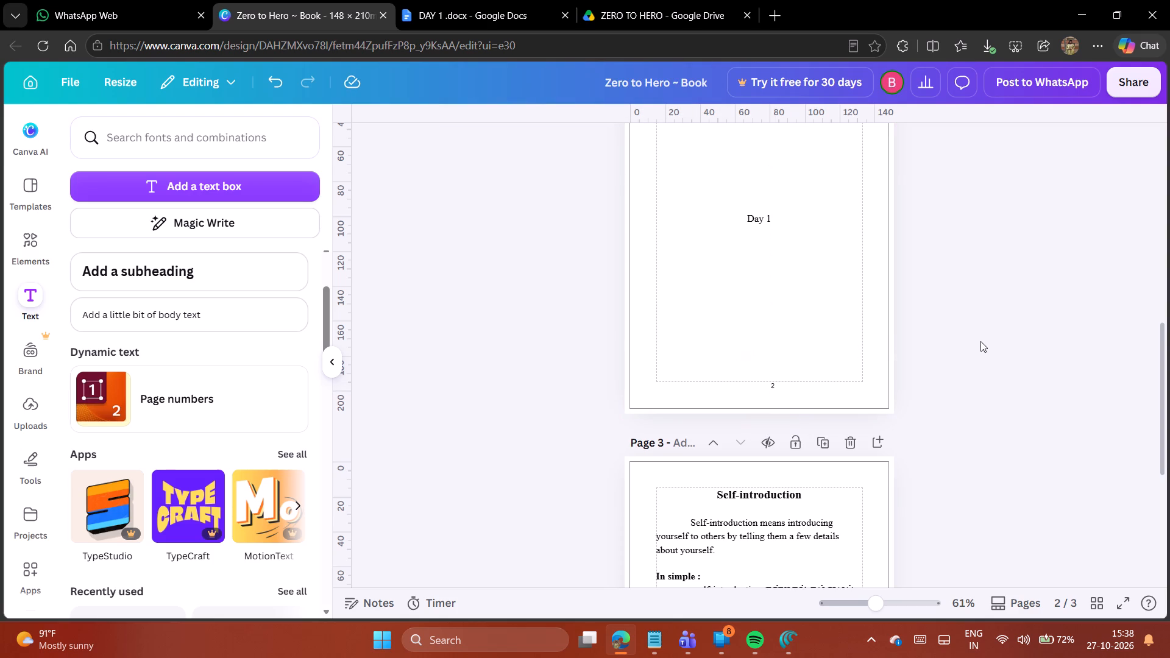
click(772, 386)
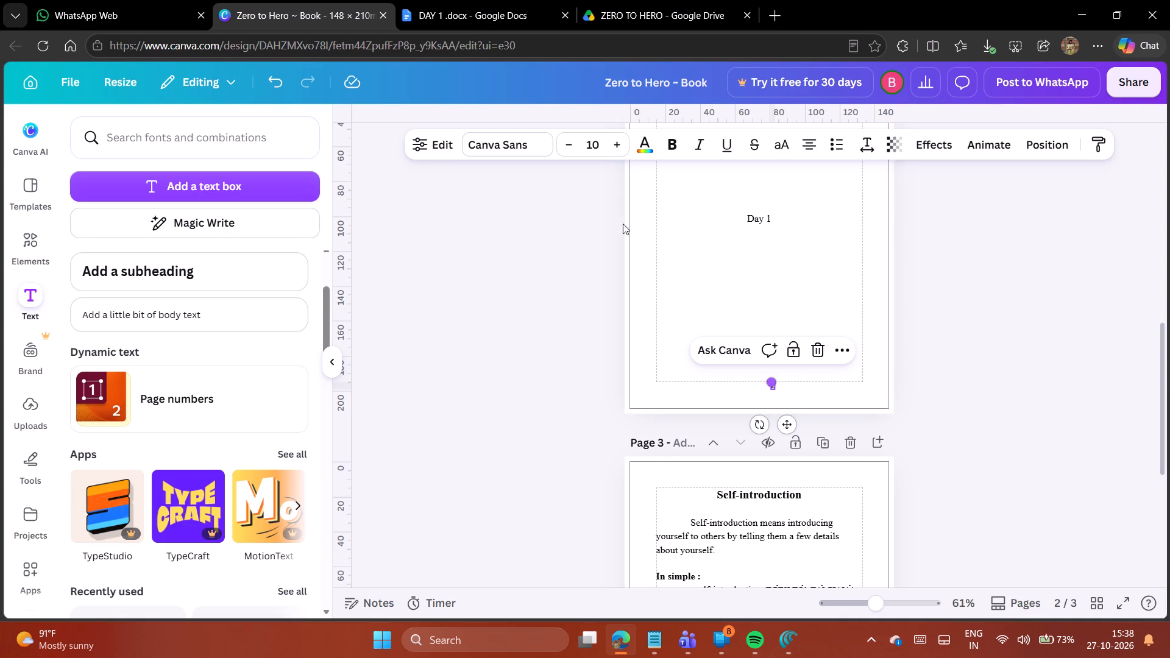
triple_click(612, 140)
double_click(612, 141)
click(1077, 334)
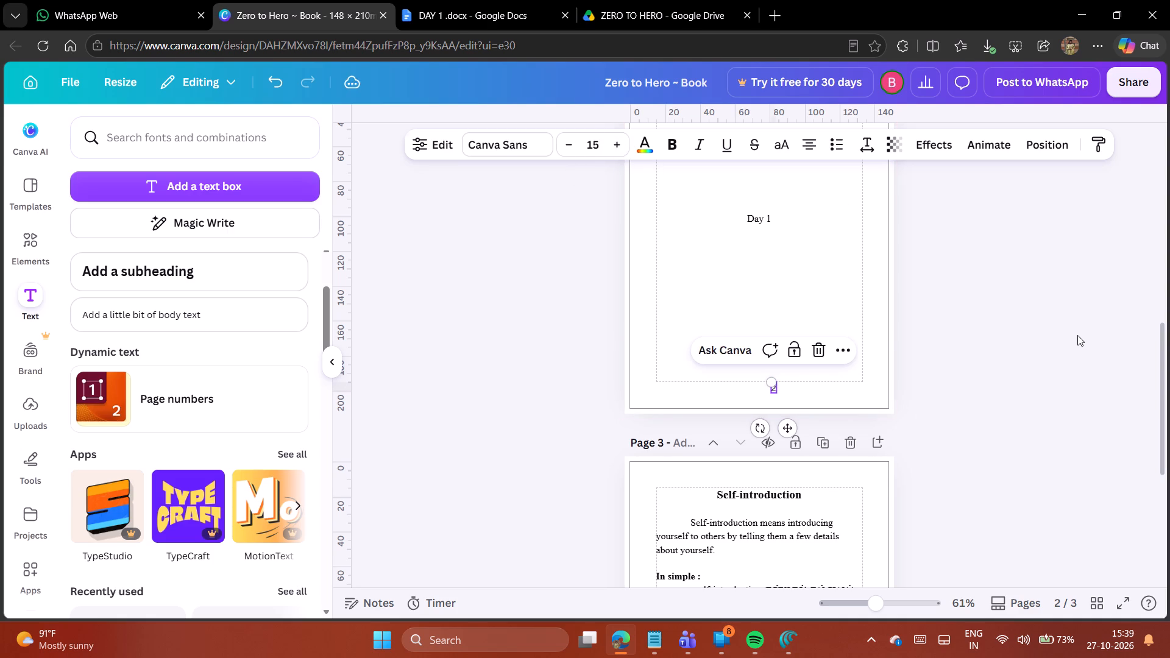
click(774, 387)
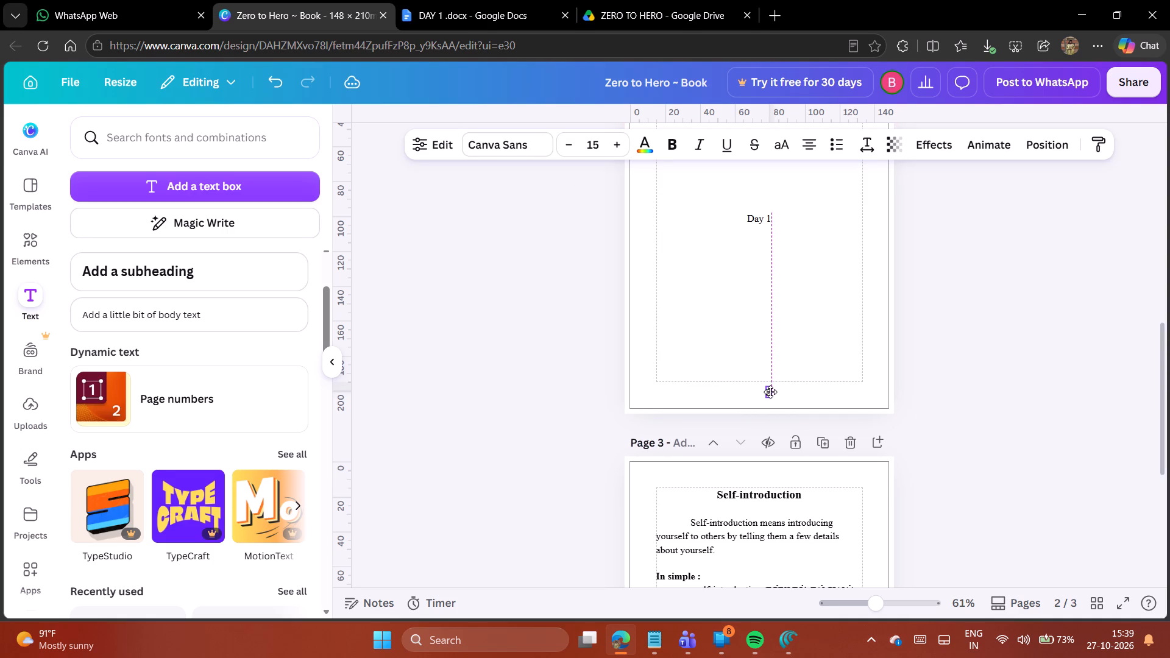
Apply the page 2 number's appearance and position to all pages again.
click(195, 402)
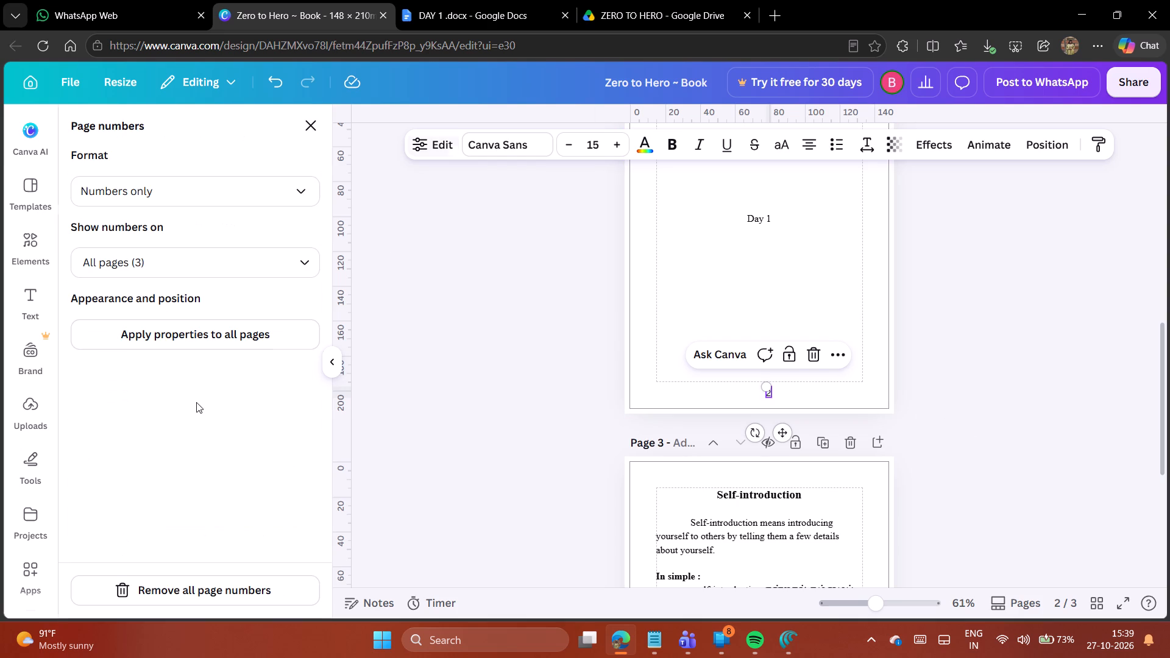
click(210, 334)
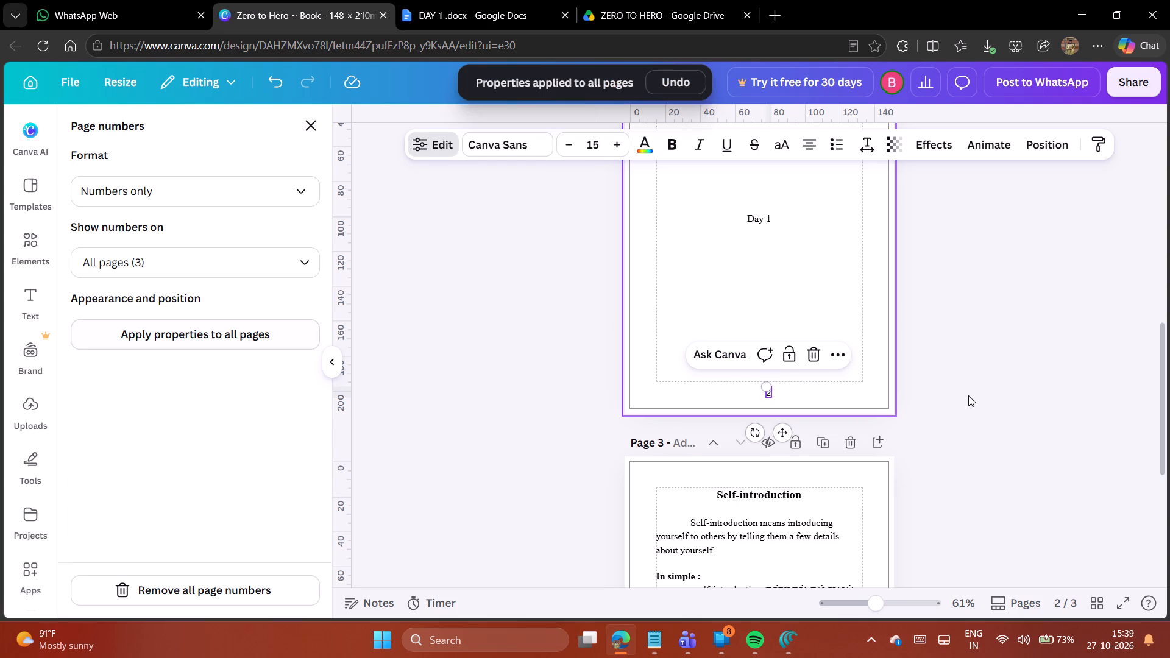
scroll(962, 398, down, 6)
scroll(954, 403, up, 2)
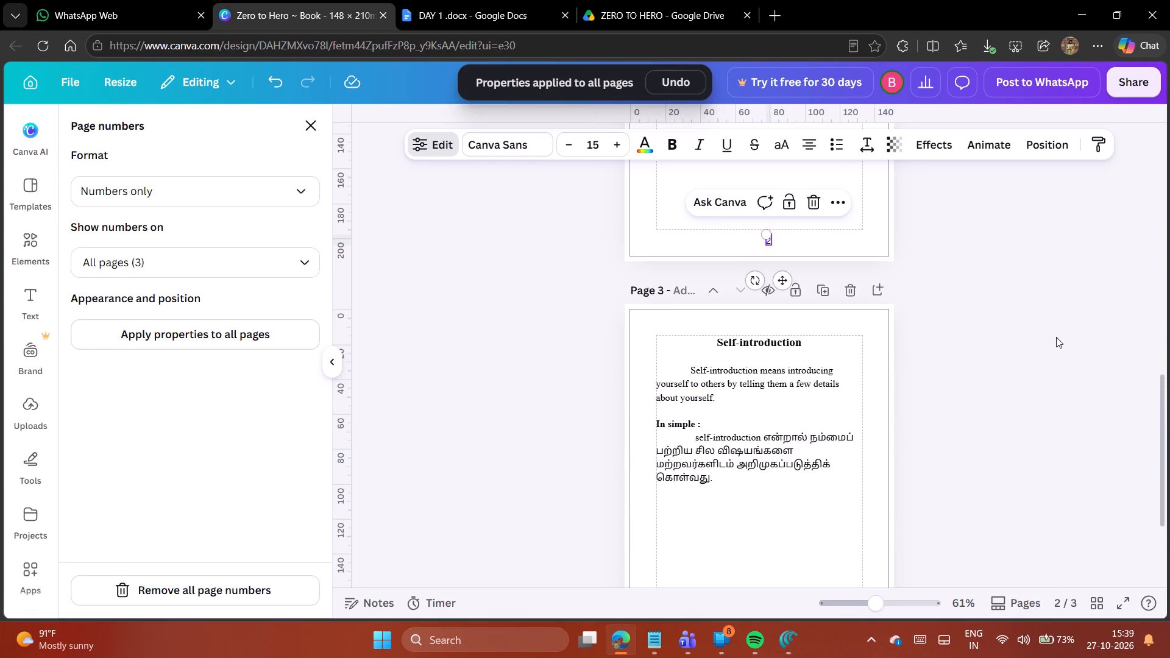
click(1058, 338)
Add a new page 4 after the Self-introduction page.
scroll(934, 539, down, 5)
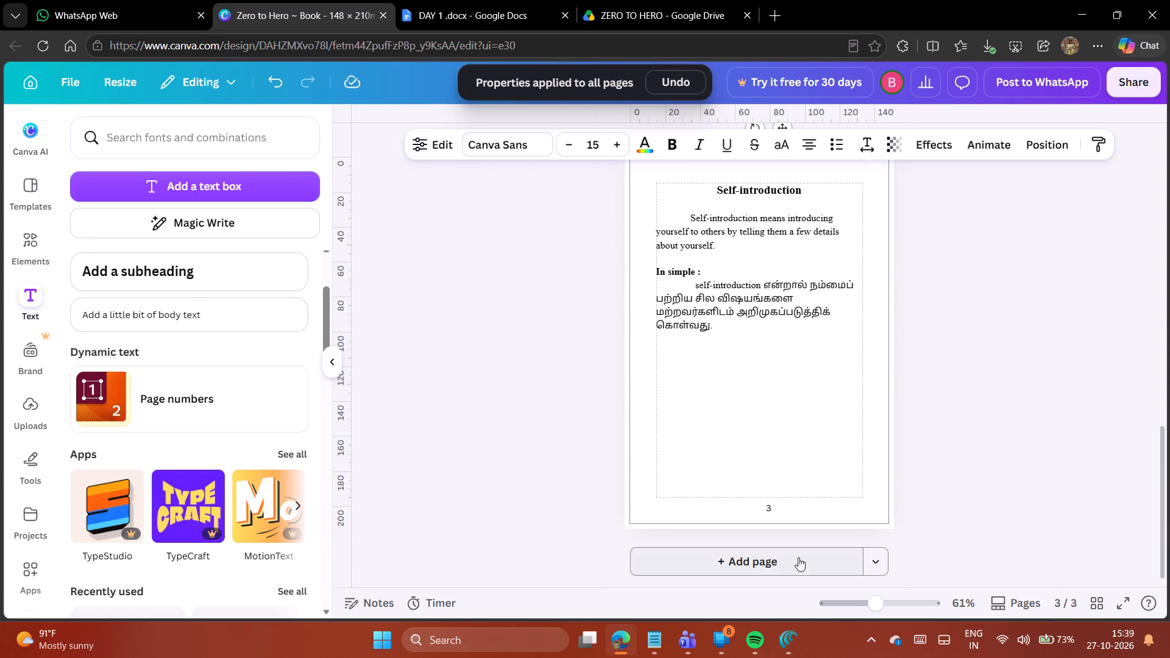
click(798, 557)
scroll(954, 486, down, 5)
scroll(956, 493, up, 5)
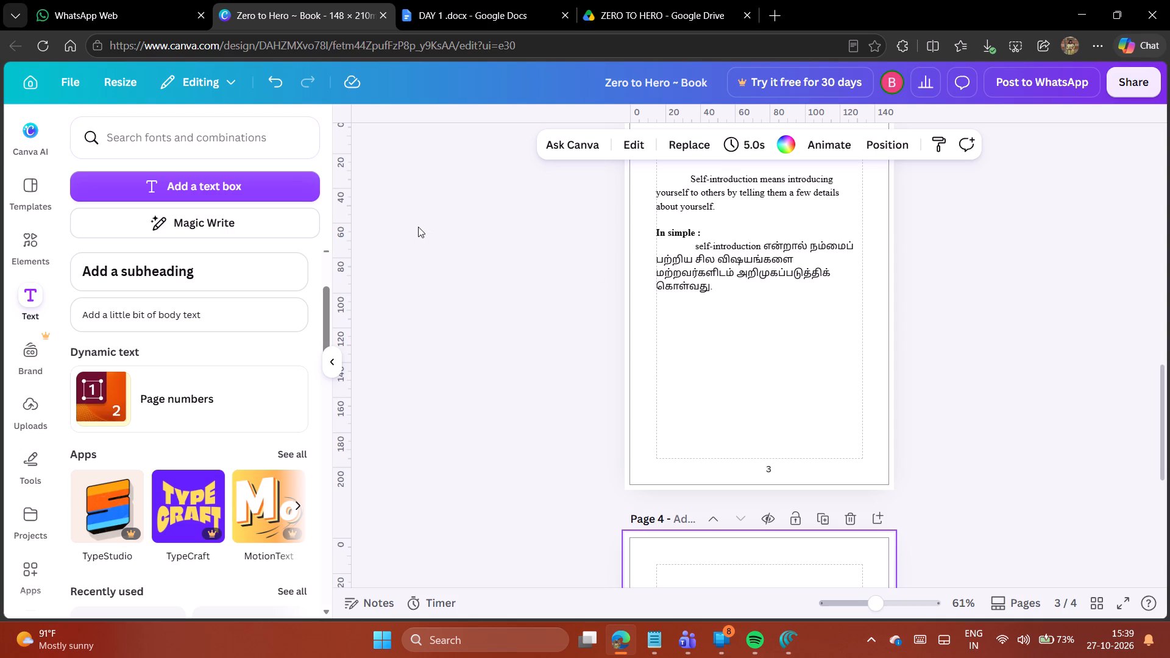
Remove the automatic page numbers from all pages of the book.
click(269, 400)
scroll(263, 450, down, 5)
click(268, 587)
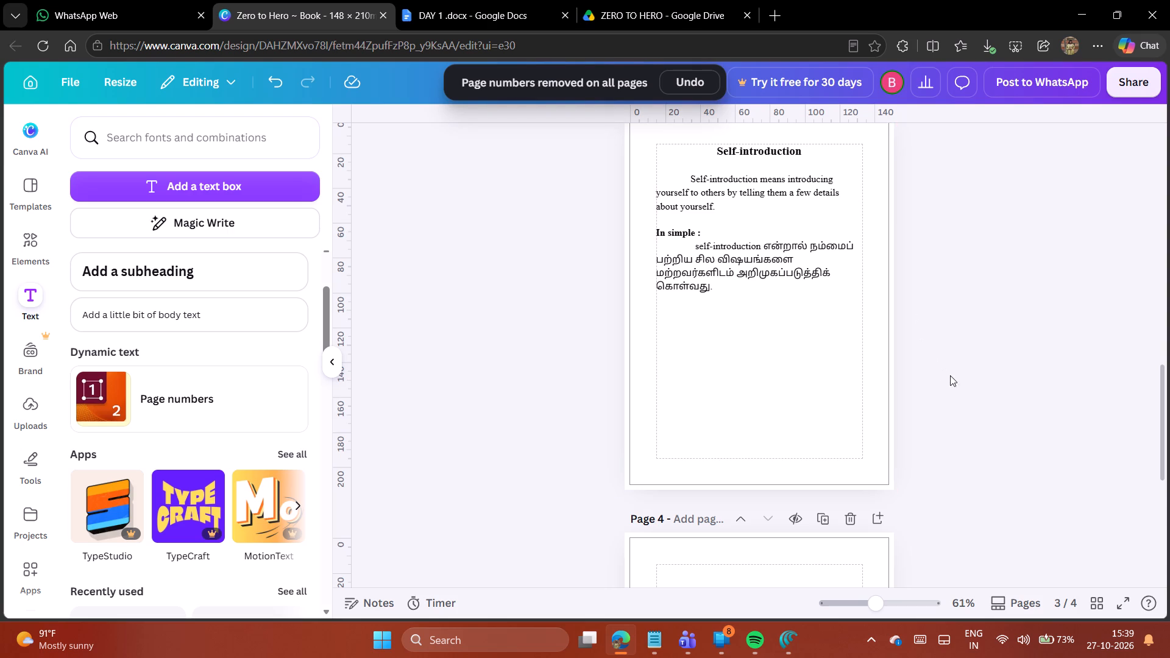
In the DAY 1 Google Doc, copy the "What should you say in a self-introduction?" heading with its seven numbered points.
scroll(965, 422, up, 1)
click(876, 602)
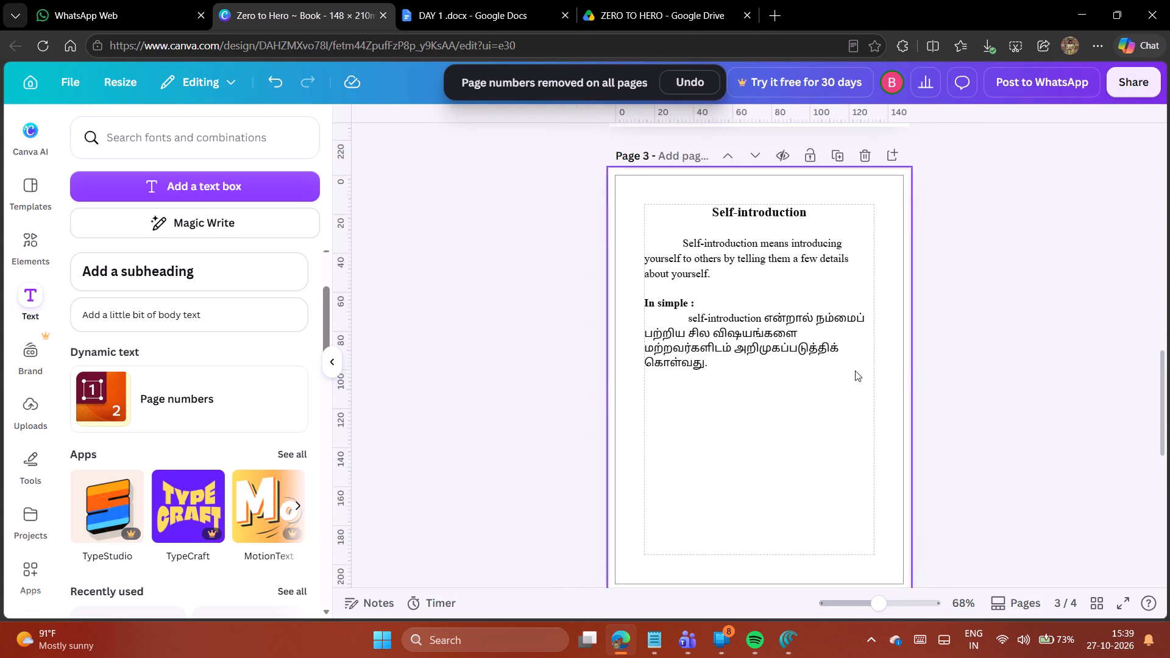
click(574, 211)
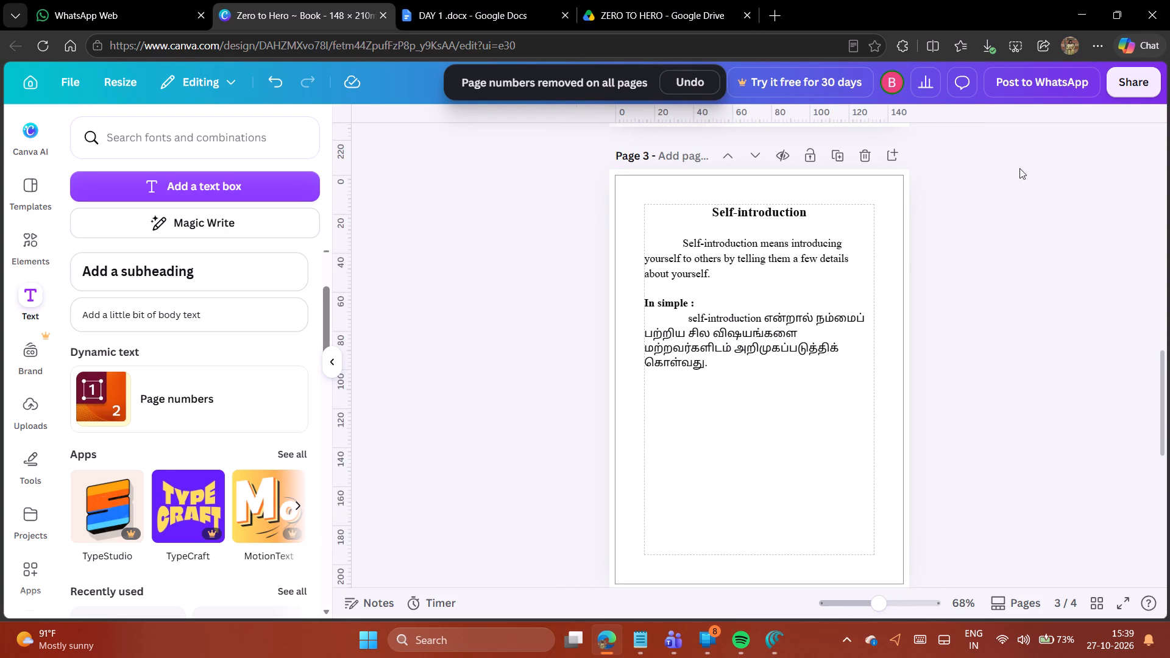
click(417, 0)
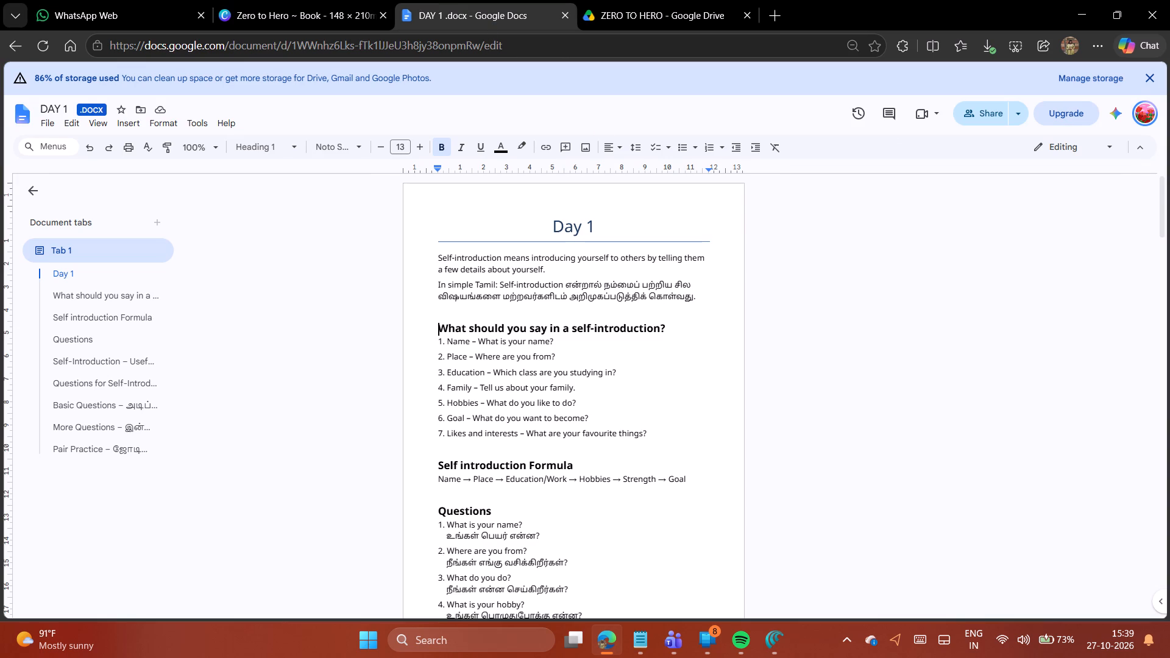
drag(436, 327, 612, 403)
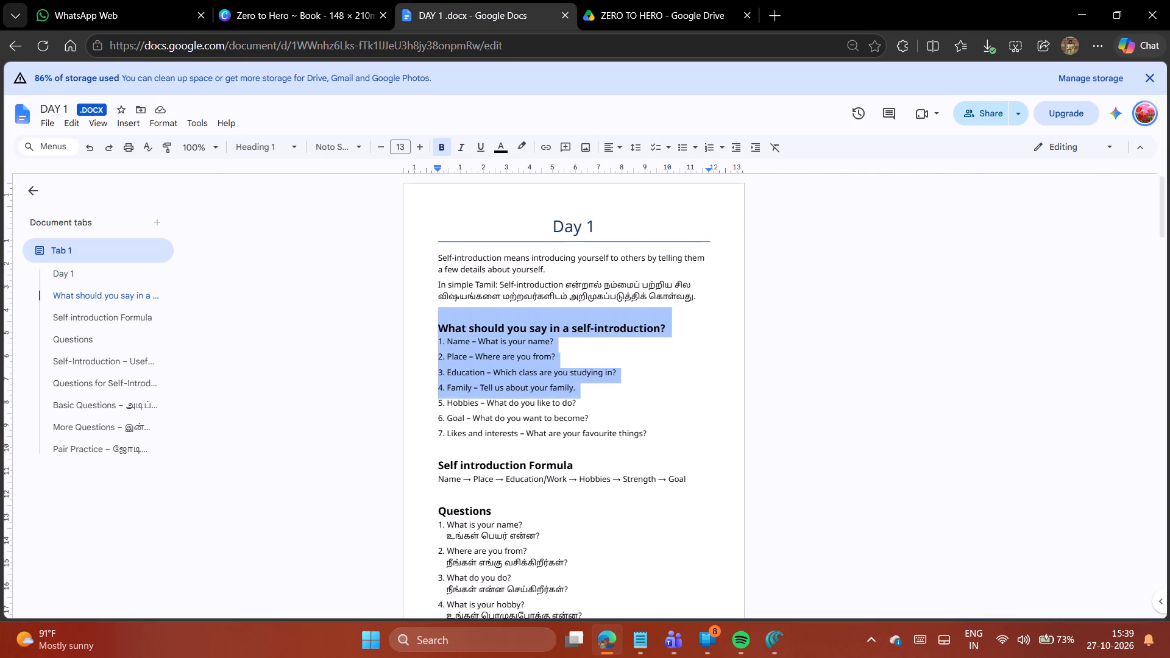
drag(612, 403, 656, 437)
key(ctrl+c)
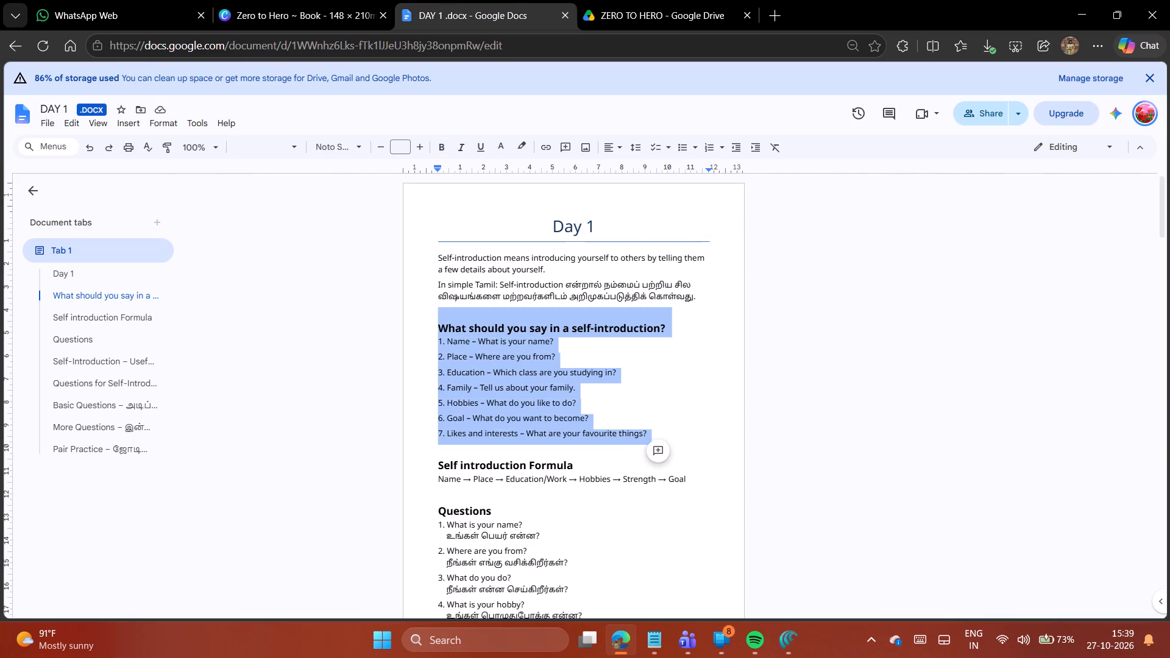
Return to the Canva book and paste the copied heading and numbered points onto page 3 as a text box.
click(322, 0)
click(682, 458)
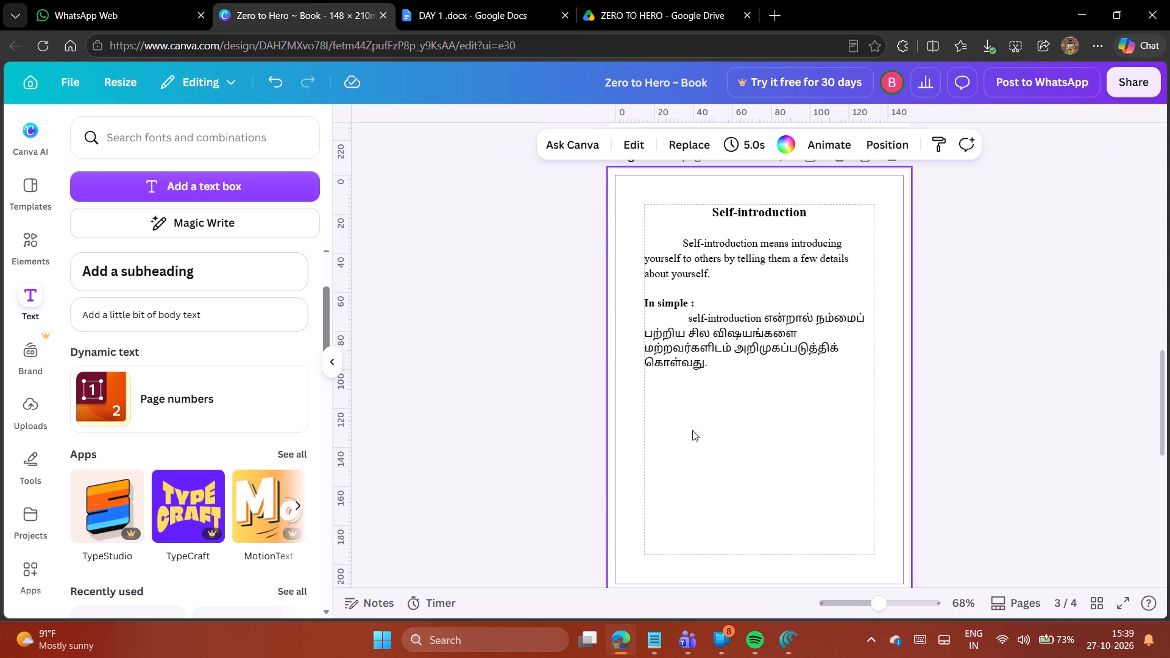
click(703, 389)
click(763, 459)
triple_click(767, 450)
click(1100, 411)
scroll(959, 434, down, 2)
click(672, 286)
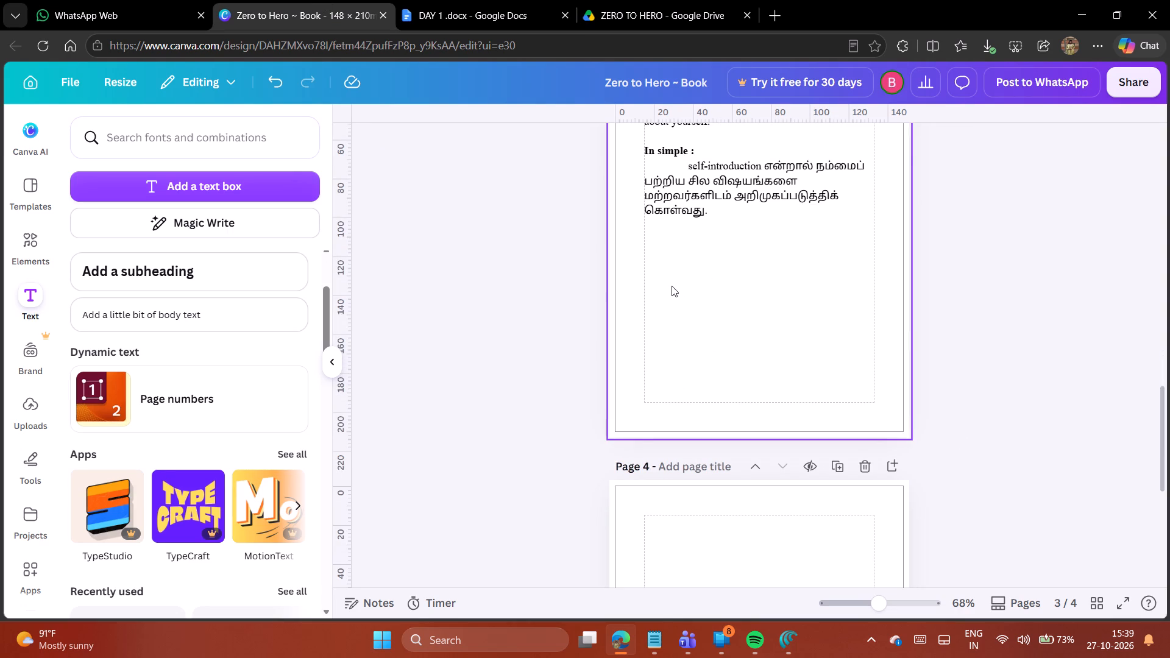
key(ctrl+v)
click(1040, 343)
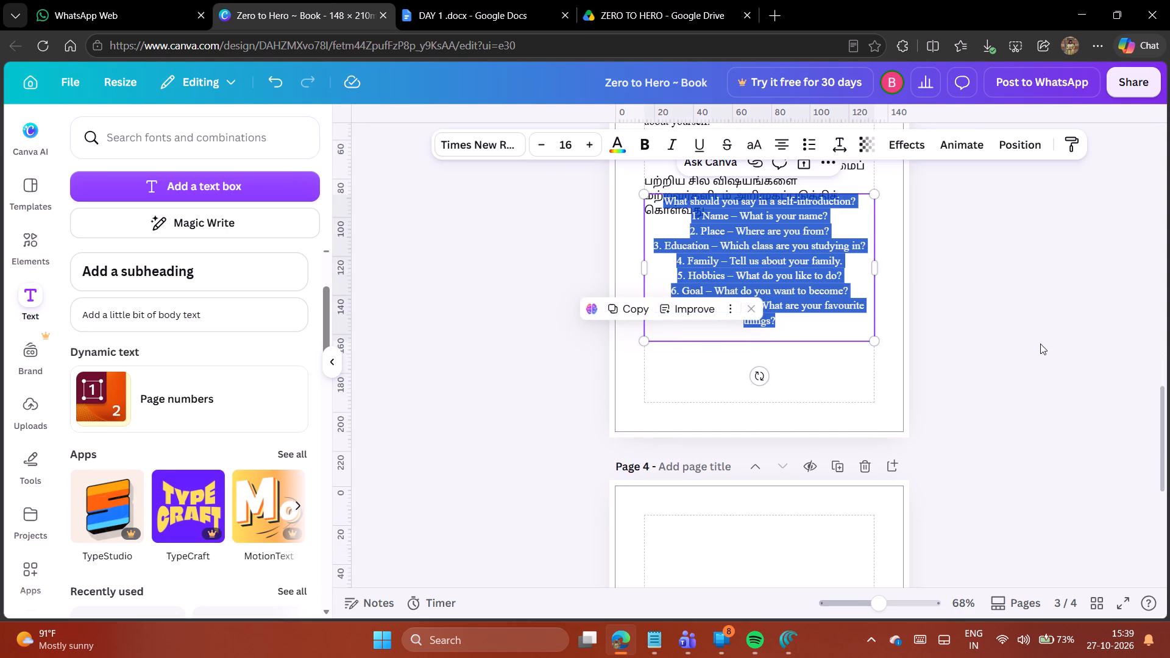
Move the pasted text box down below the Tamil paragraph and left-align its text.
drag(771, 286, 771, 319)
click(776, 146)
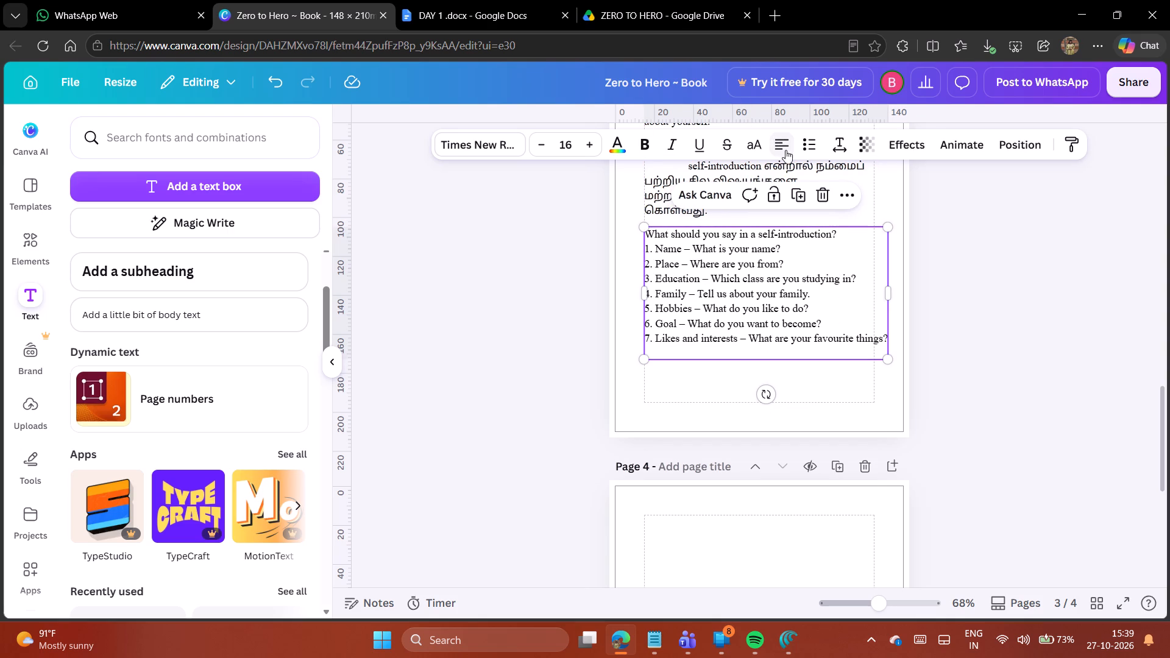
Insert a blank line between the "What should you say in a self-introduction?" heading and its numbered list.
click(850, 236)
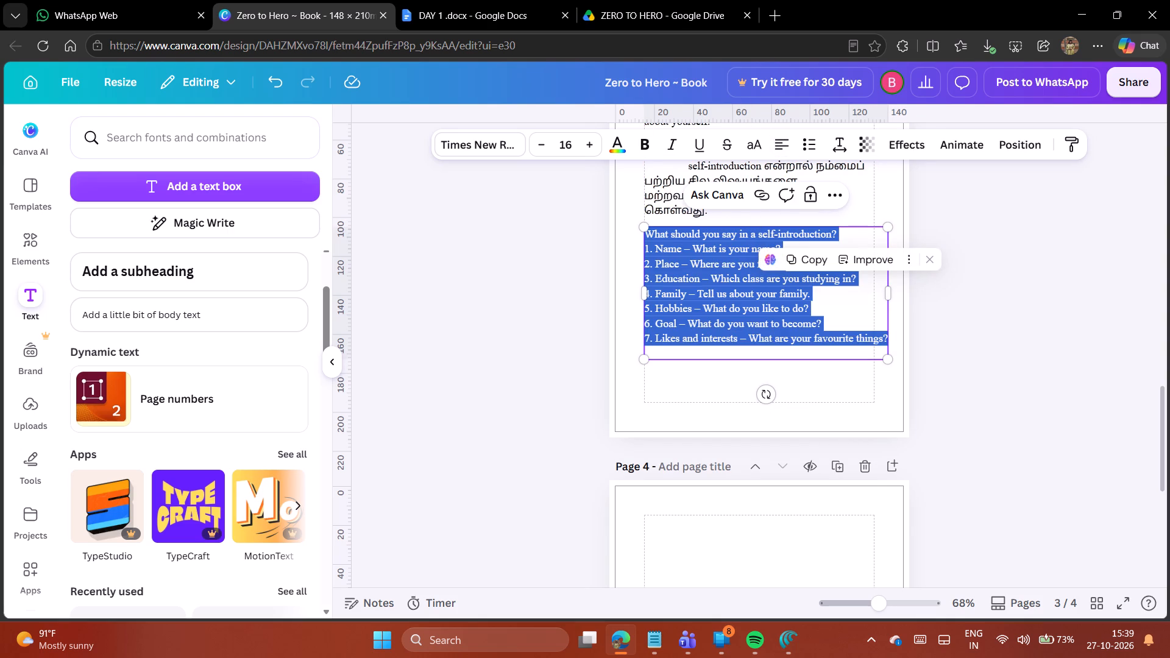
click(530, 0)
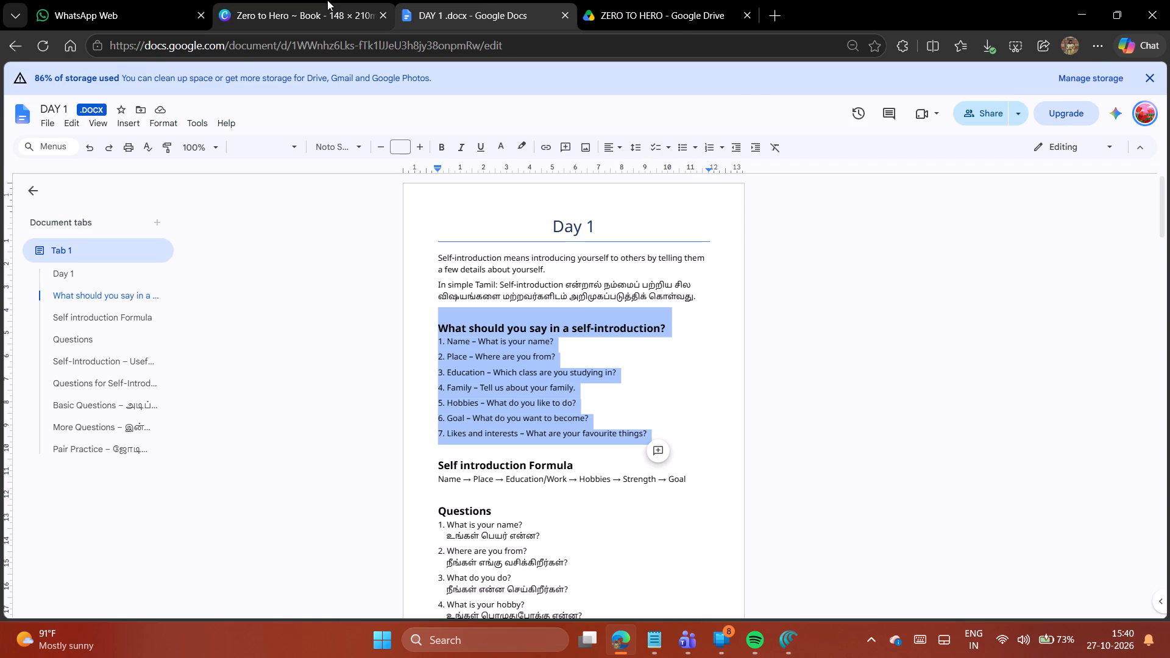
click(327, 0)
click(846, 233)
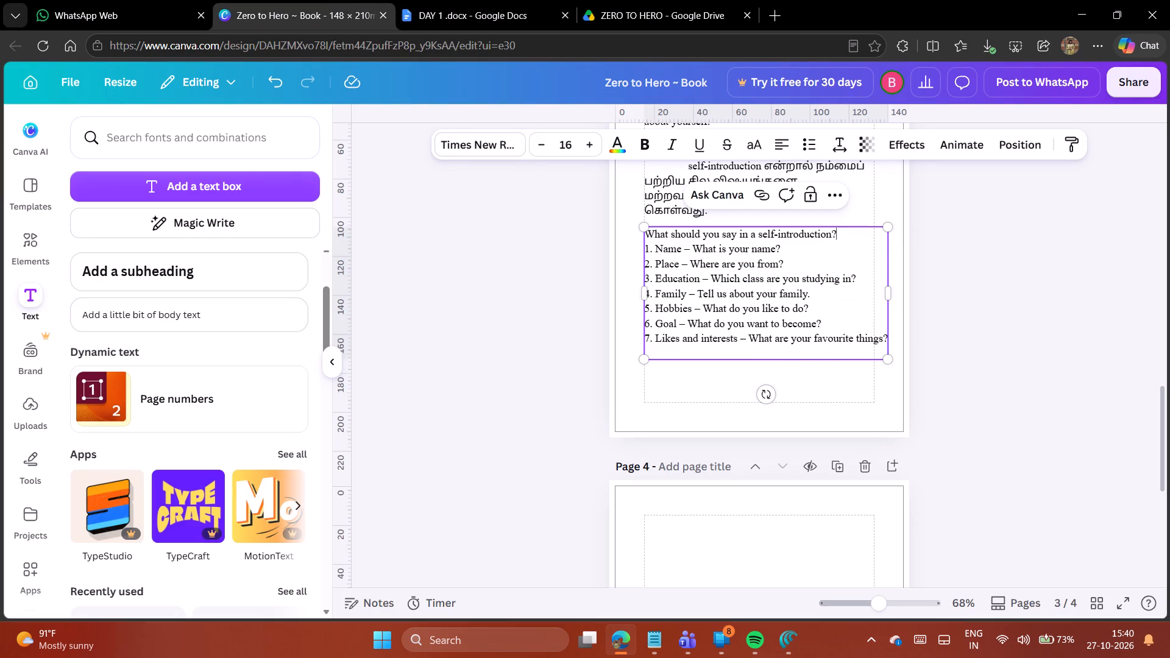
key(Return)
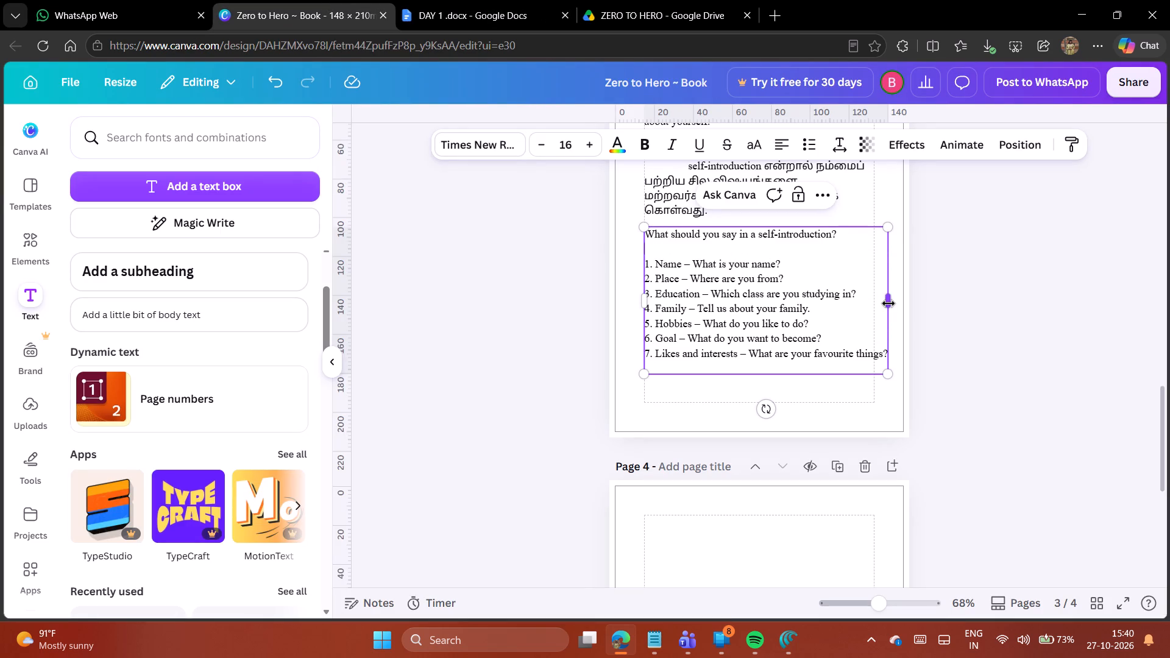
Narrow the pasted text box to about 118.4 mm so it ends at the page's margin guide.
drag(888, 303, 878, 303)
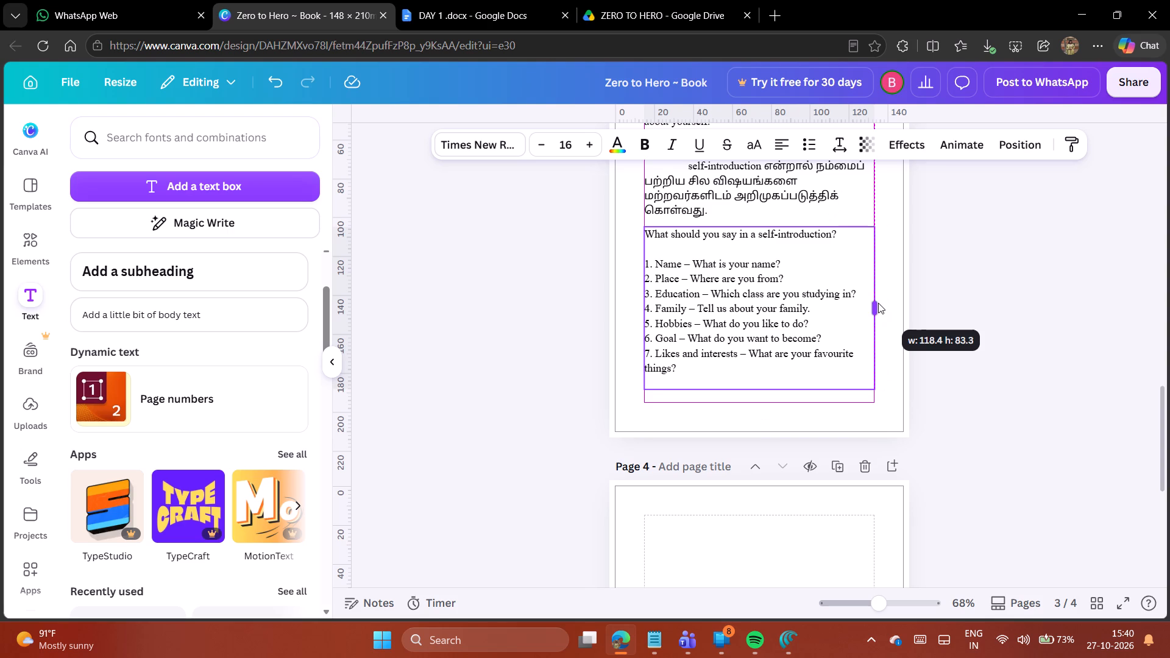
drag(878, 303, 877, 303)
click(442, 0)
click(336, 0)
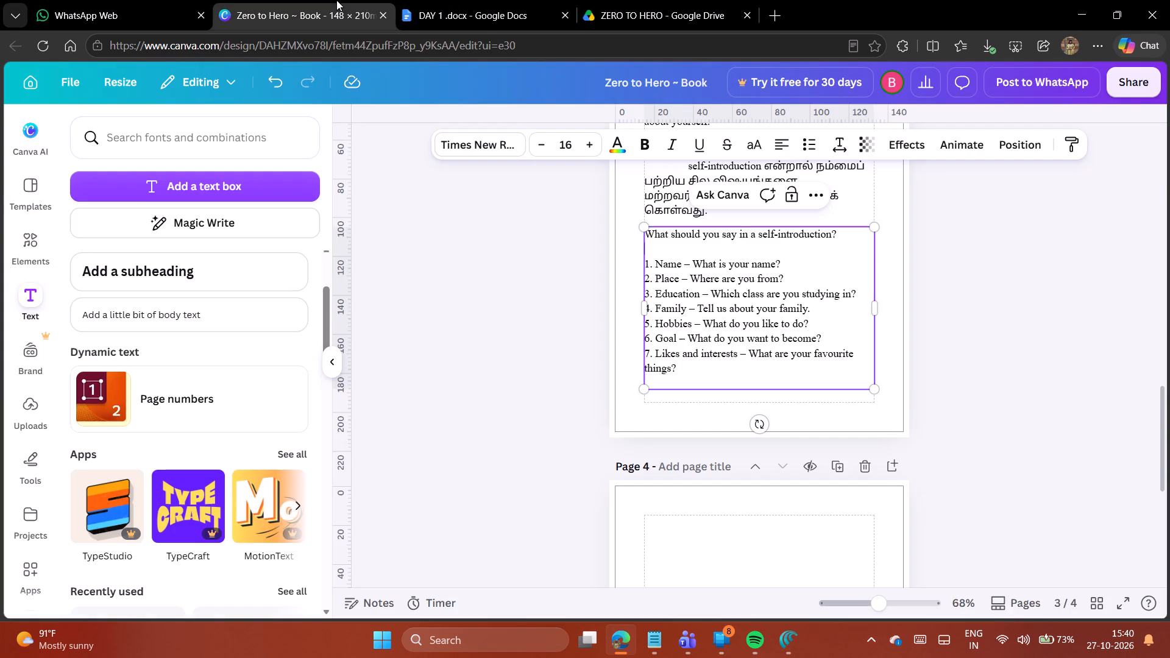
click(940, 265)
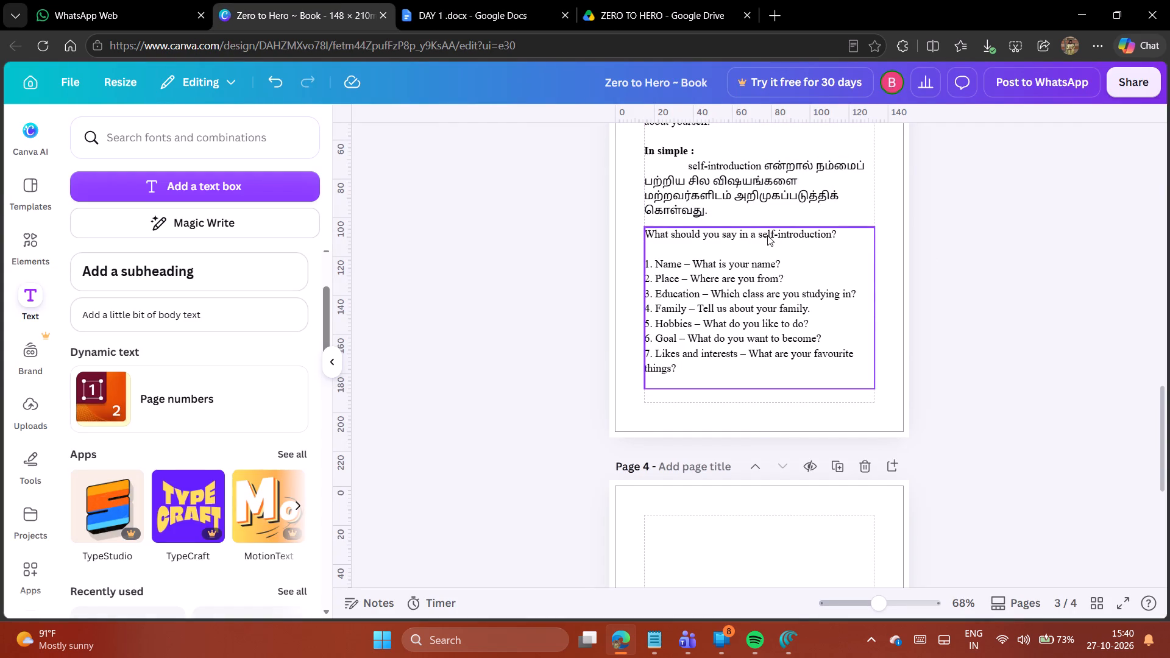
Make the "What should you say in a self-introduction?" heading bold and enlarge it by two points.
triple_click(767, 235)
click(767, 235)
click(644, 148)
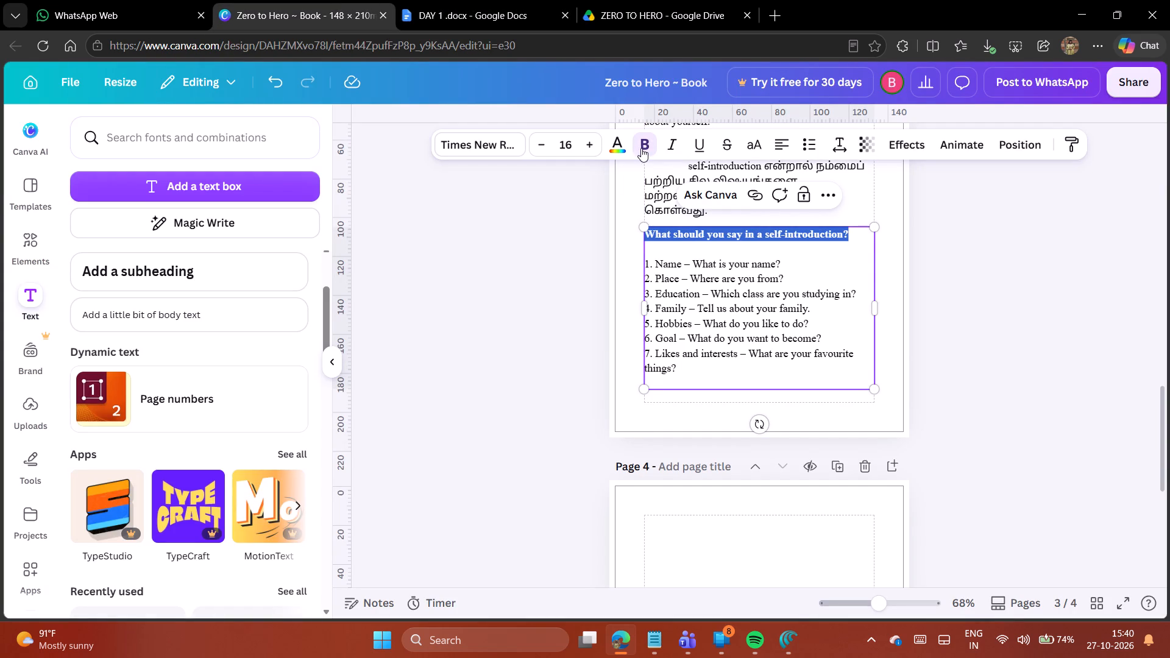
double_click(592, 144)
click(965, 310)
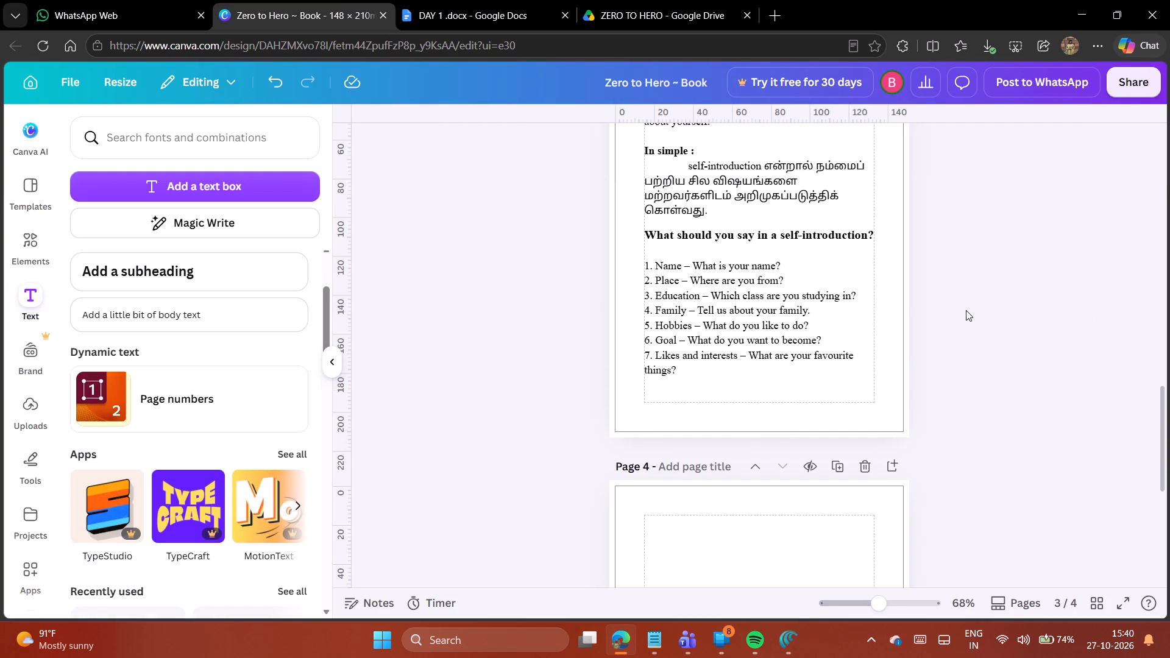
scroll(783, 341, up, 3)
scroll(816, 394, down, 3)
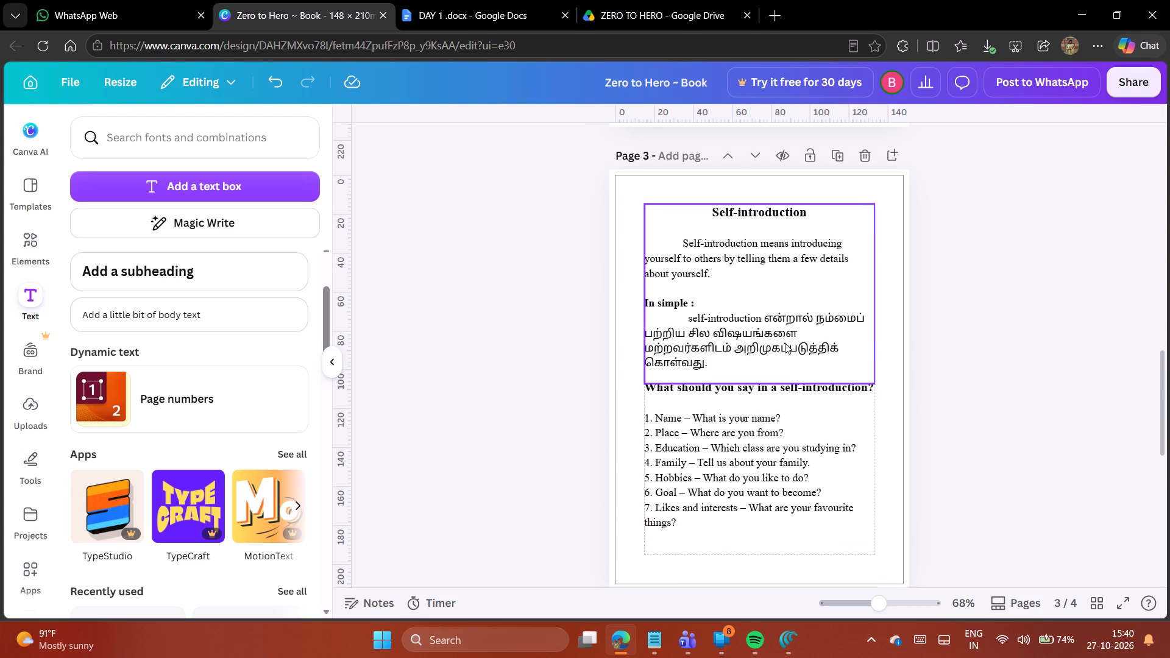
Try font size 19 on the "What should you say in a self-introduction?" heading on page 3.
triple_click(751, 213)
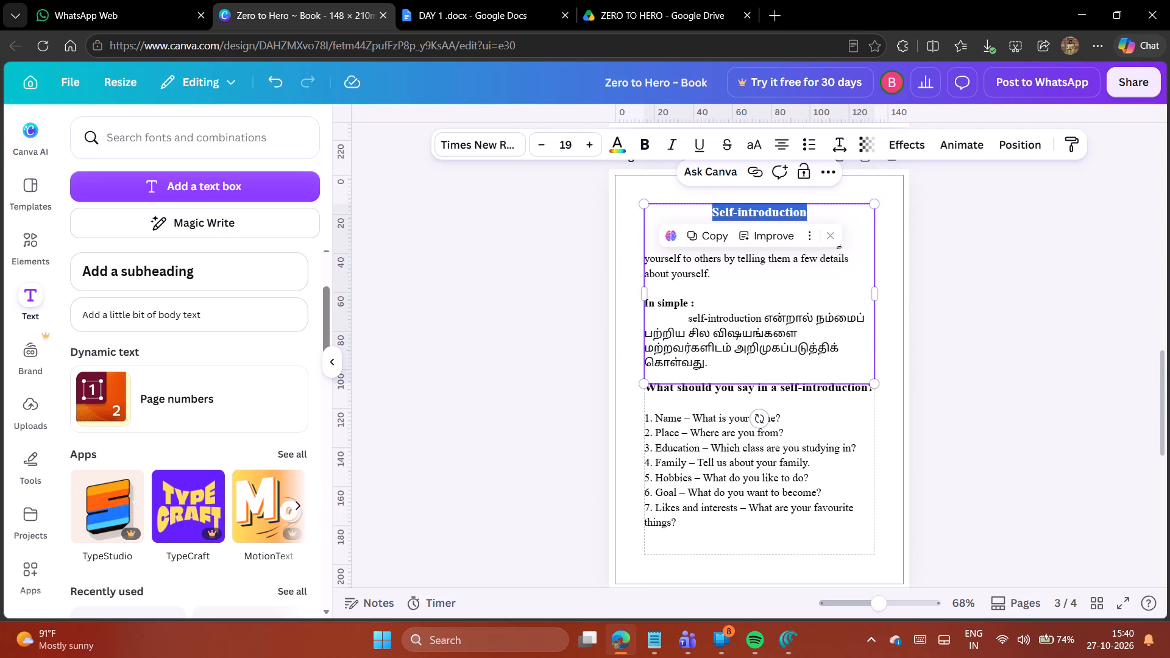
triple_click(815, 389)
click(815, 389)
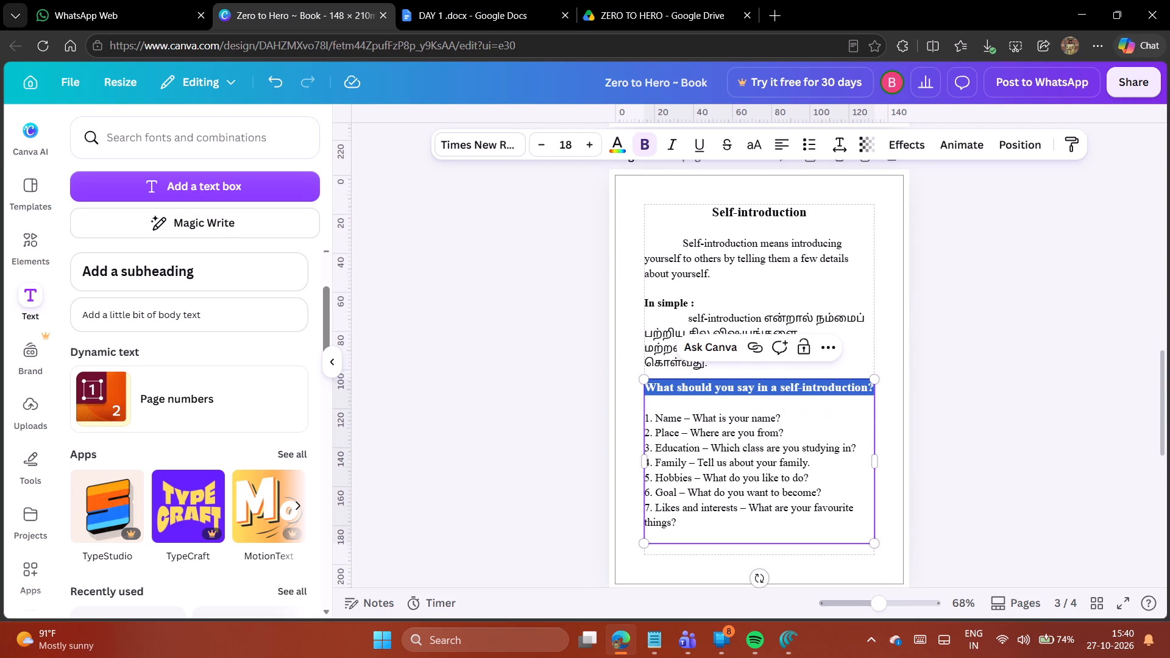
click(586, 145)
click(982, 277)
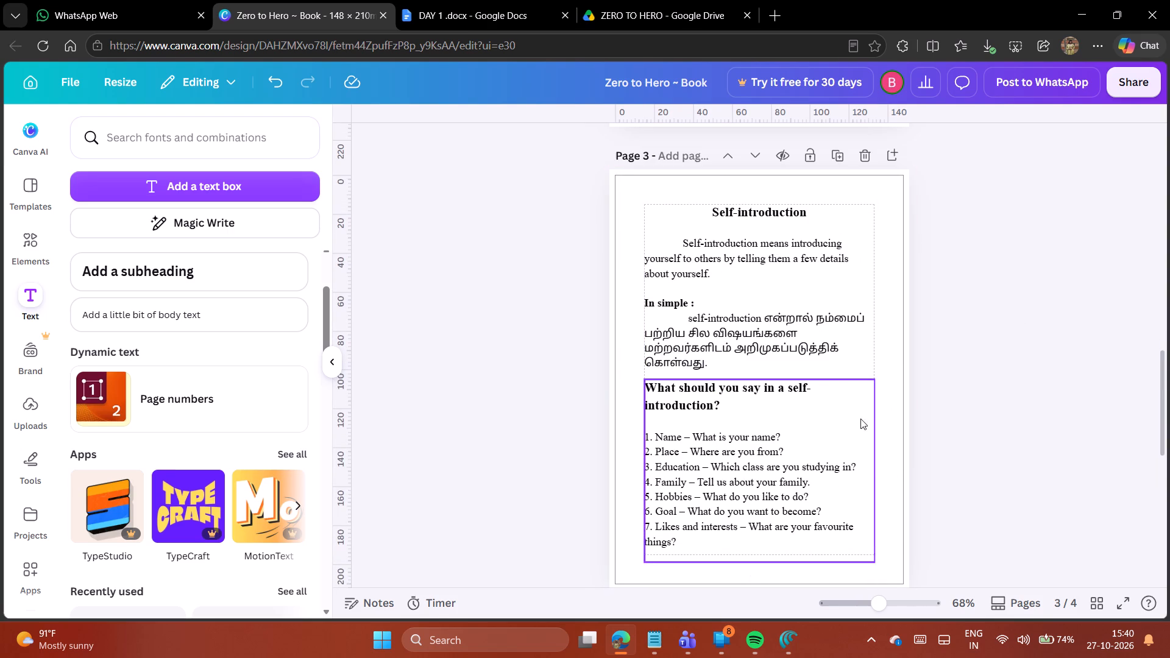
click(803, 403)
Set the "Self-introduction" title at the top of page 3 to font size 18.
triple_click(748, 208)
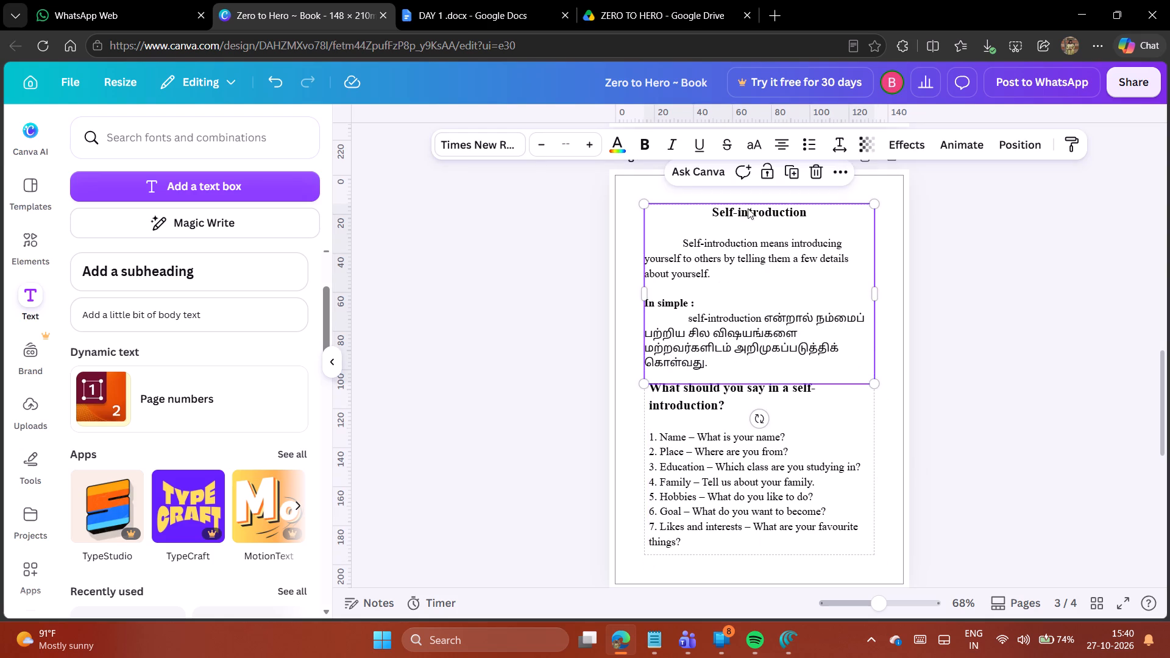
click(539, 143)
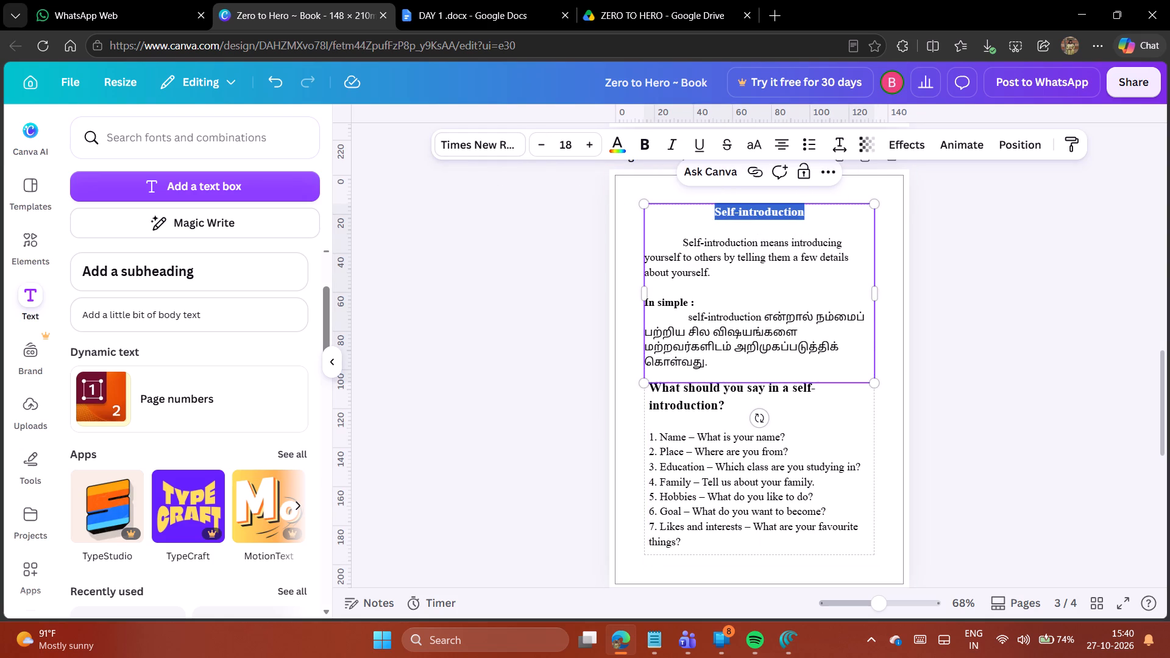
Set the "What should you say in a self-introduction?" heading to font size 18 so it fits on one line.
double_click(711, 387)
triple_click(711, 387)
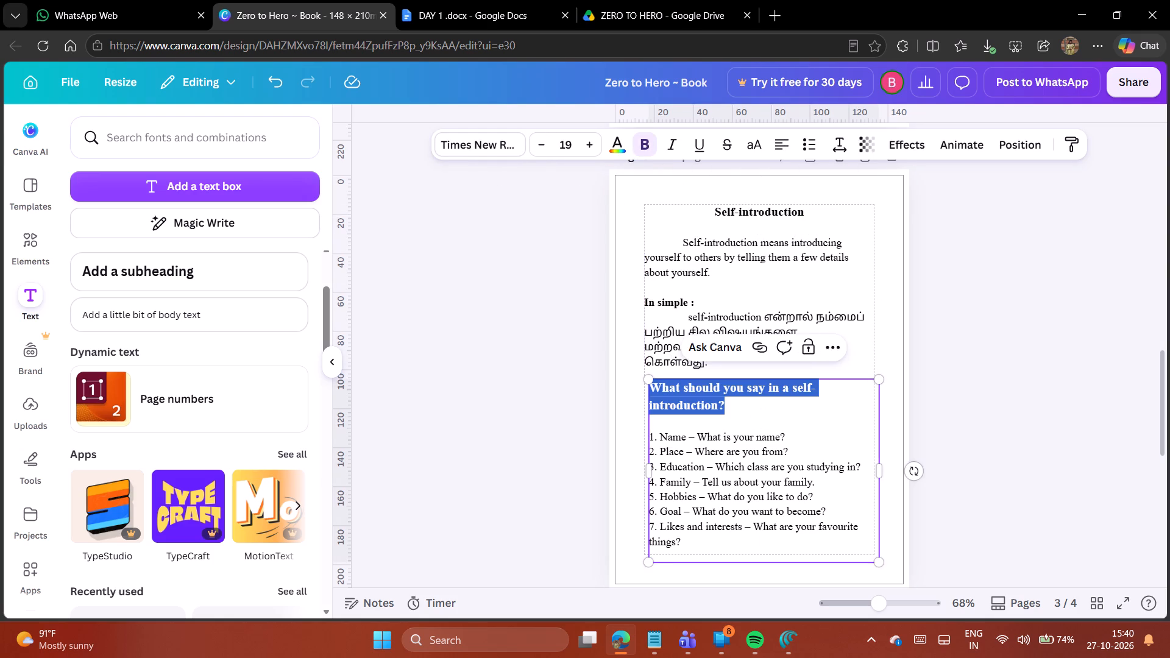
click(545, 146)
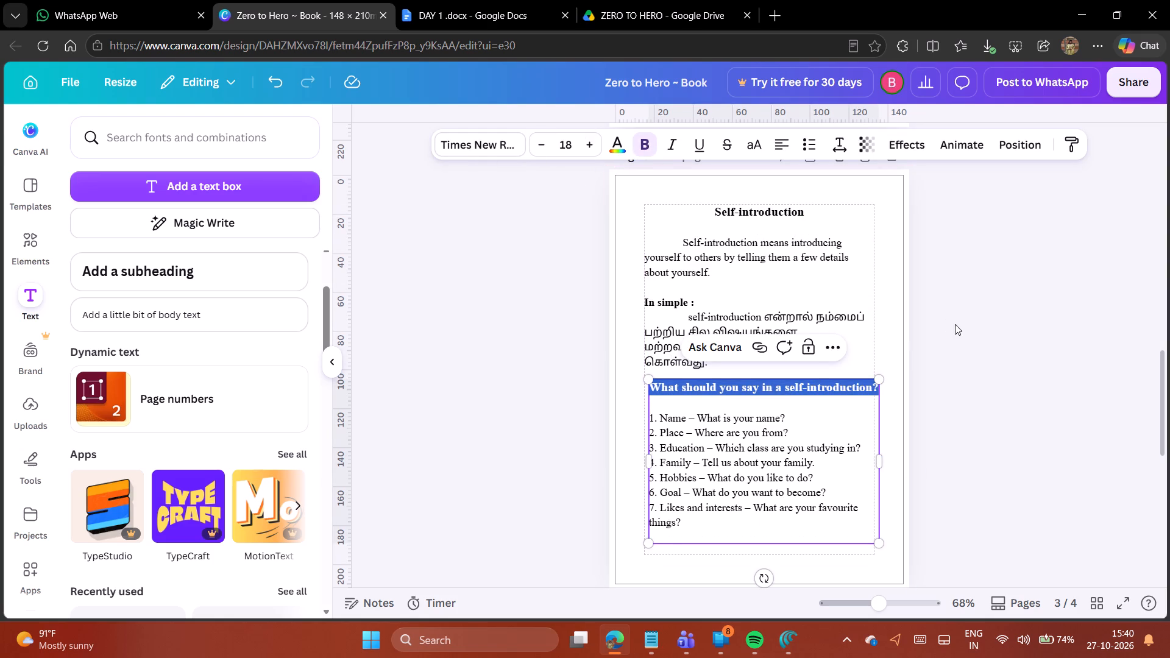
click(955, 324)
Align the numbered-list text box on page 3 with the page's side margin guides.
click(820, 448)
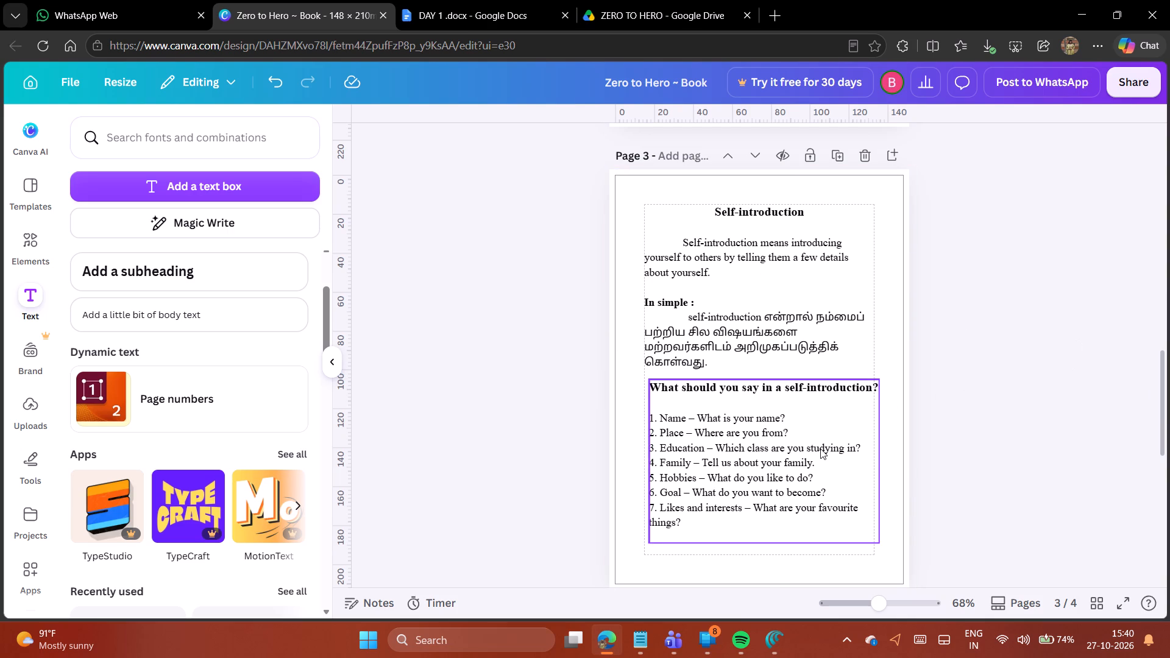
click(962, 436)
Copy the "Self introduction Formula" heading and its line from the DAY 1 Google Doc and paste them onto blank page 4.
scroll(989, 405, down, 1)
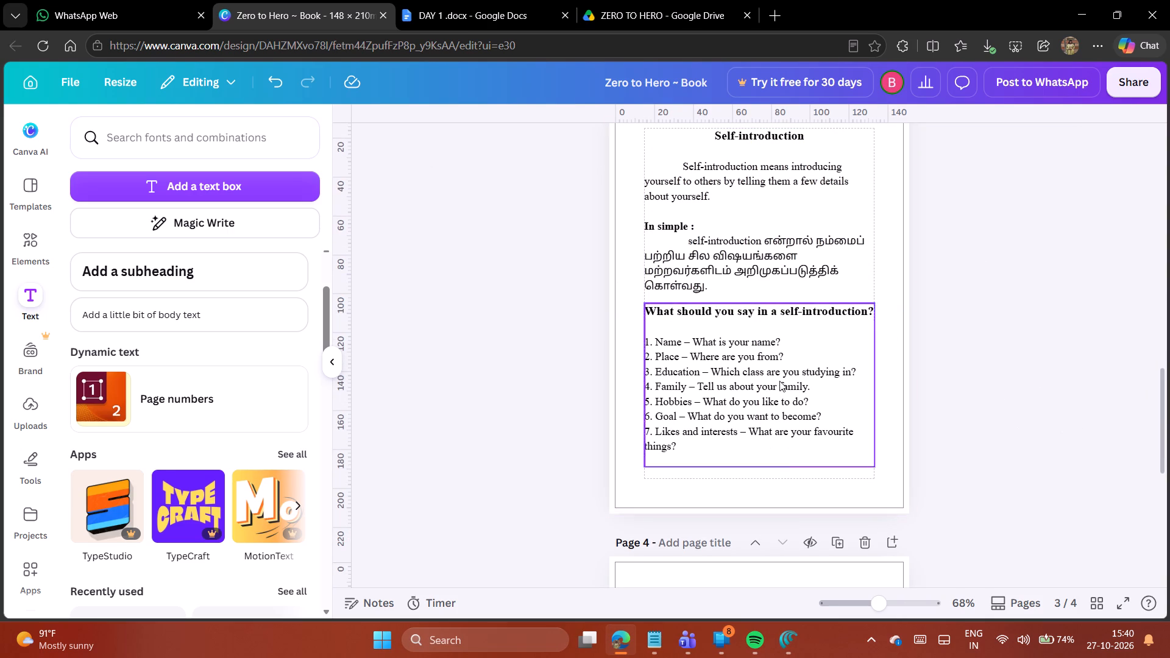
scroll(1005, 415, up, 2)
scroll(973, 434, down, 2)
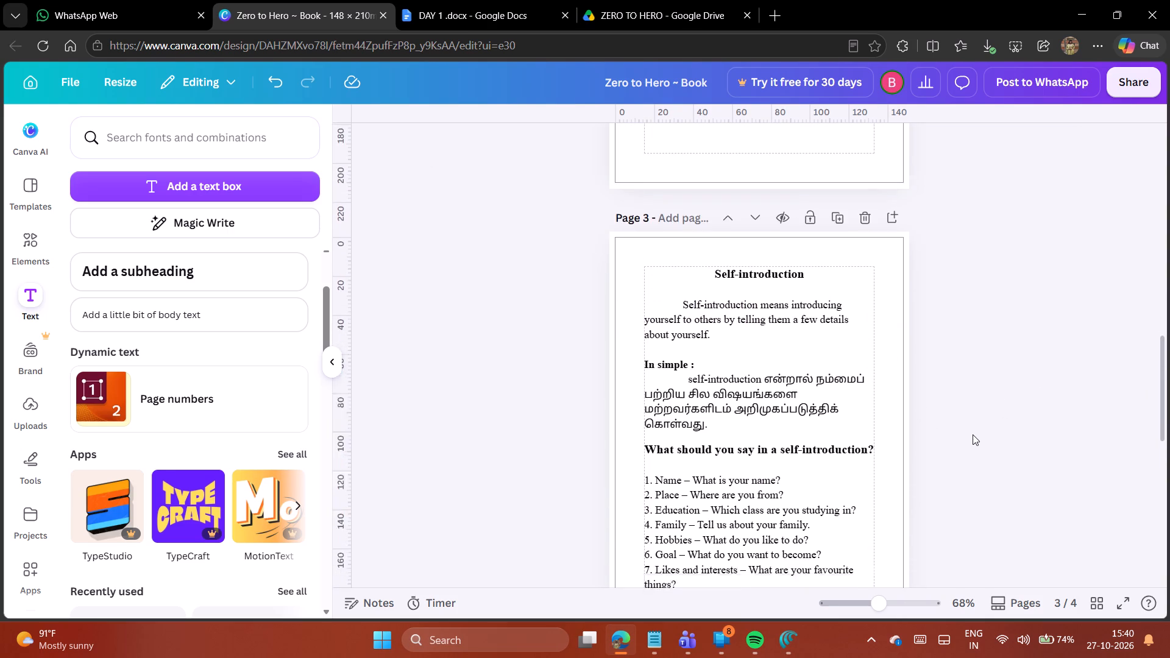
scroll(973, 434, down, 3)
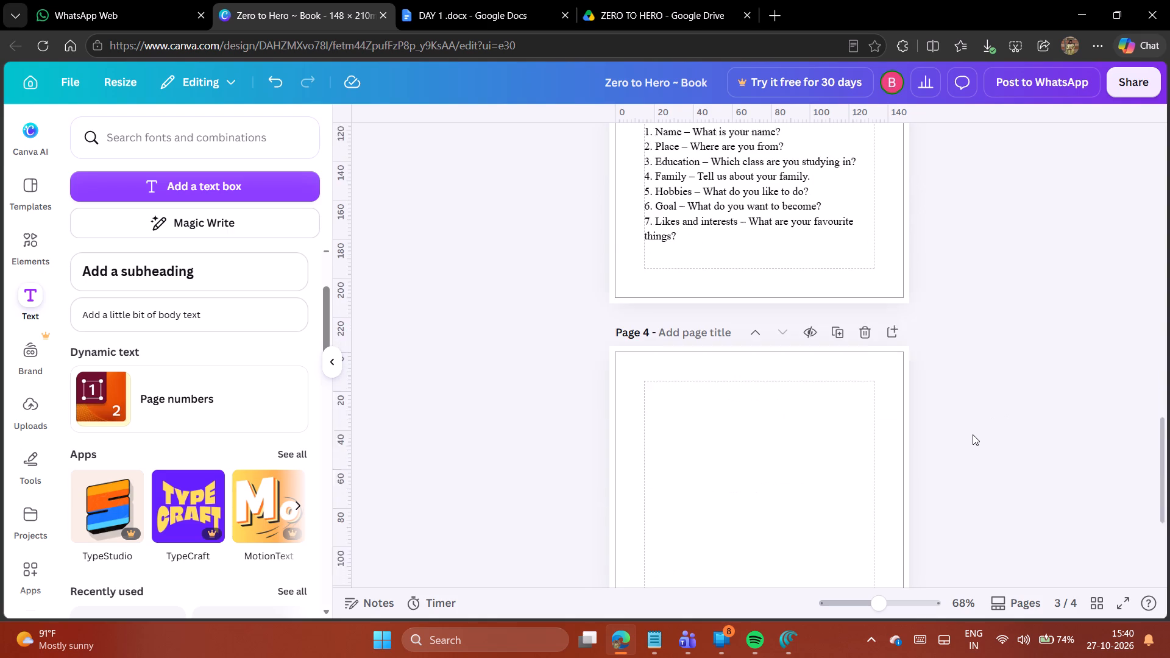
scroll(973, 434, up, 2)
scroll(973, 434, down, 4)
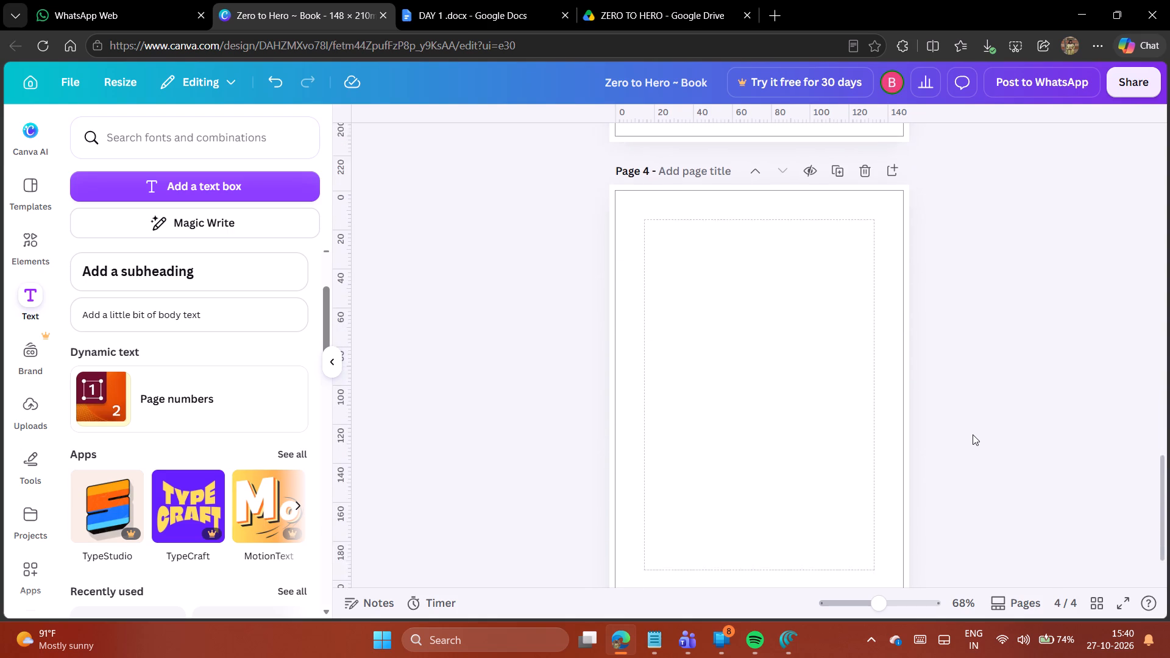
click(471, 0)
scroll(726, 456, down, 2)
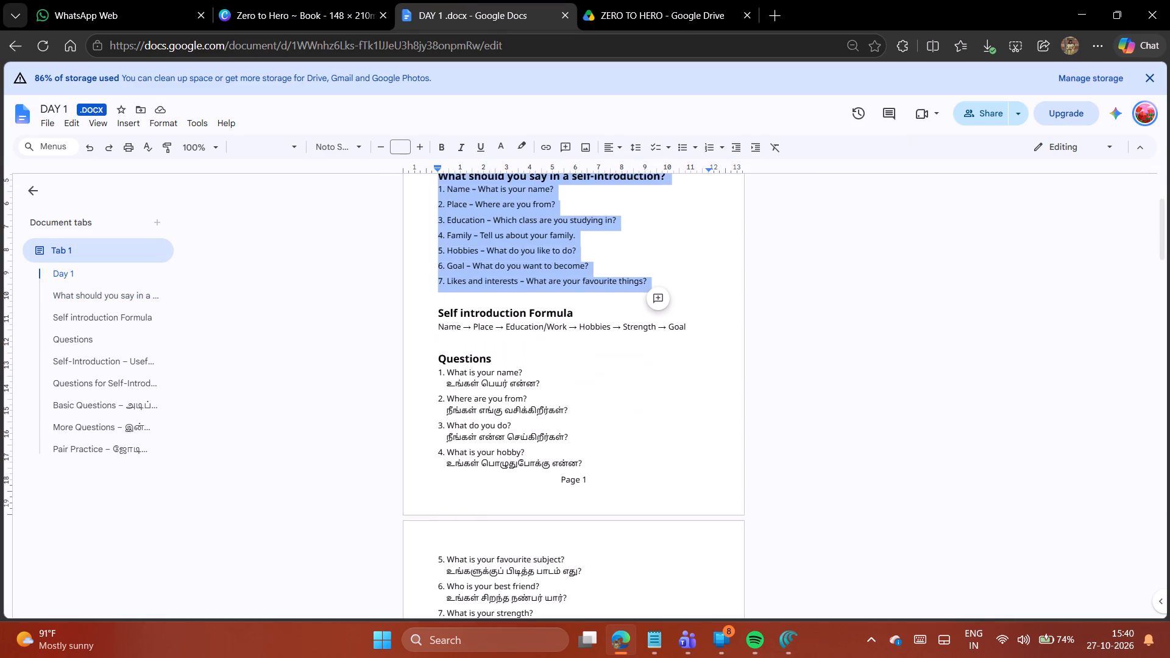
scroll(697, 416, down, 1)
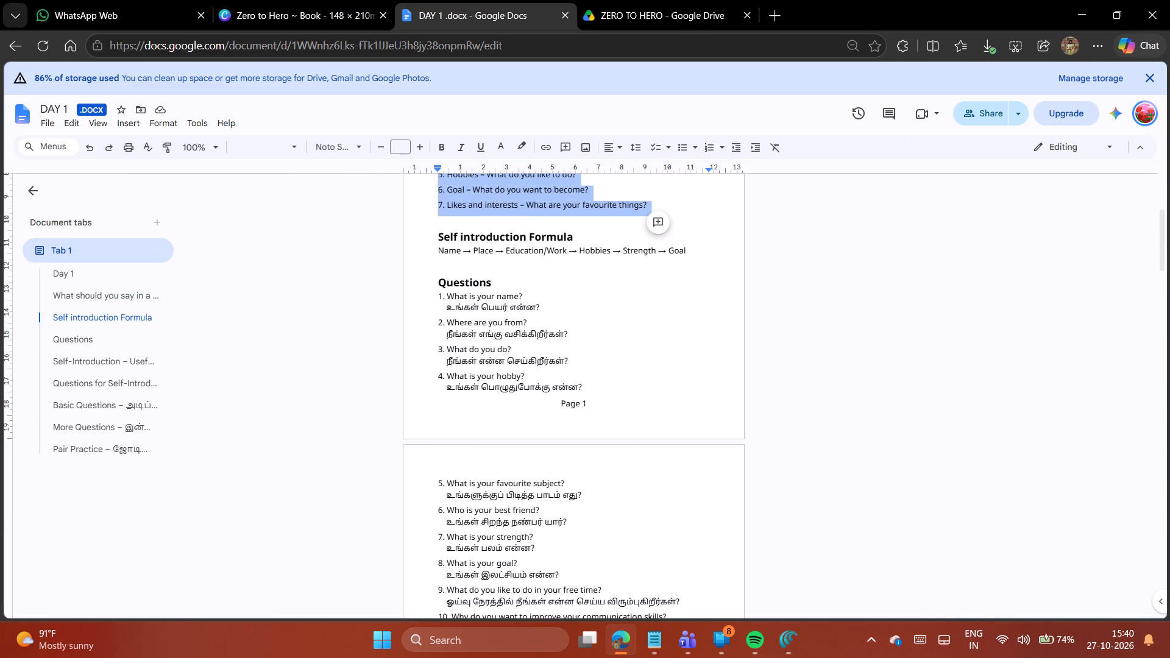
drag(436, 236, 702, 256)
key(ctrl+c)
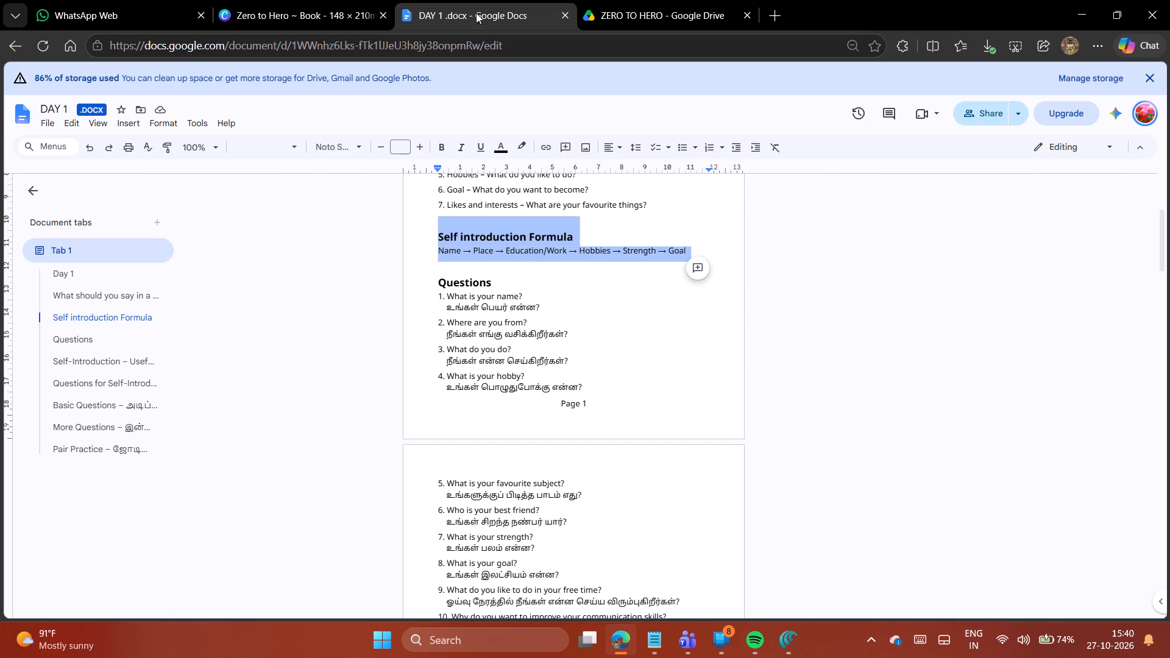
click(303, 0)
click(756, 324)
key(ctrl+v)
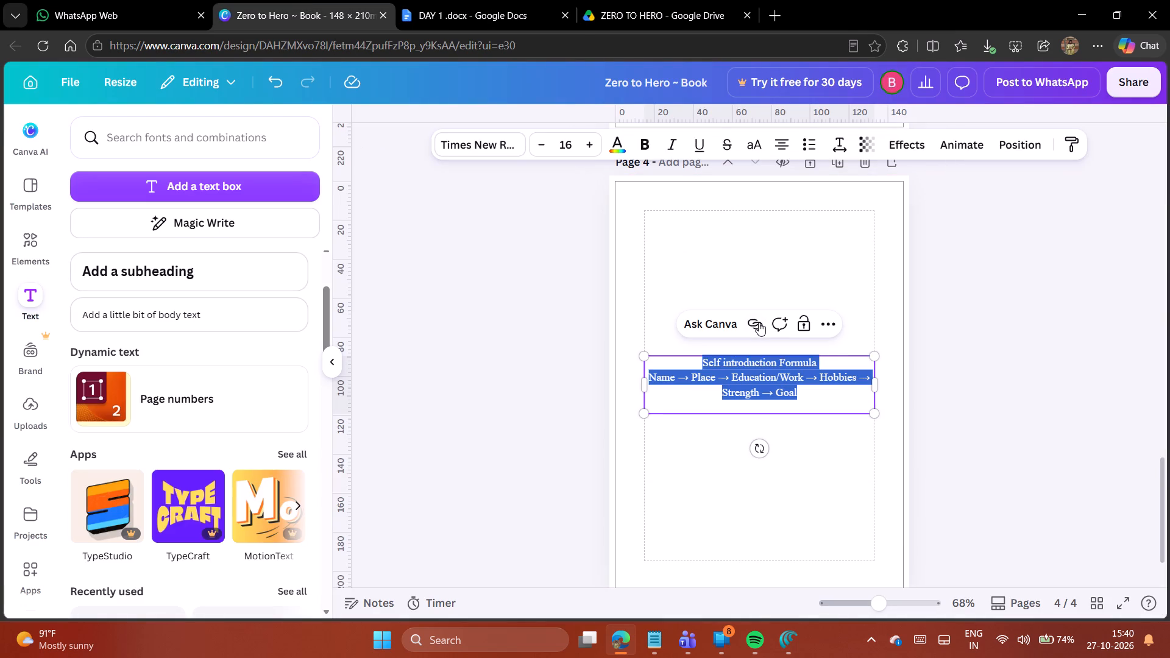
Left-align the pasted formula text and fit its box between the side margin guides near the top of page 4.
click(783, 141)
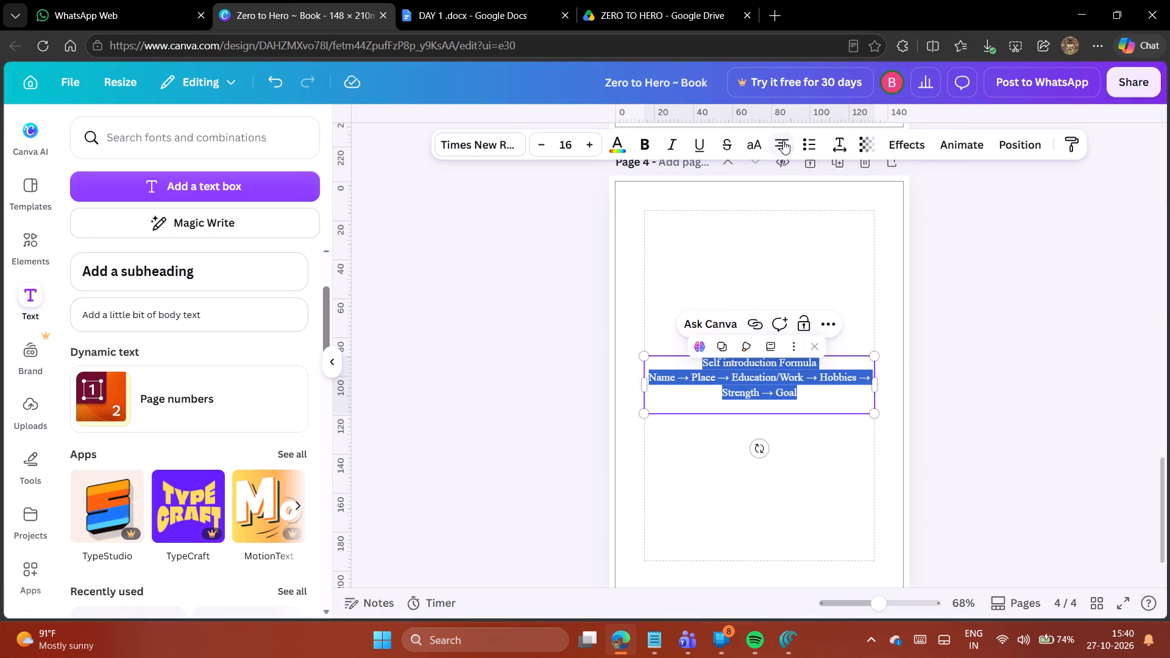
click(979, 306)
drag(785, 389, 776, 292)
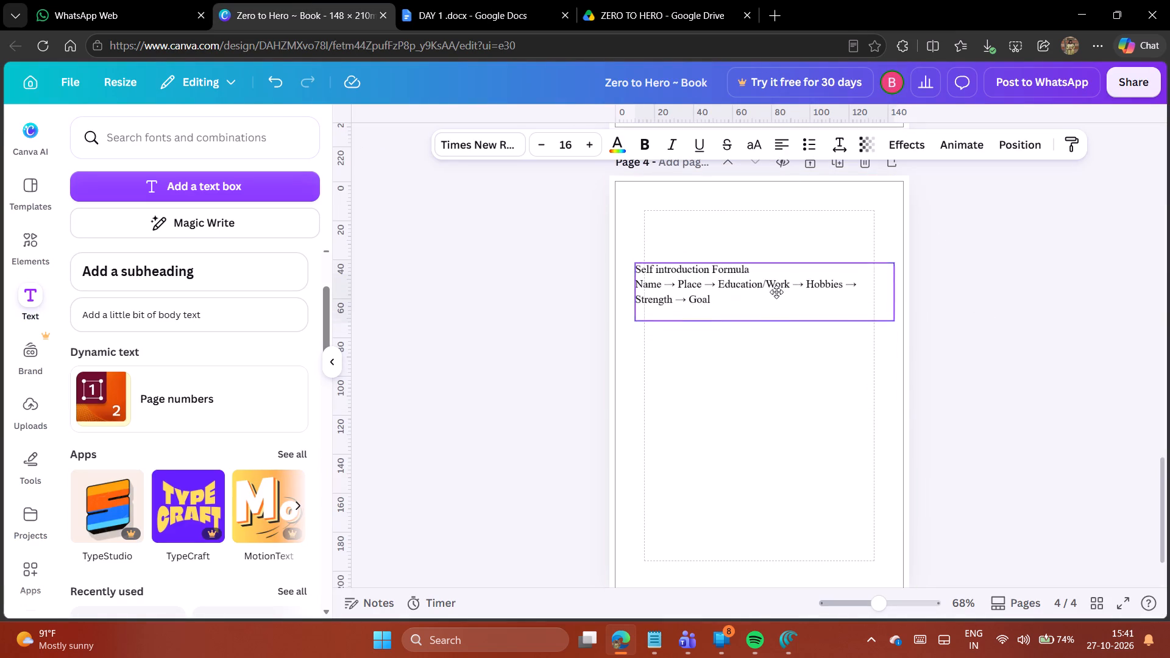
drag(776, 292, 787, 255)
drag(906, 250, 874, 248)
Make the "Self introduction Formula" heading bold and insert a blank line below it.
triple_click(729, 228)
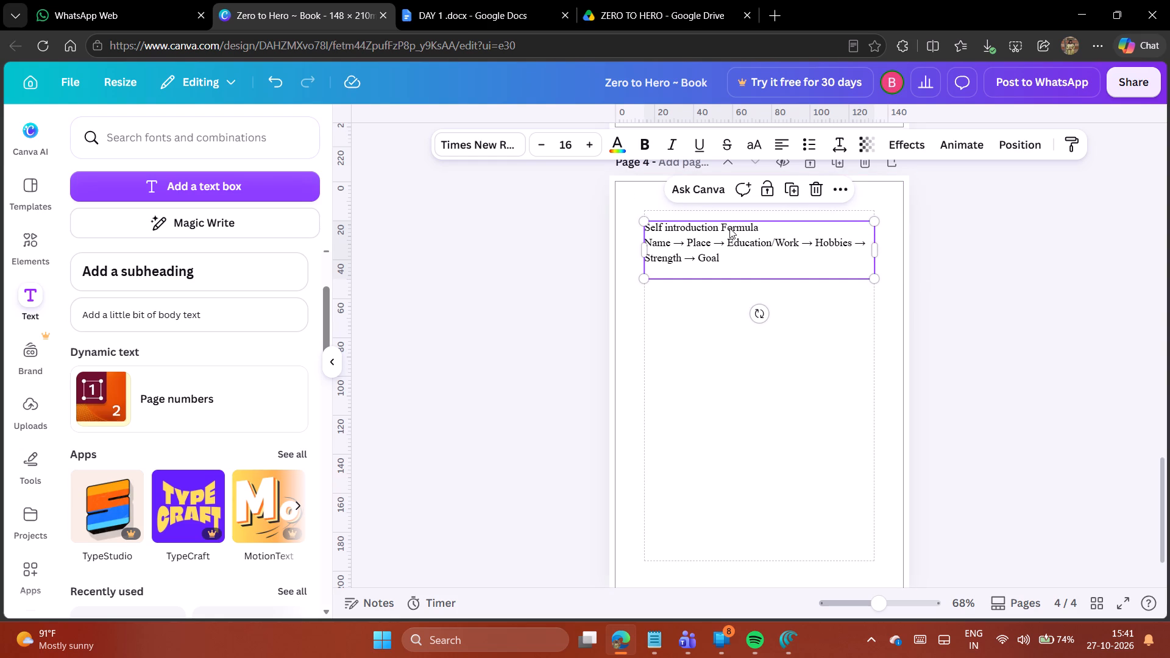
click(640, 142)
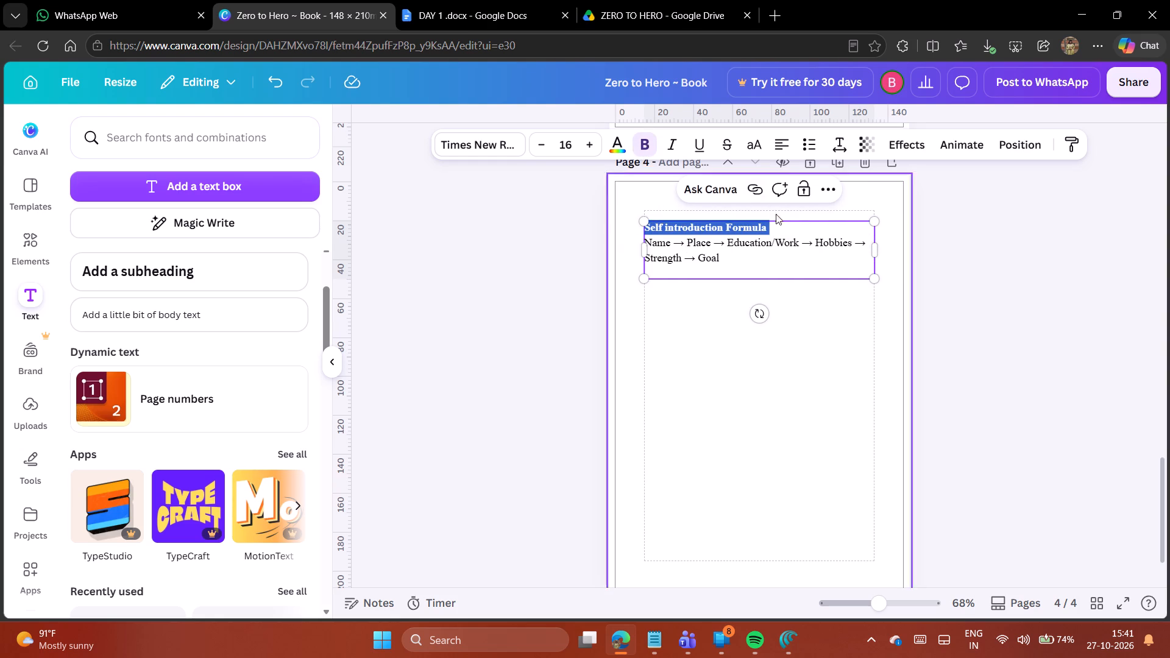
click(789, 230)
key(Return)
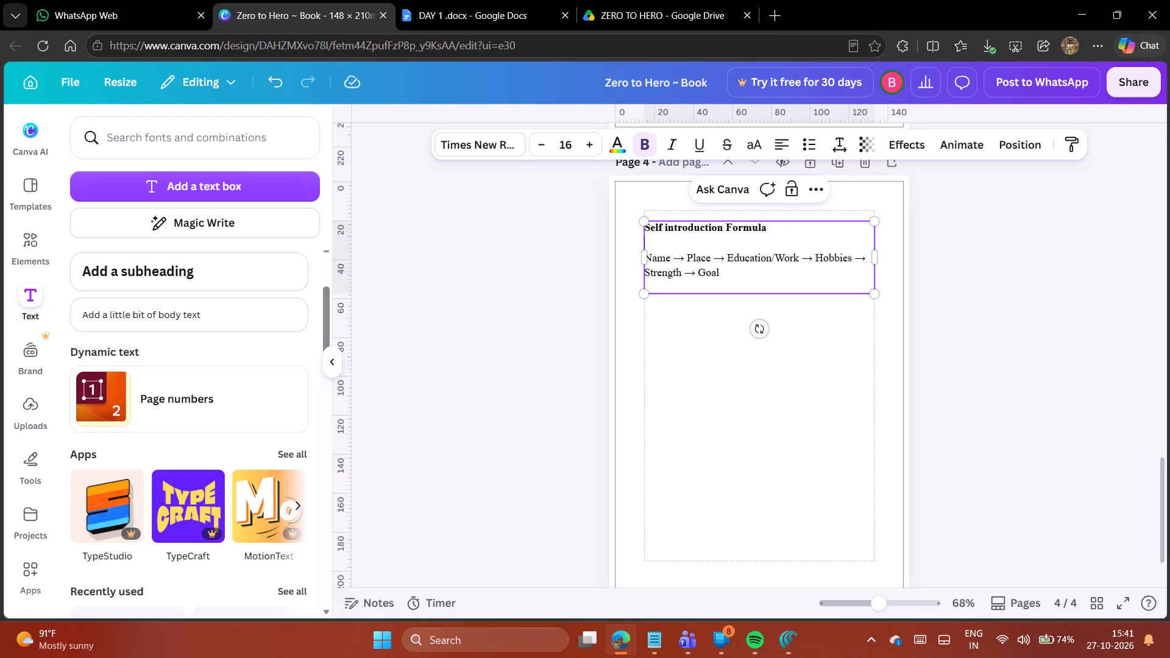
click(949, 281)
Move the formula text box up to the top margin guide of page 4.
drag(770, 260, 770, 253)
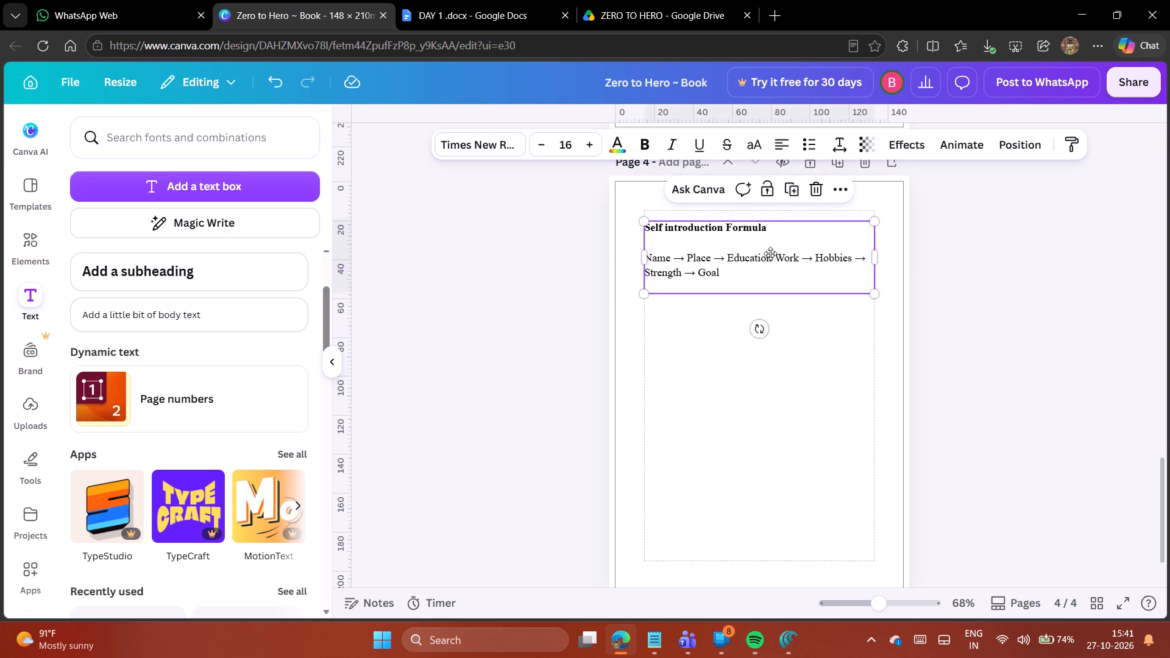
drag(770, 253, 770, 249)
click(962, 256)
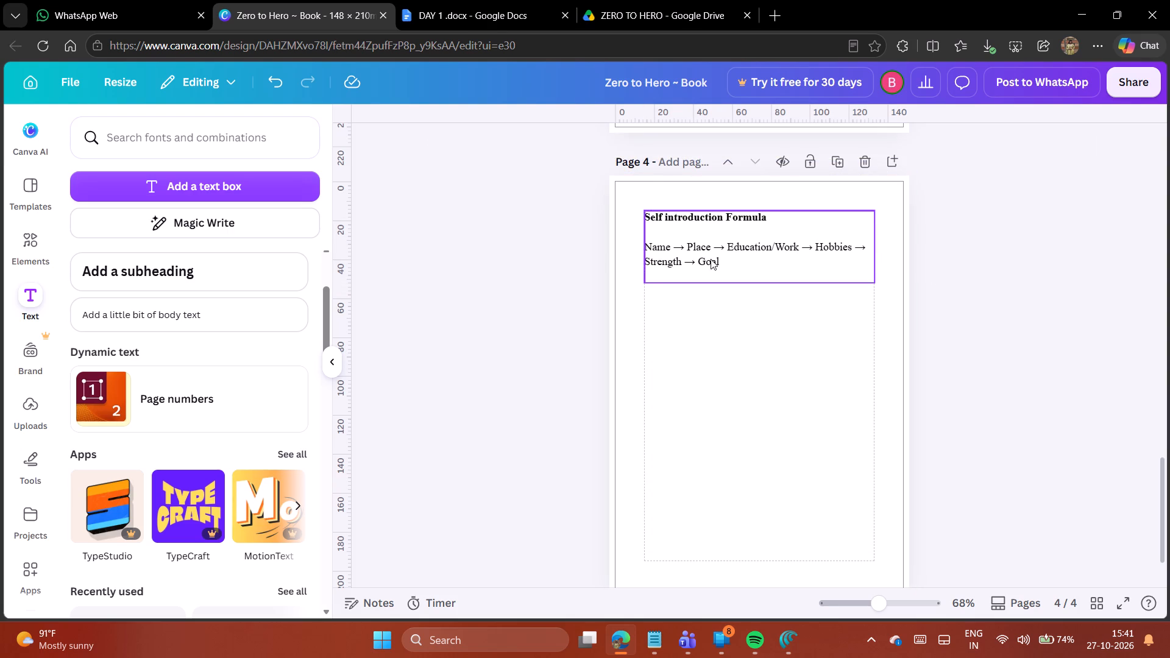
Copy the "Questions" heading and questions 1 to 4 with their Tamil translations from the DAY 1 Google Doc and paste them onto page 4.
click(504, 1)
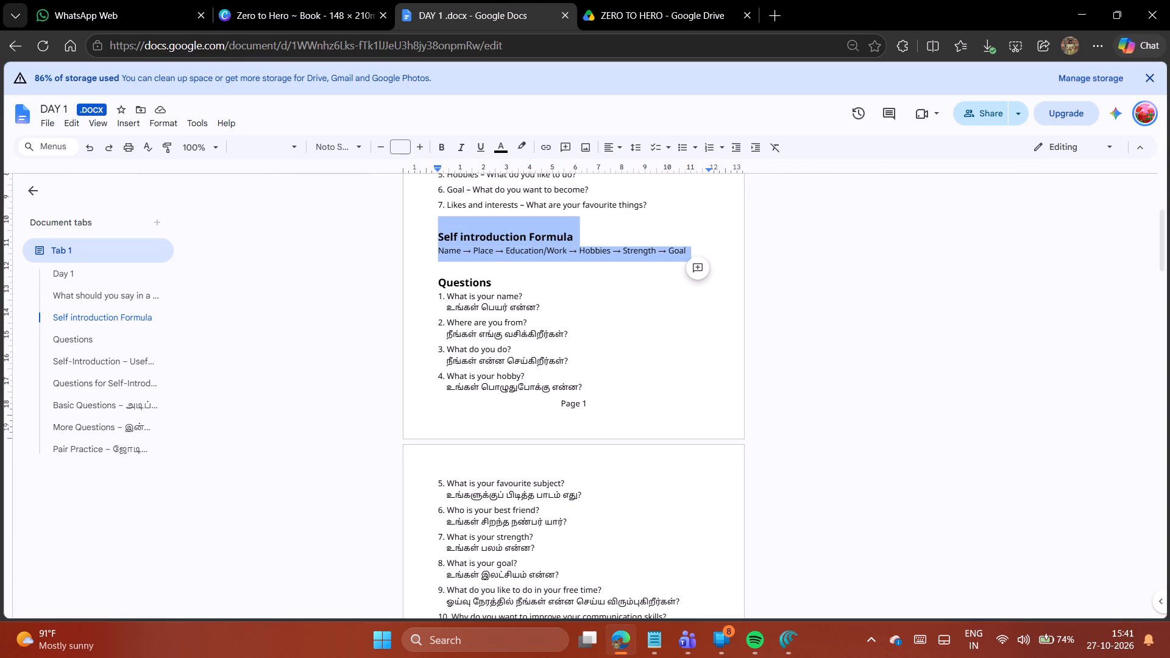
drag(441, 282, 594, 384)
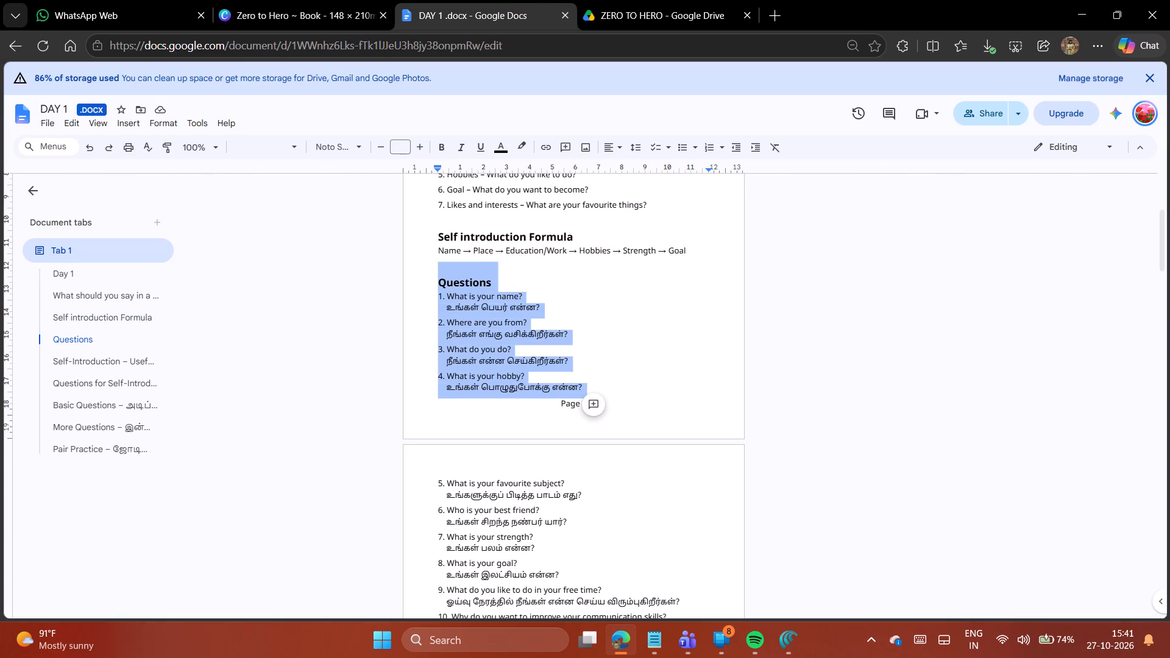
key(ctrl+c)
click(317, 0)
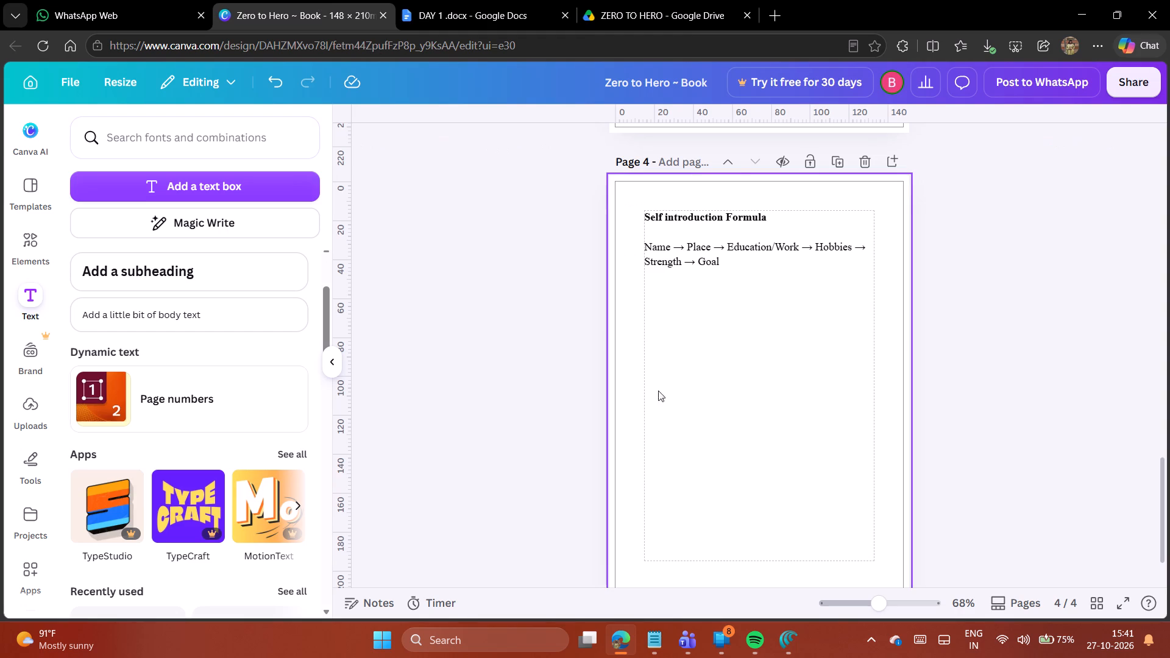
click(704, 392)
key(ctrl+v)
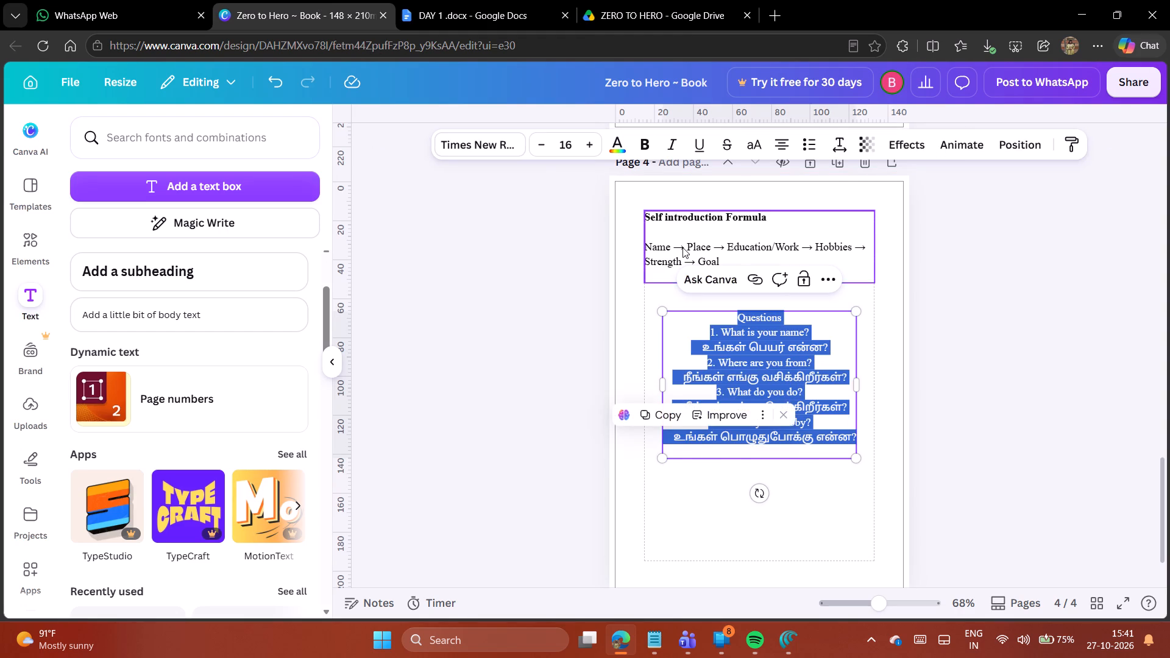
Set the "Self introduction Formula" heading on page 4 to font size 18.
triple_click(682, 247)
triple_click(682, 216)
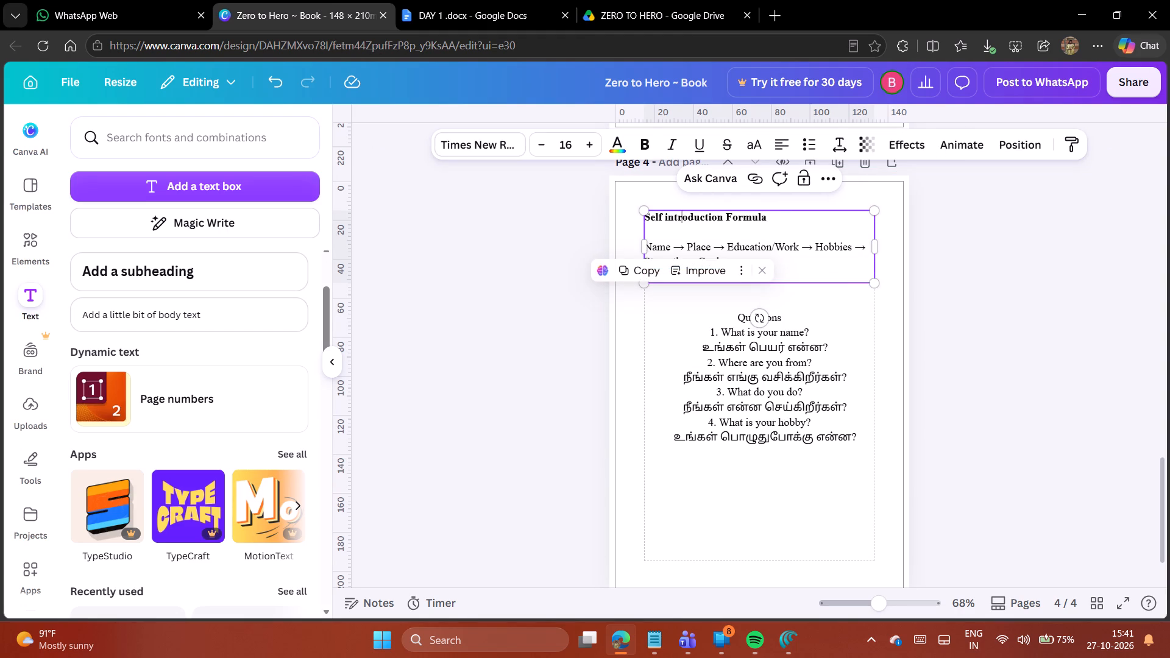
double_click(585, 147)
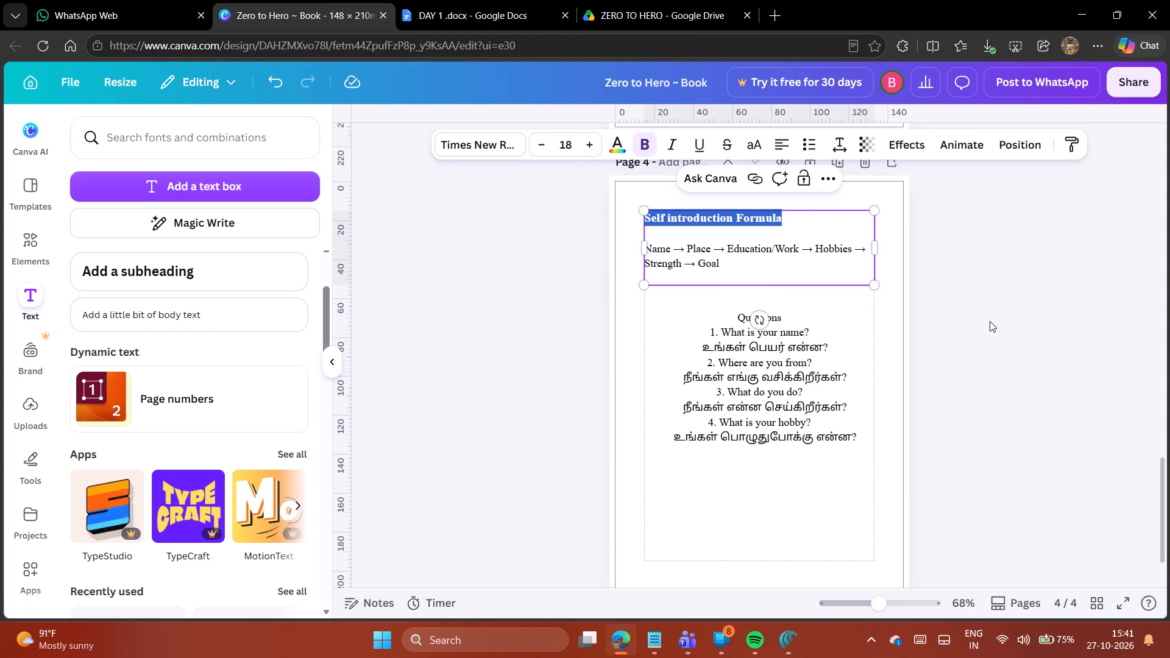
click(992, 322)
Left-align the Questions text and move its box against the side margin guide, directly below the formula text.
click(776, 333)
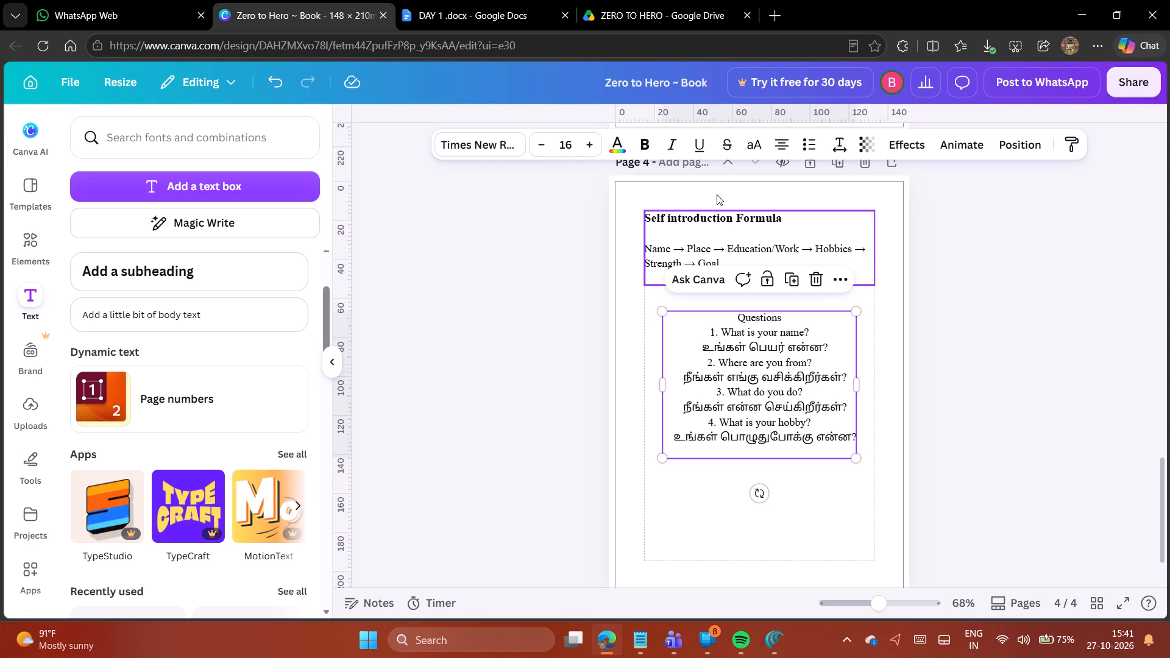
click(782, 144)
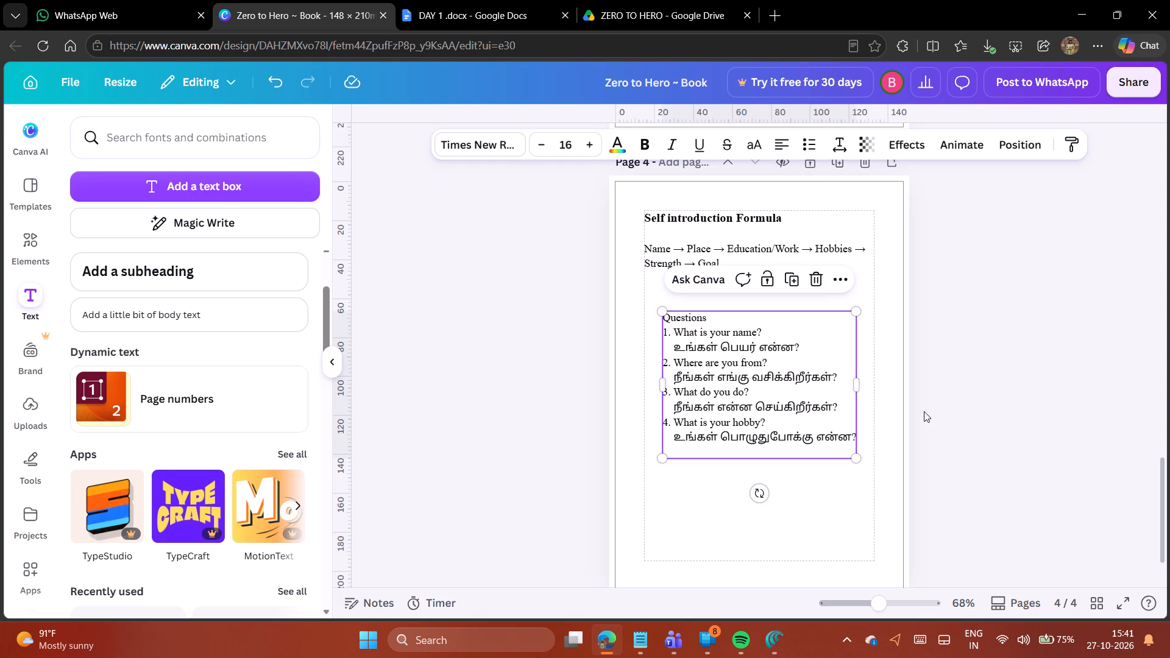
click(953, 413)
drag(799, 409, 779, 392)
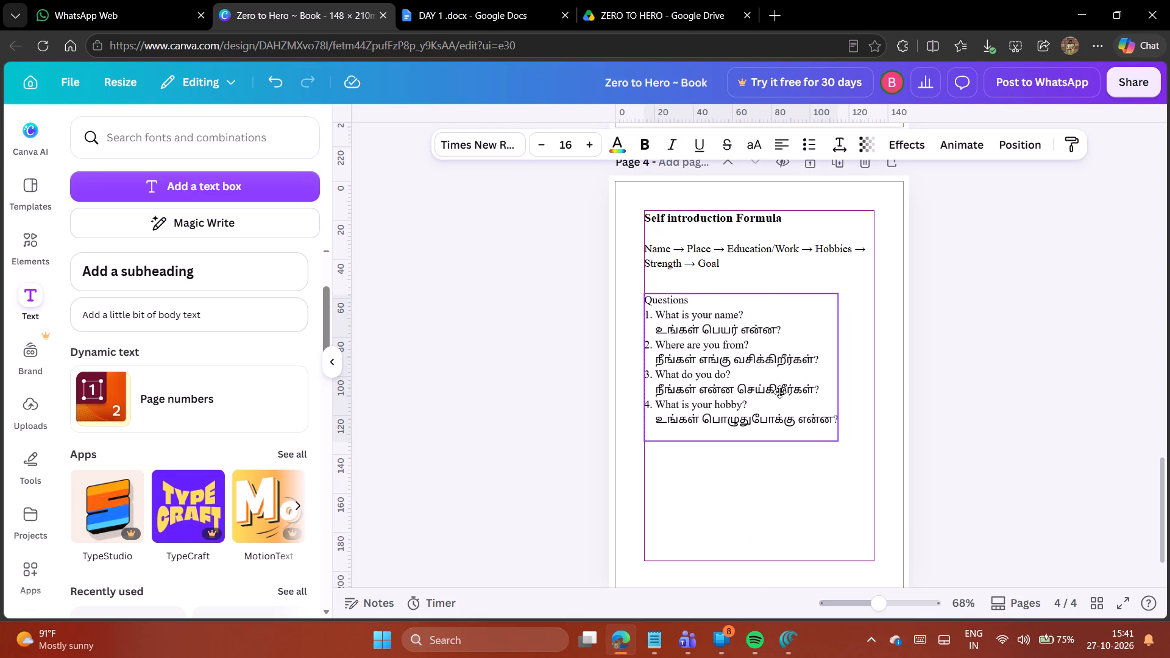
drag(779, 392, 779, 387)
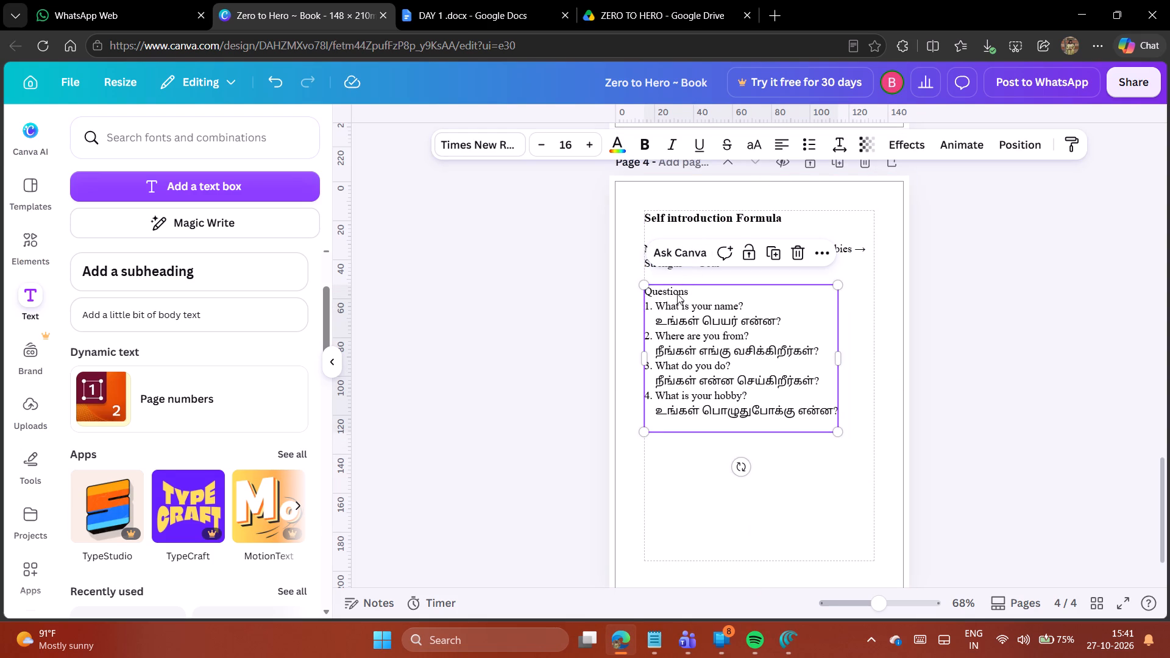
triple_click(676, 293)
triple_click(692, 217)
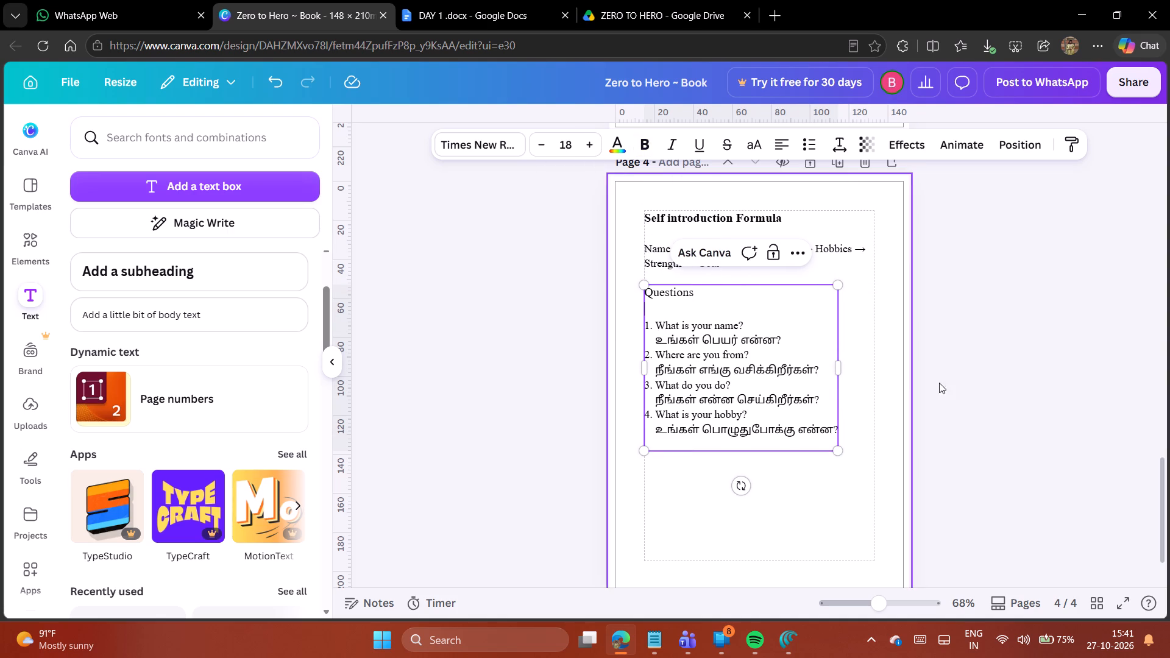
click(949, 381)
double_click(792, 340)
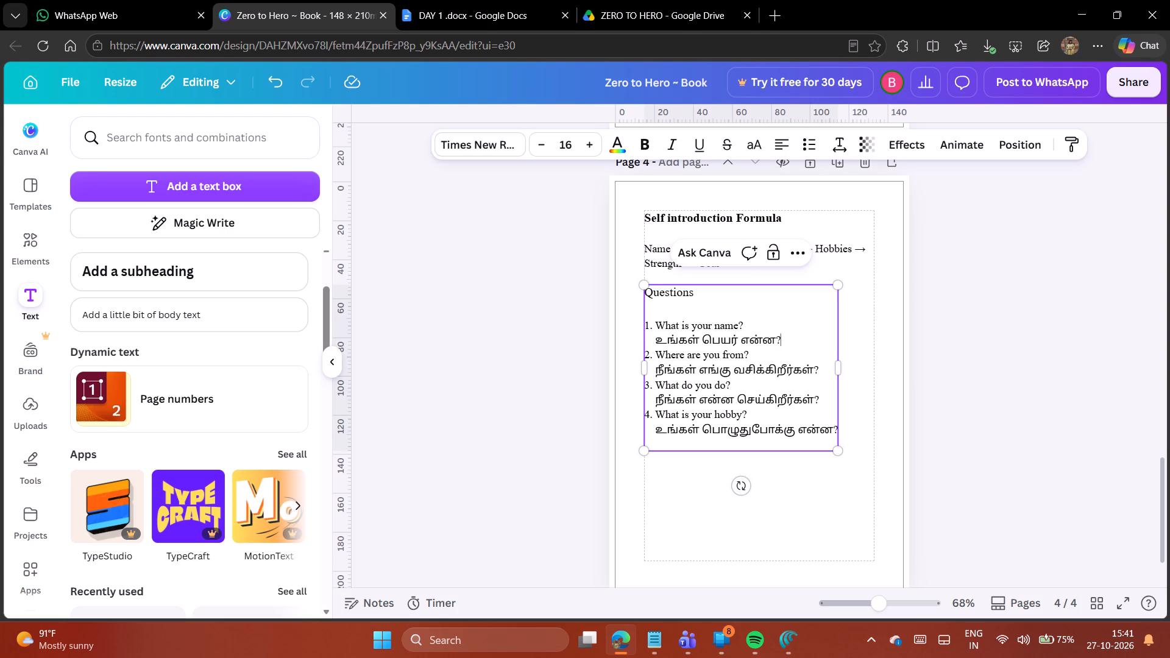
key(Return)
click(824, 386)
key(Return)
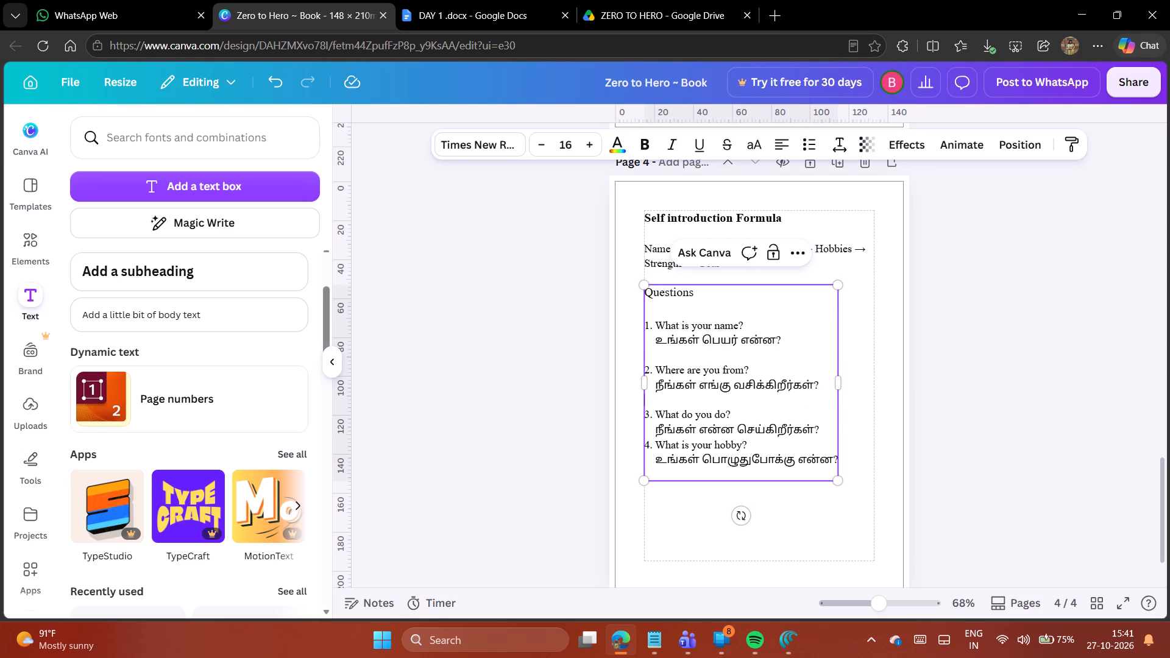
click(824, 426)
key(Return)
click(957, 440)
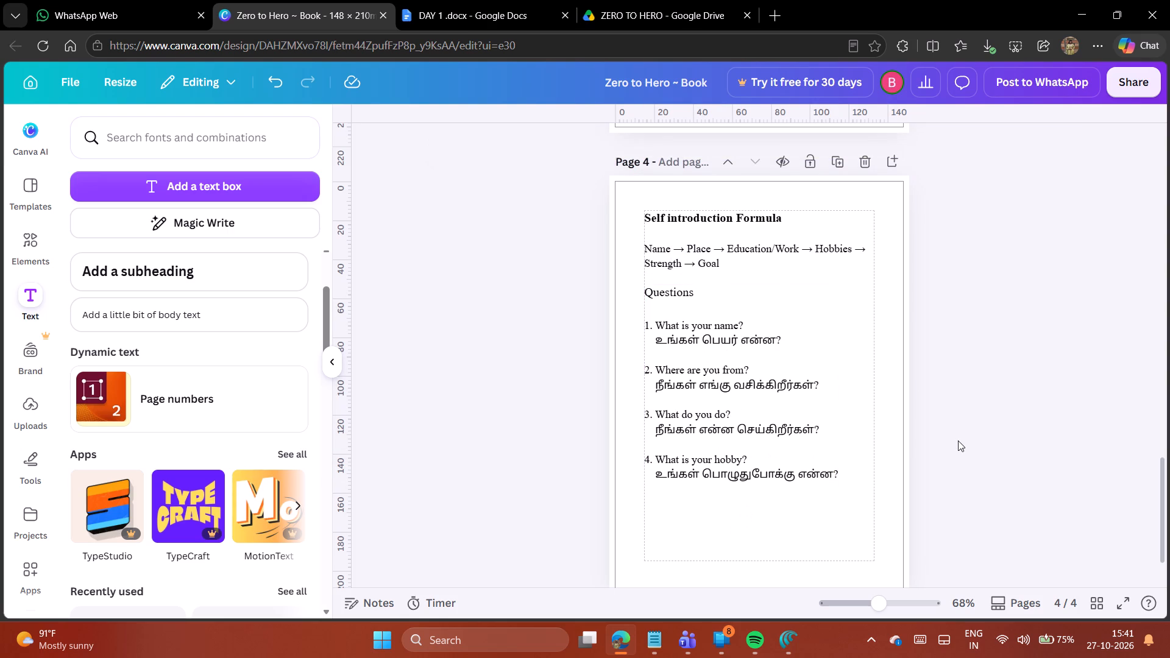
Make the "Questions" heading on page 4 bold.
drag(443, 0, 437, 0)
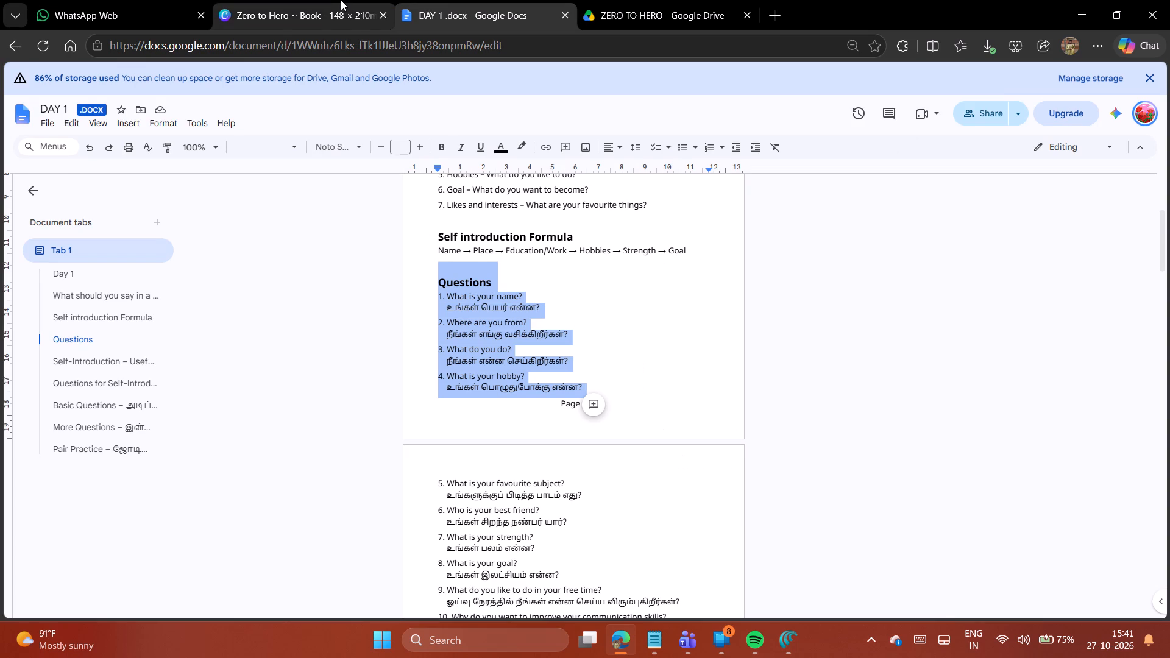
click(341, 0)
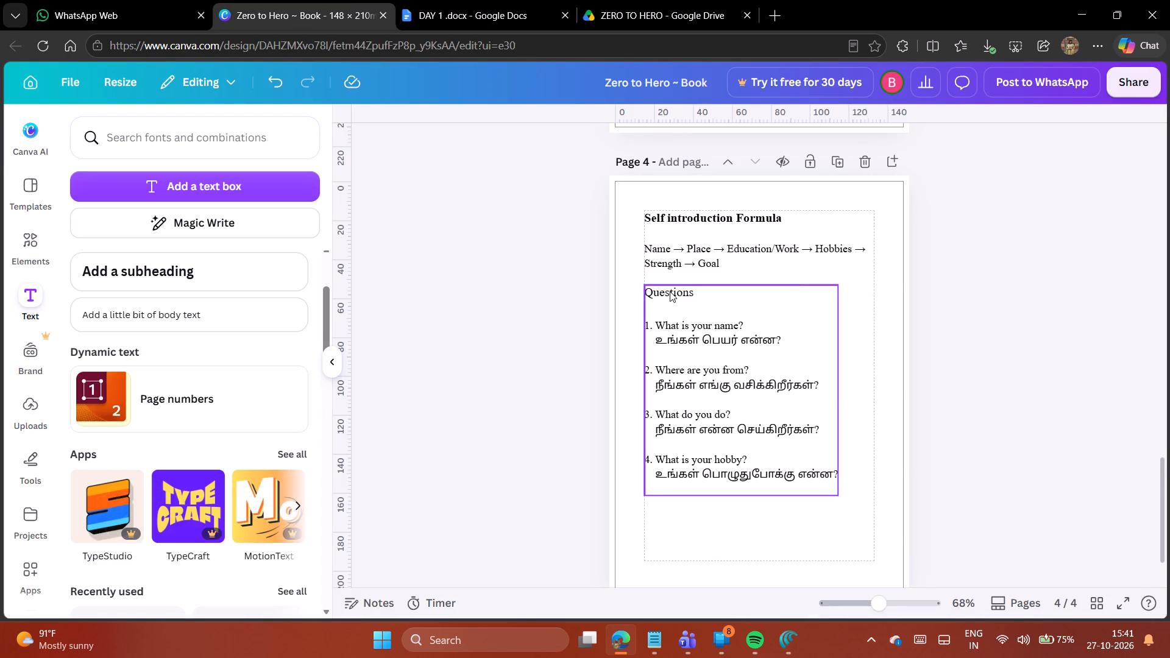
triple_click(670, 291)
click(670, 291)
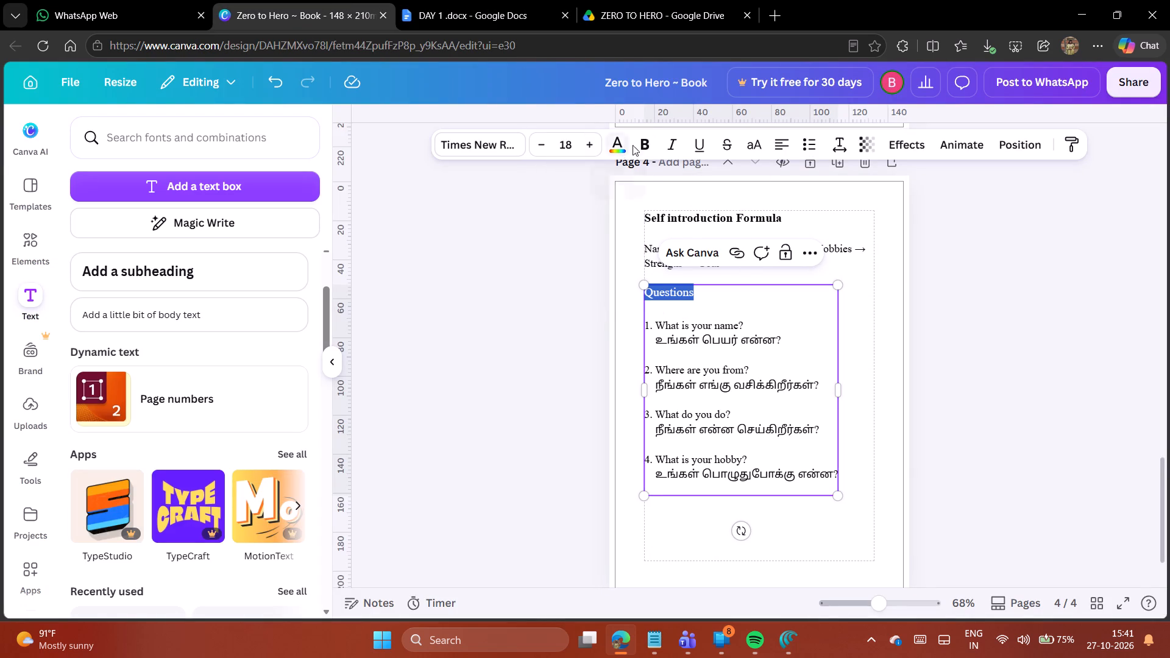
click(648, 145)
click(967, 345)
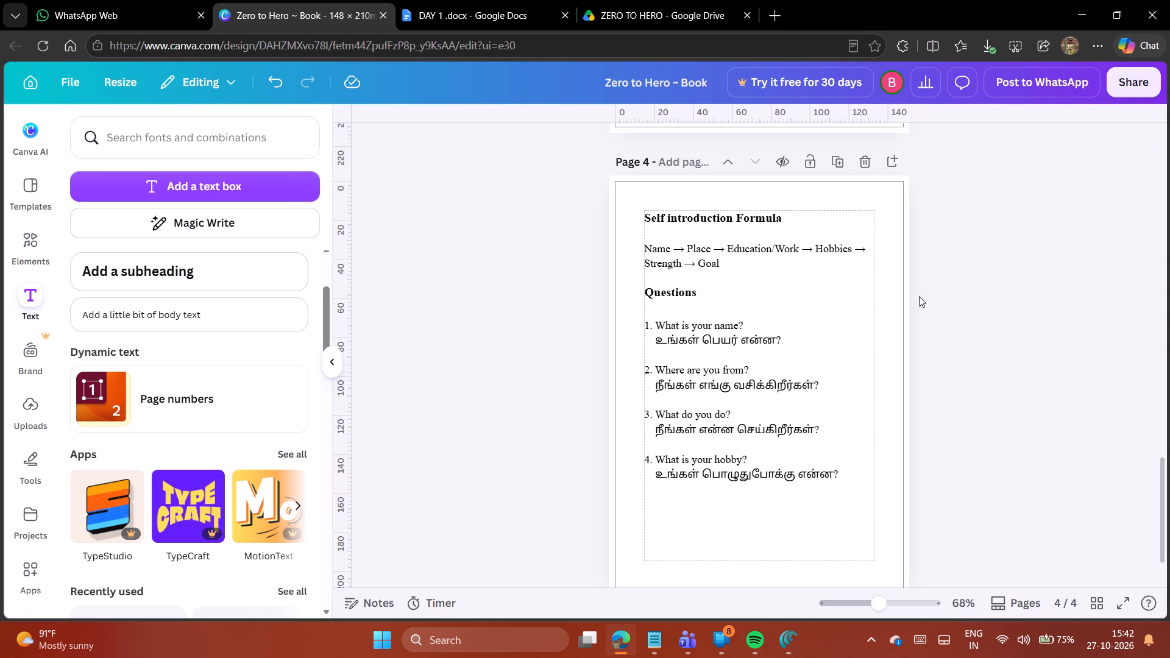
Copy question 5, "What is your favourite subject?", with its Tamil translation from the DAY 1 Google Doc and paste it onto page 4.
scroll(1002, 408, down, 3)
click(489, 0)
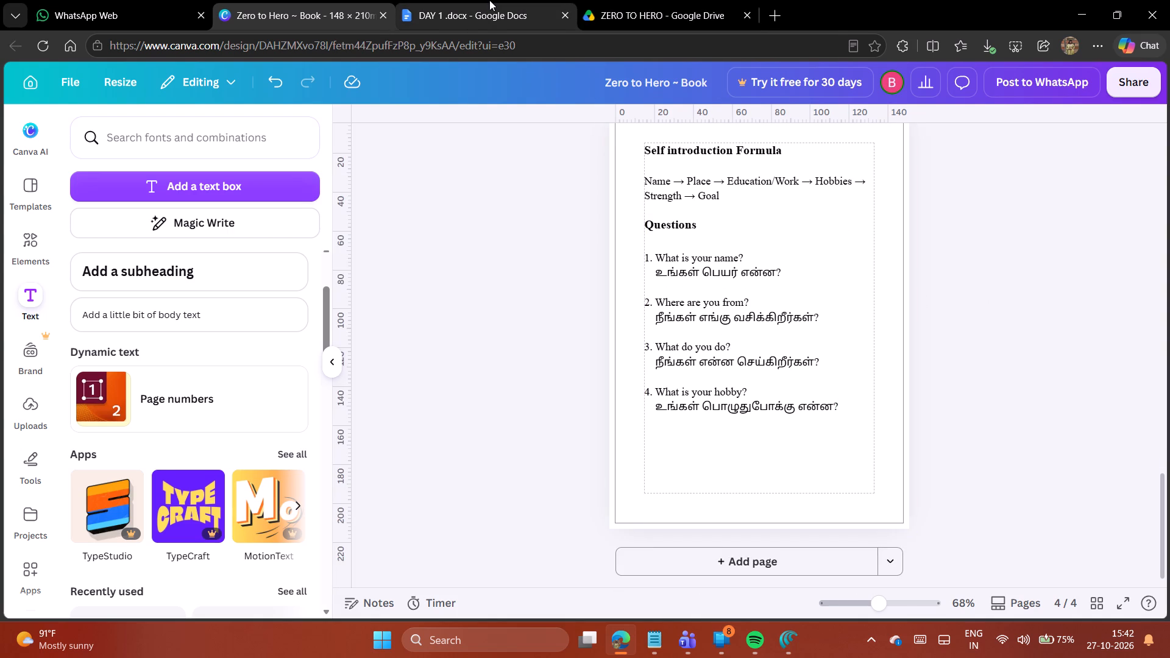
scroll(759, 434, down, 2)
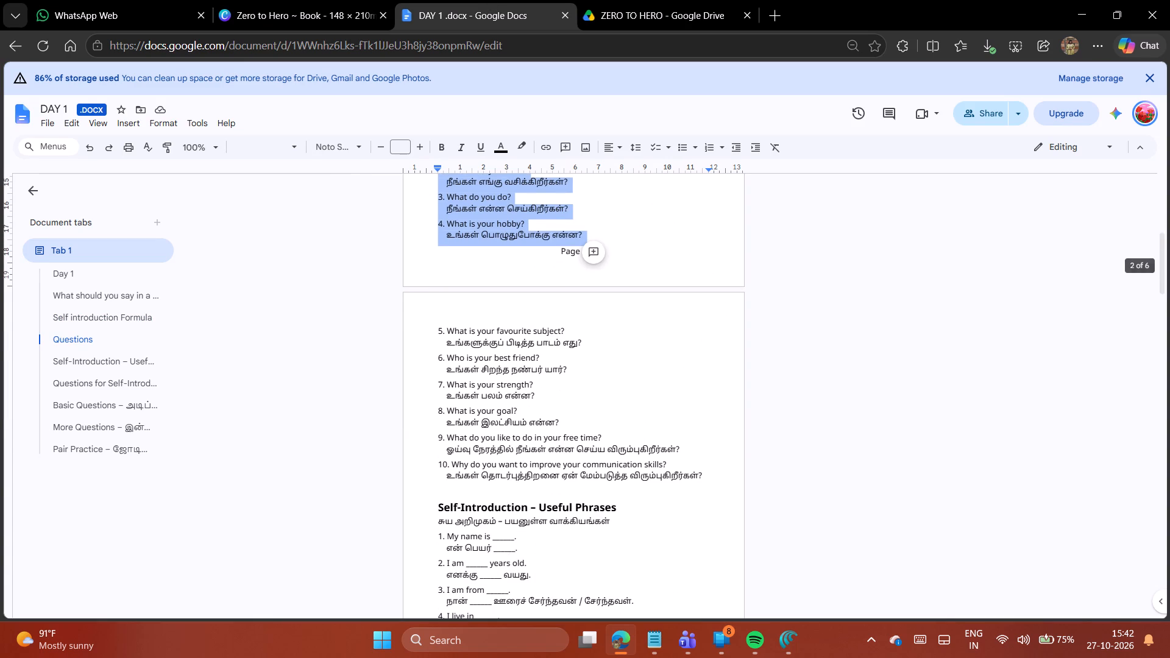
drag(438, 332, 584, 339)
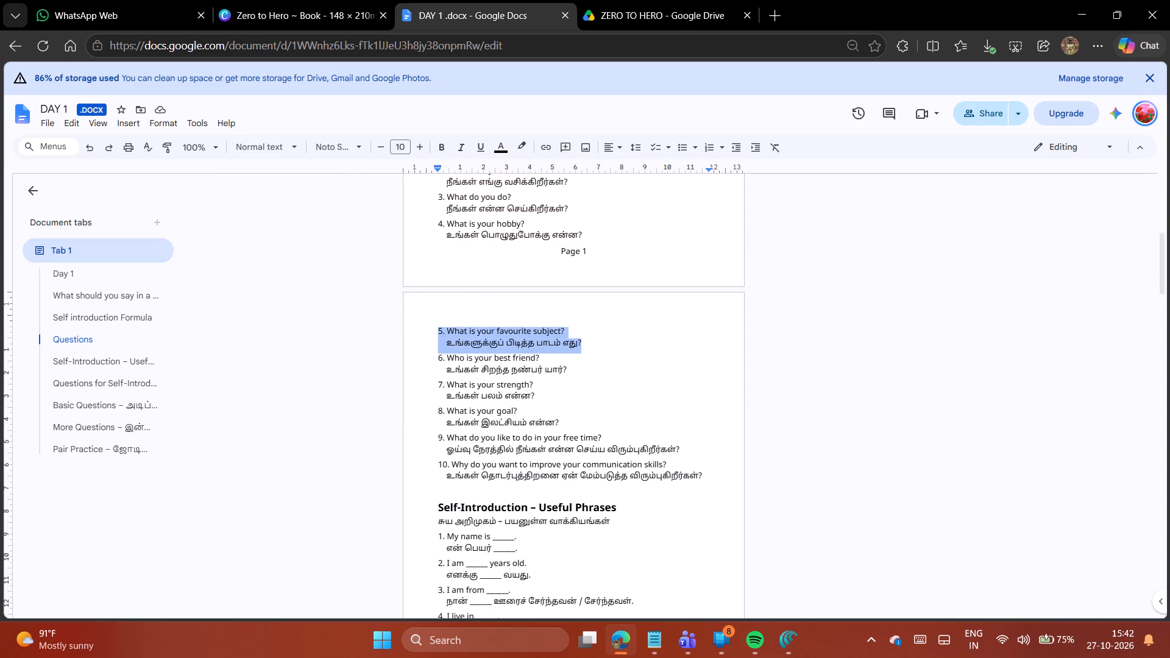
key(ctrl+c)
click(298, 0)
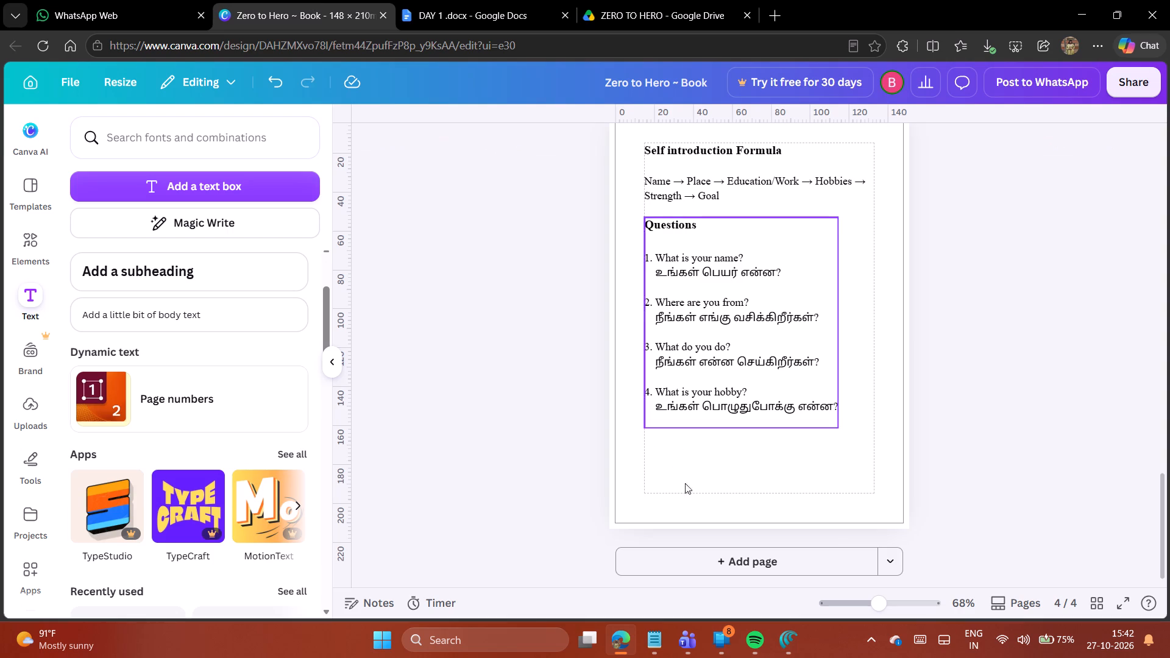
click(692, 484)
key(ctrl+v)
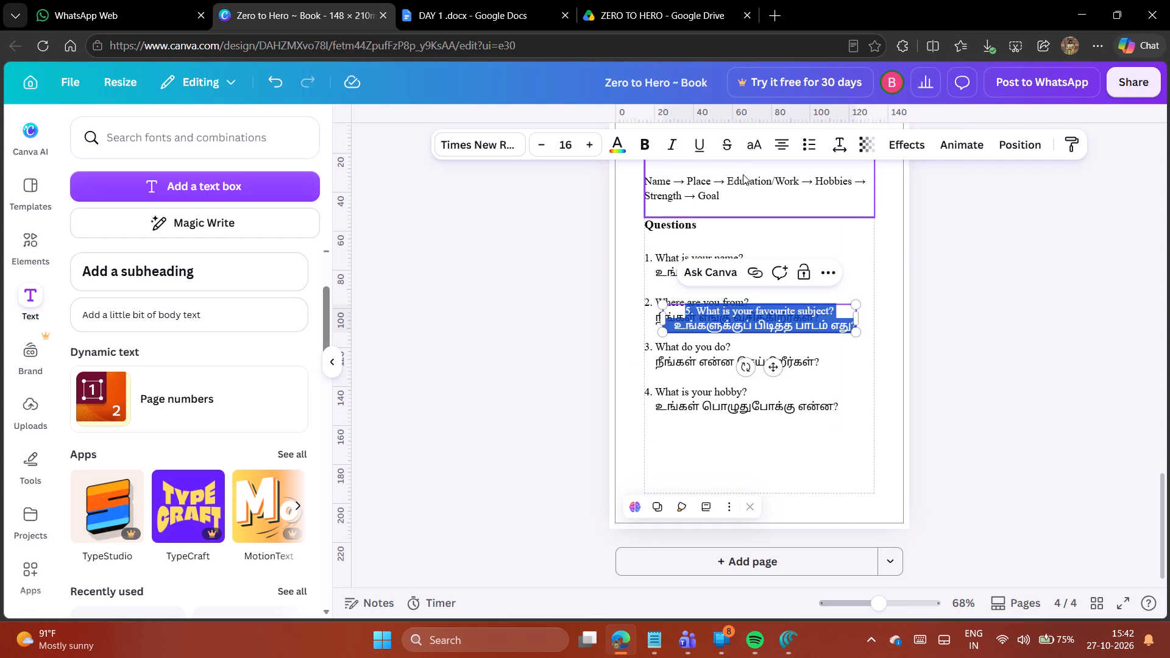
Left-align the question 5 text and move its box against the side margin guide, directly below question 4.
click(784, 143)
click(974, 297)
drag(778, 331, 778, 330)
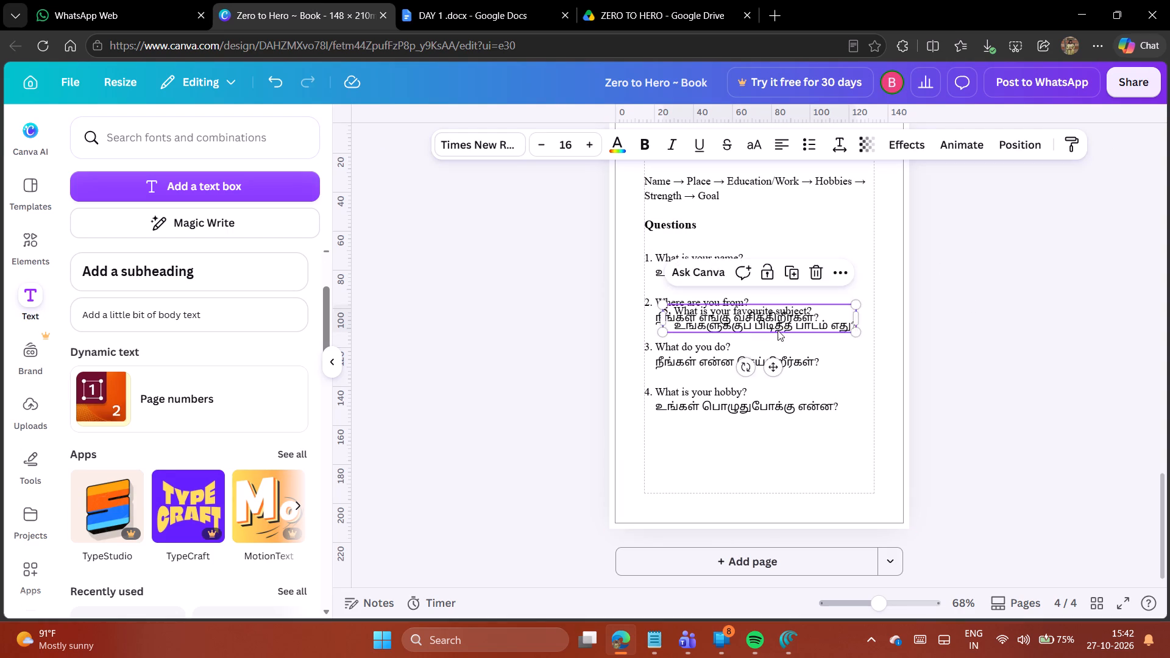
drag(778, 330, 758, 452)
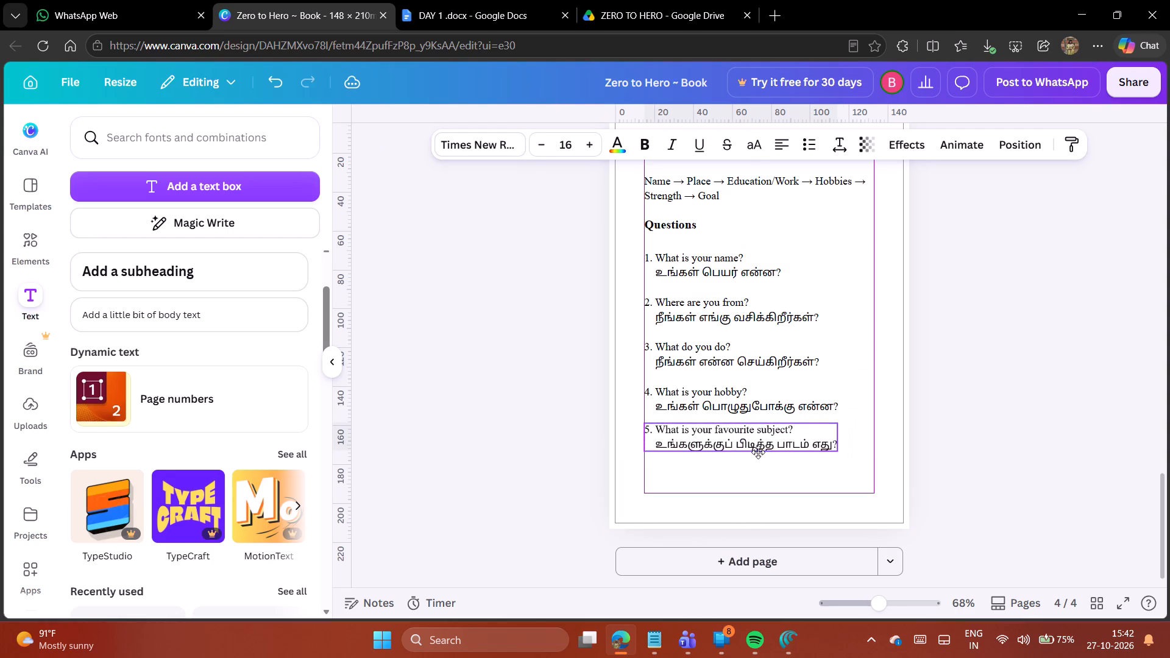
drag(758, 452, 758, 453)
click(945, 461)
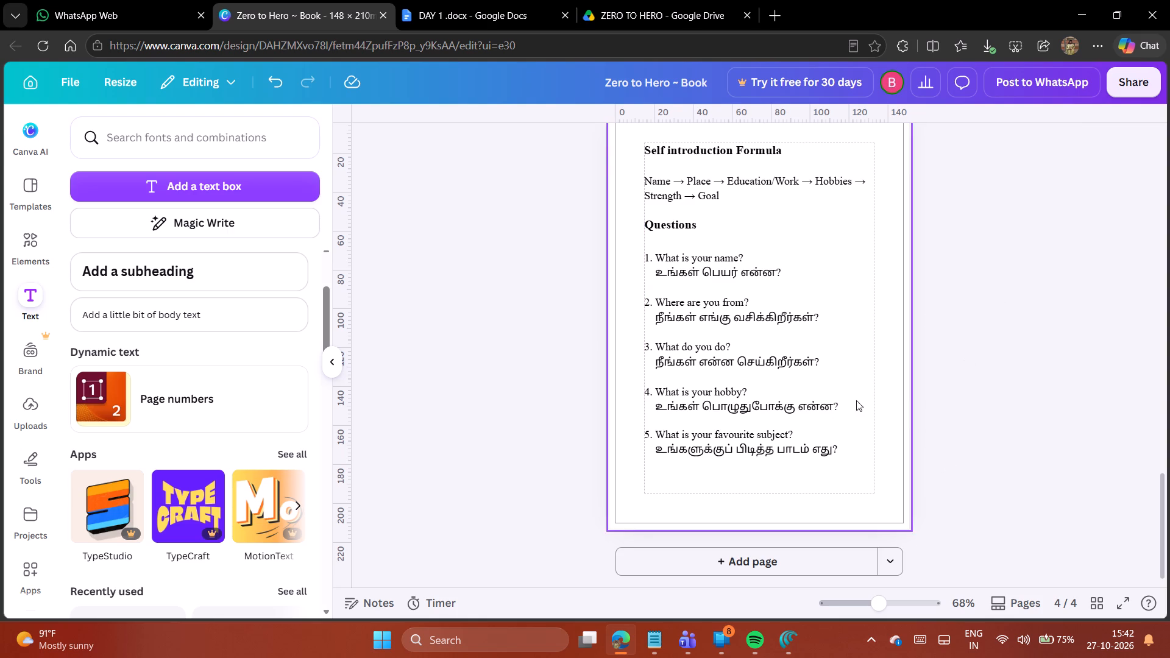
Add a blank page 5 after page 4.
scroll(932, 445, down, 3)
click(795, 556)
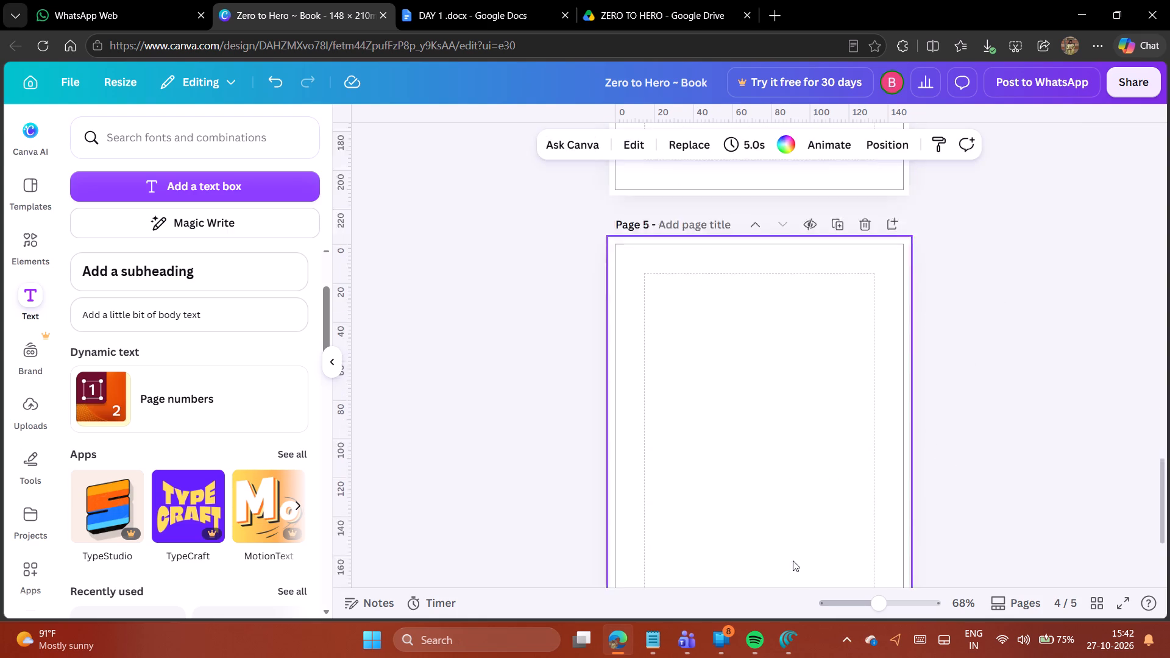
Copy questions 6 to 10 with their Tamil translations from the DAY 1 Google Doc and paste them onto page 5.
click(483, 0)
scroll(654, 387, down, 2)
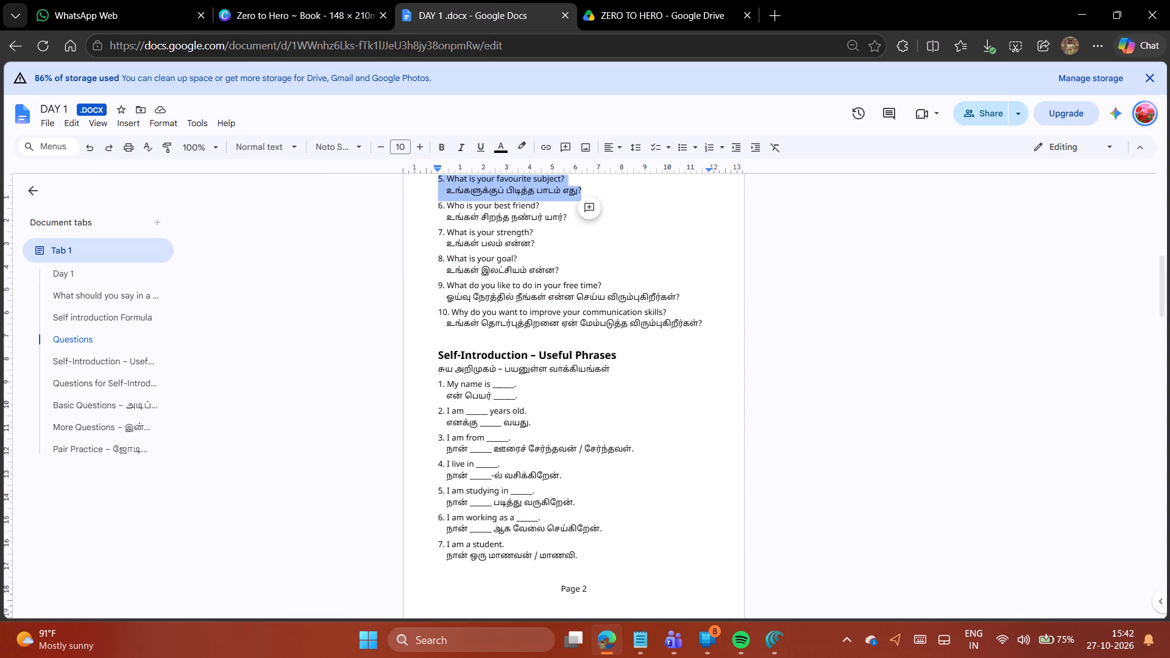
drag(438, 206, 696, 328)
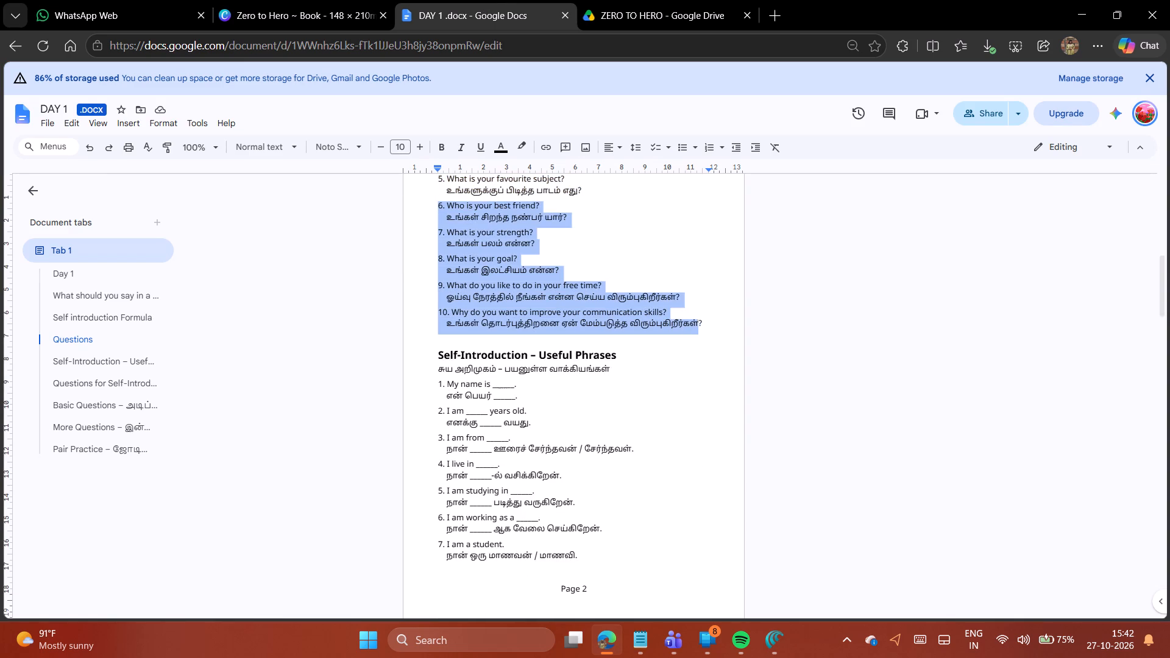
drag(696, 328, 717, 325)
key(ctrl+c)
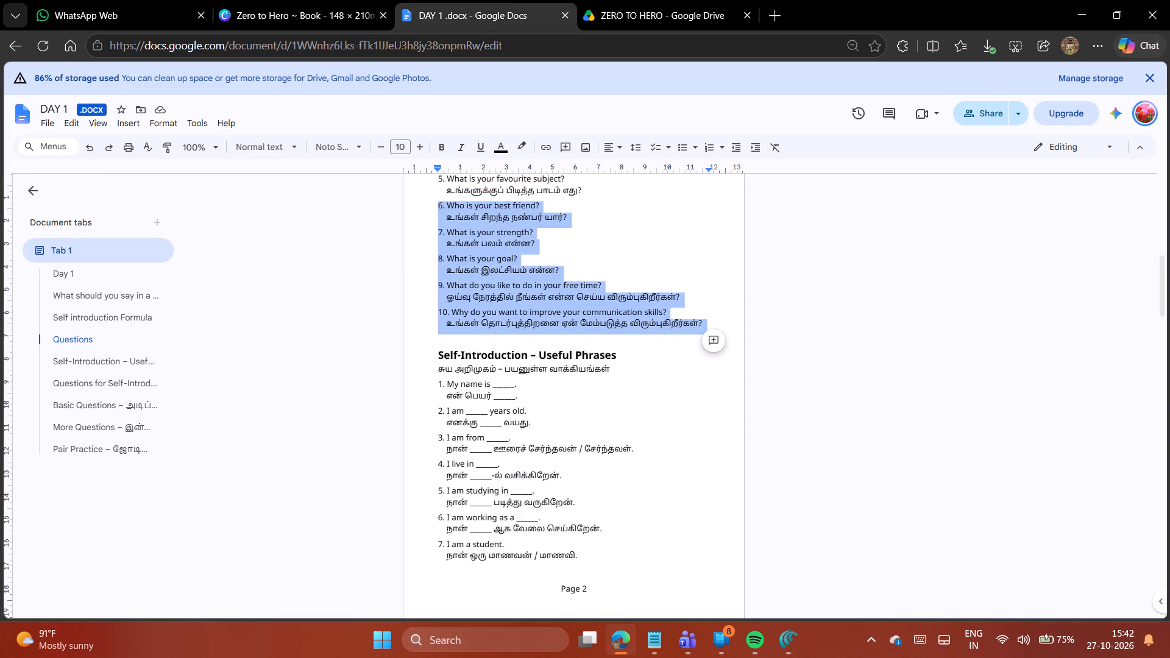
click(292, 0)
scroll(737, 369, up, 1)
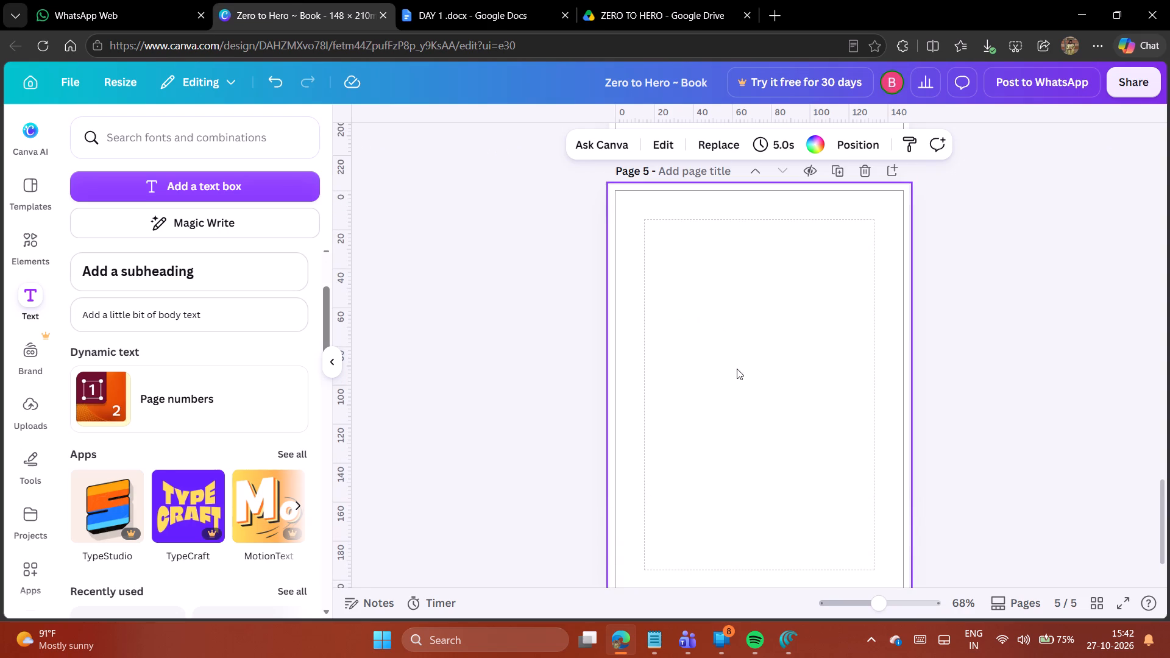
click(734, 382)
key(ctrl+v)
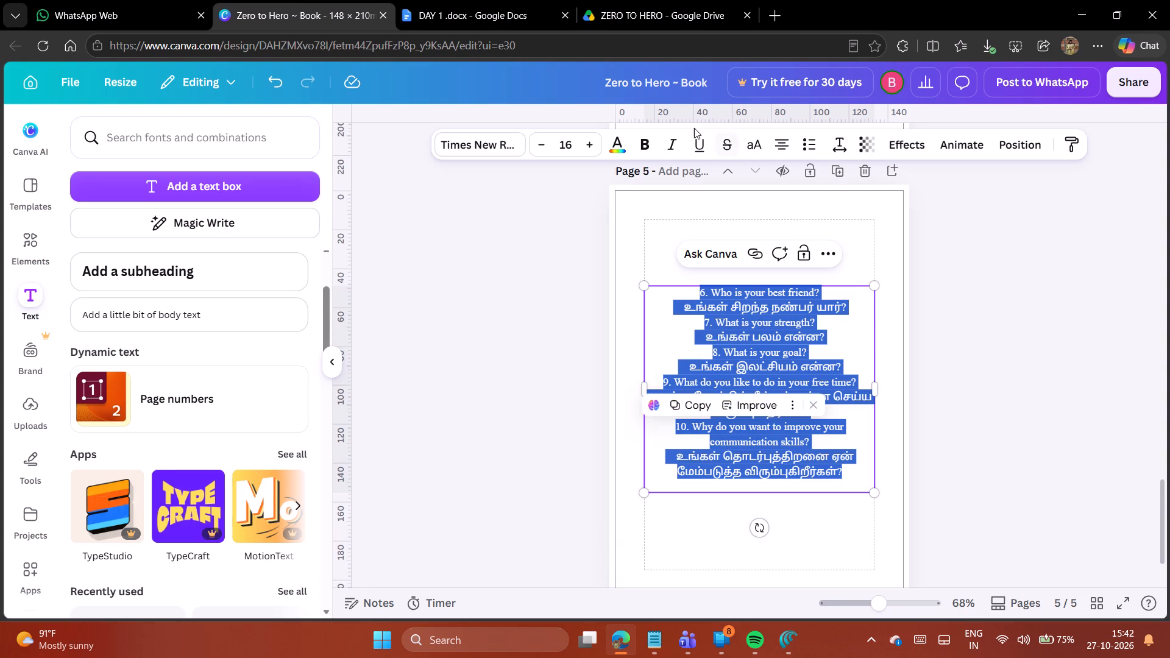
Left-align the questions 6 to 10 text and move its box up to the top margin guide of page 5.
click(779, 144)
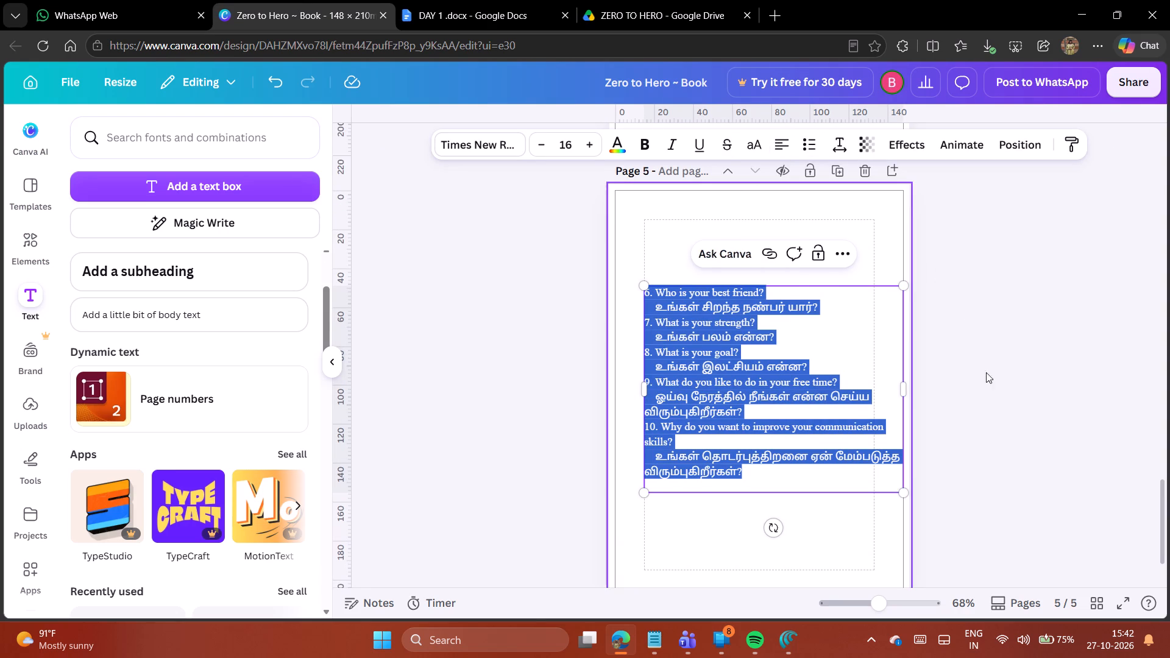
click(994, 391)
drag(792, 439, 792, 403)
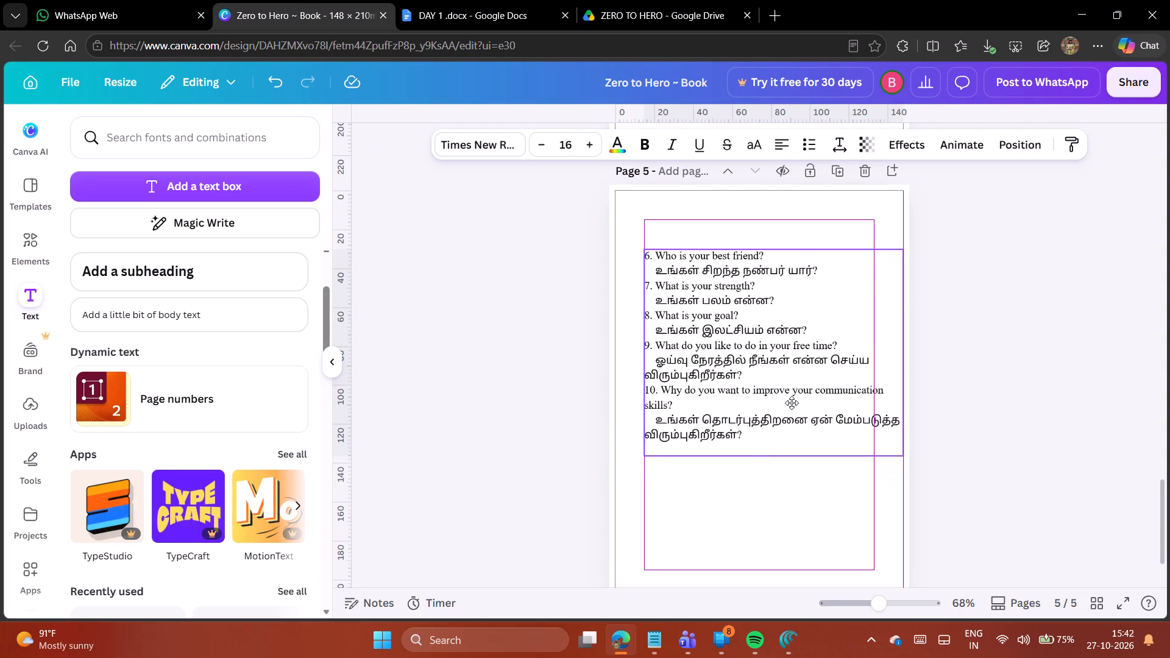
drag(792, 403, 791, 375)
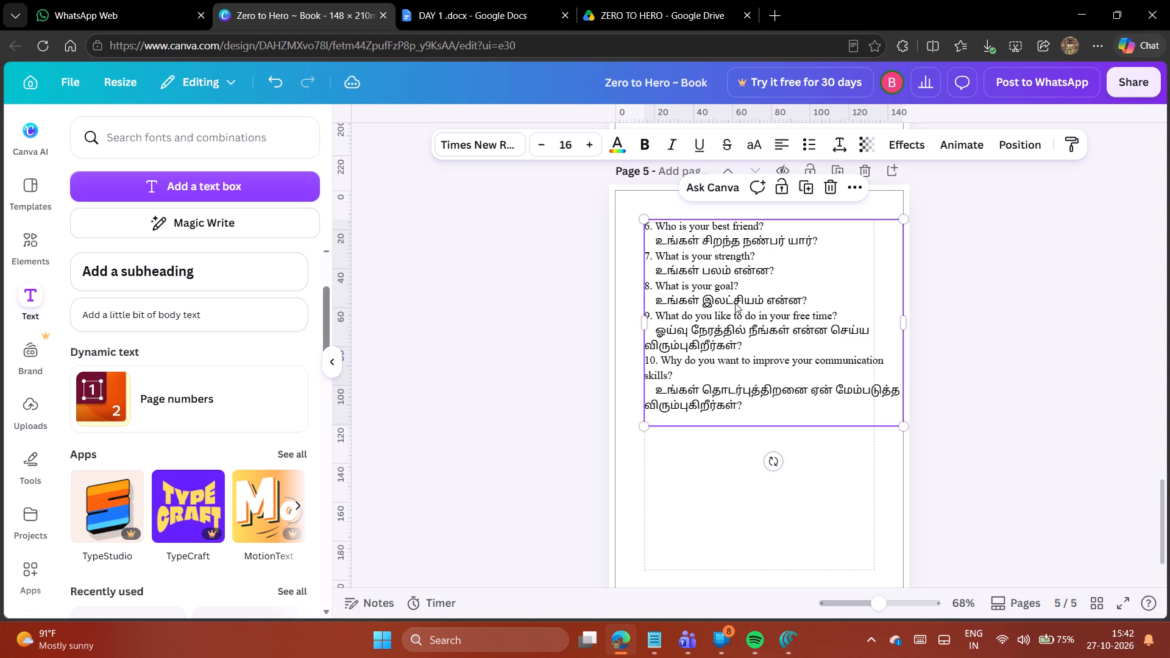
Narrow the questions 6 to 10 text box so its outer edge sits closer to the side margin guide.
drag(907, 324, 898, 324)
drag(898, 324, 898, 322)
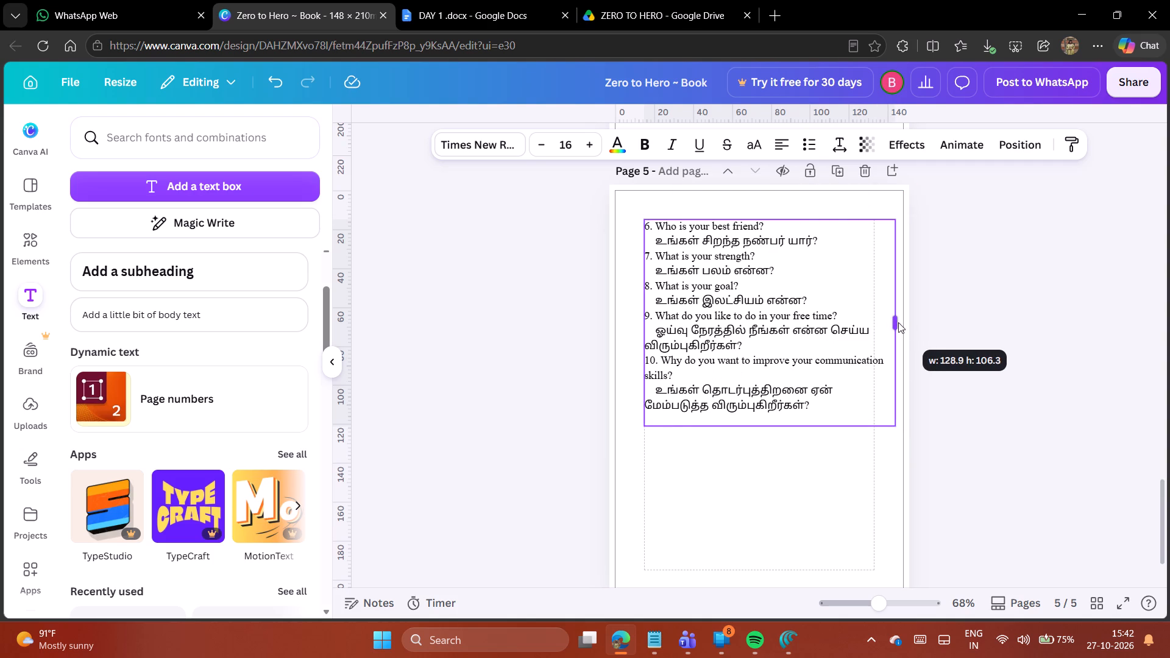
drag(898, 322, 887, 325)
Insert a blank line after each of questions 6 to 9 on page 5 to separate the question pairs.
triple_click(732, 330)
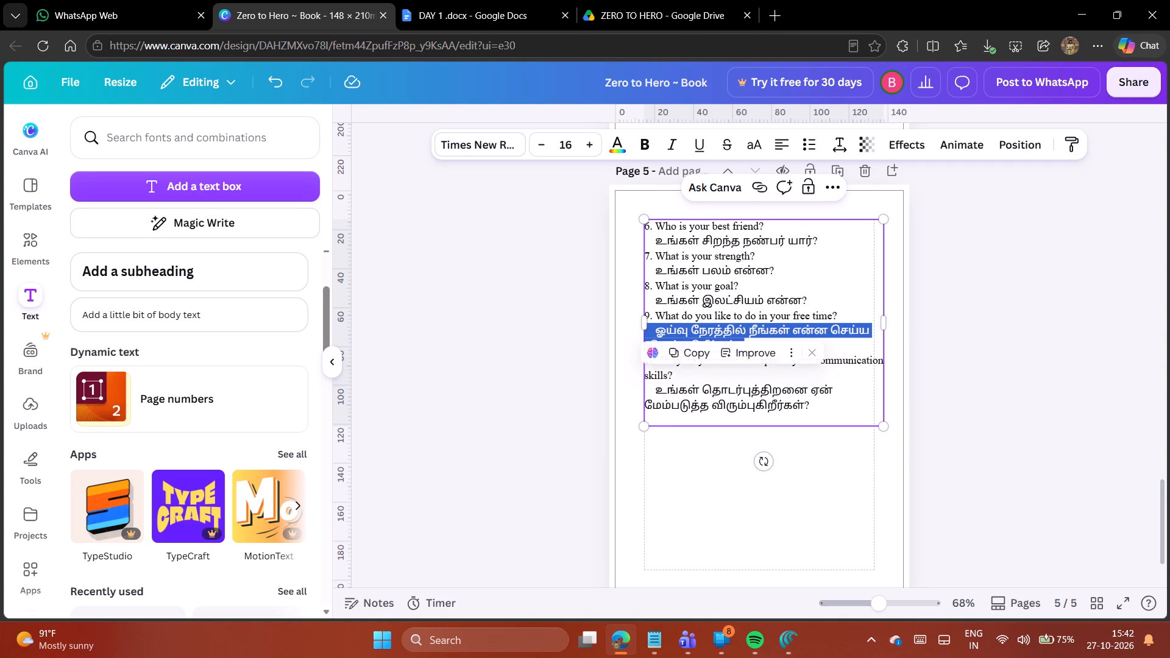
click(822, 237)
key(Return)
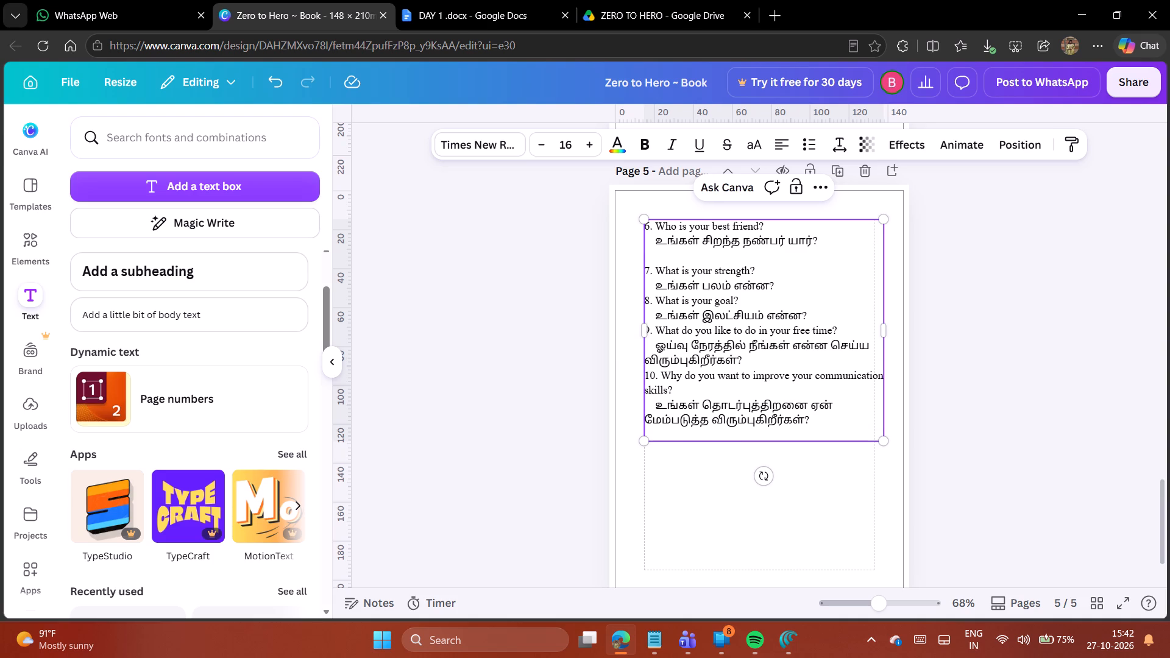
click(780, 282)
key(Return)
click(820, 325)
key(Return)
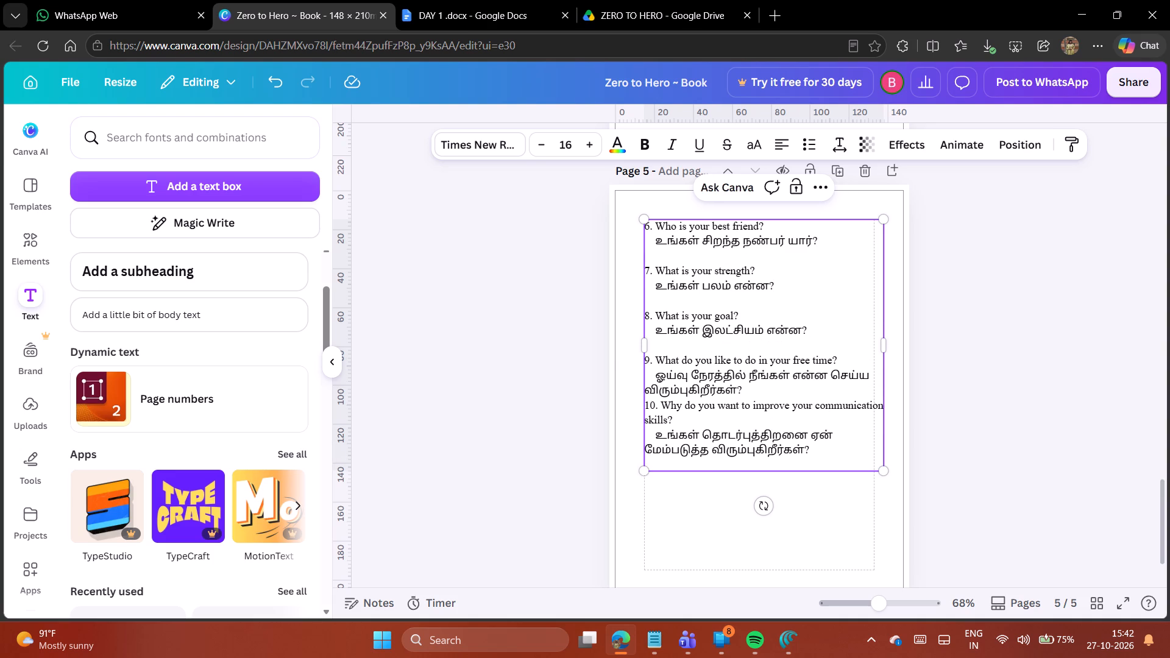
click(744, 389)
key(Return)
click(806, 322)
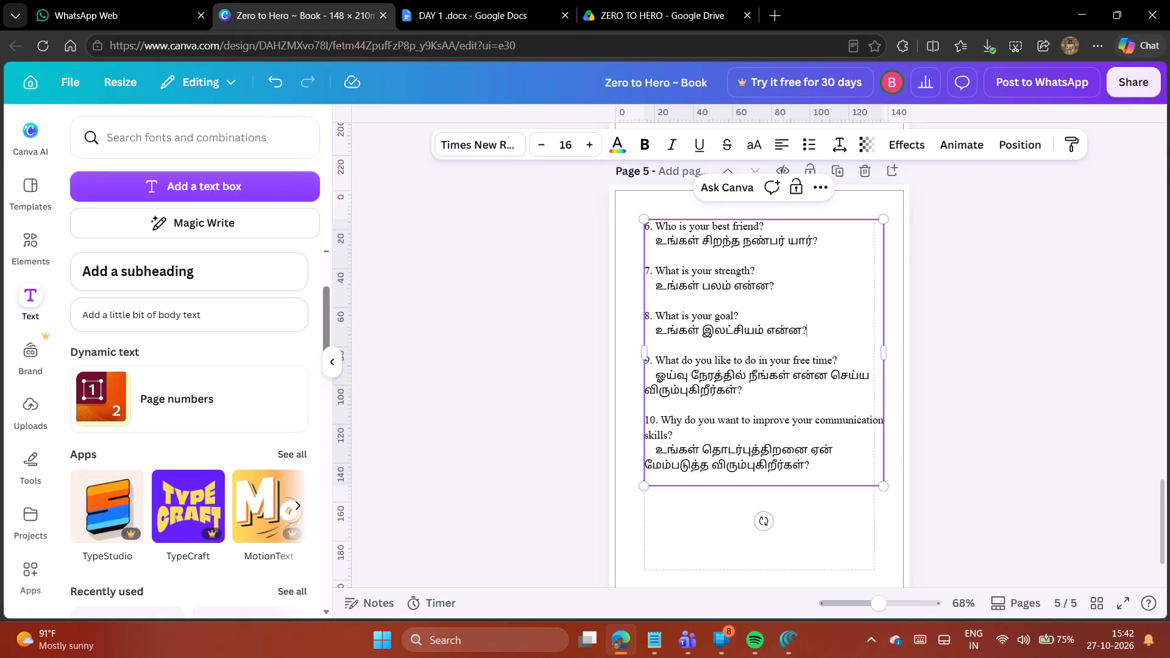
drag(806, 322, 710, 322)
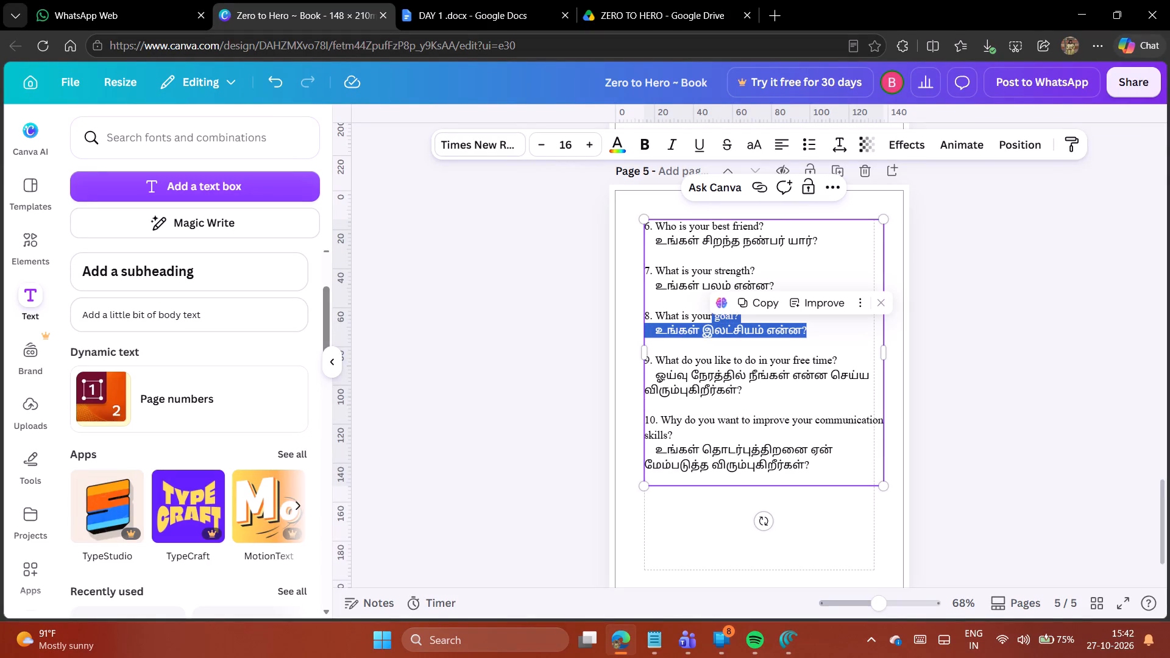
Narrow the questions 6 to 10 text box on page 5 so its text stays within the side margin guide.
drag(749, 391, 651, 375)
click(681, 381)
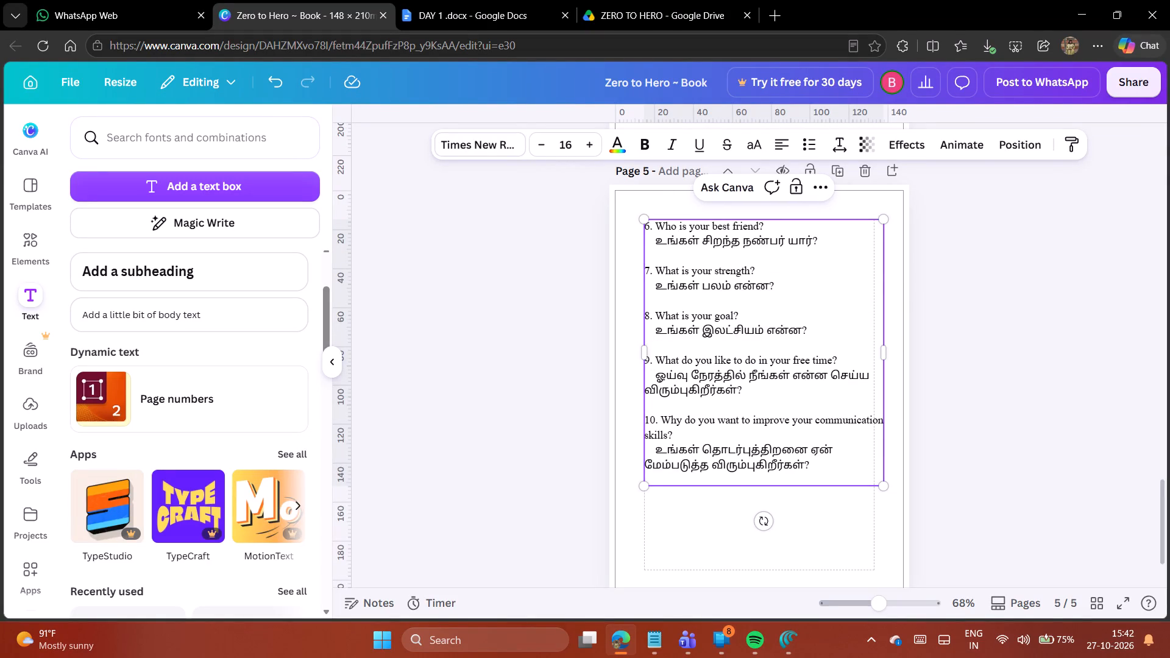
click(753, 391)
click(977, 442)
click(839, 453)
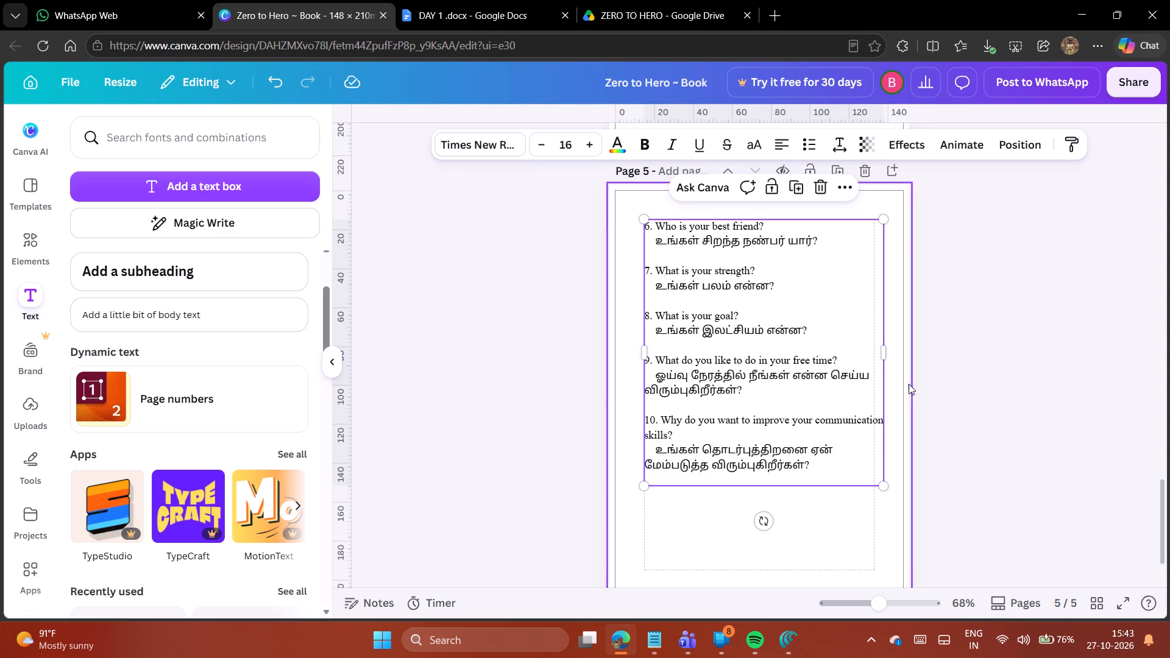
drag(886, 351, 877, 353)
click(988, 369)
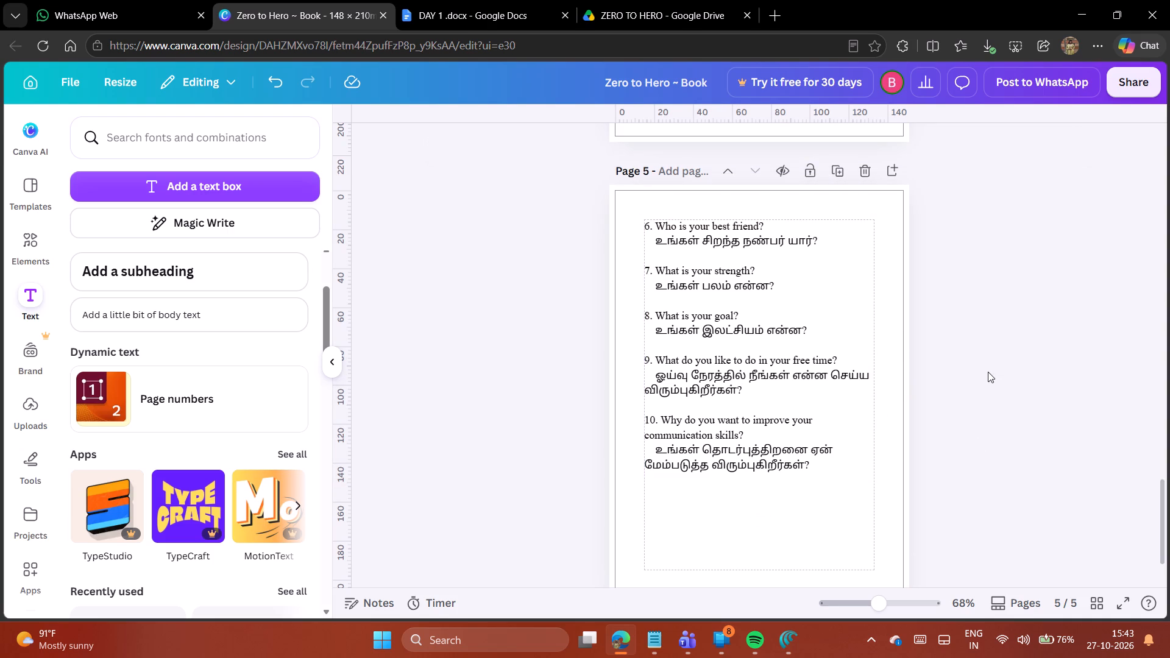
Check what follows the questions in the DAY 1 Google Doc and add a blank page 6 to the Canva design.
click(445, 0)
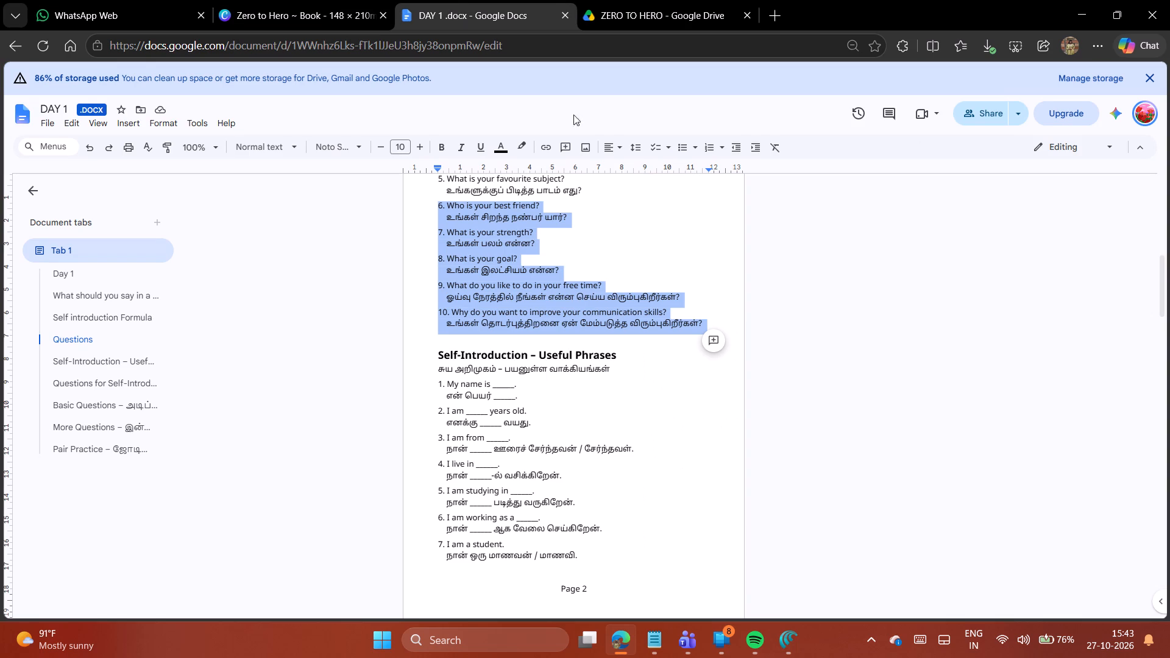
scroll(635, 406, down, 1)
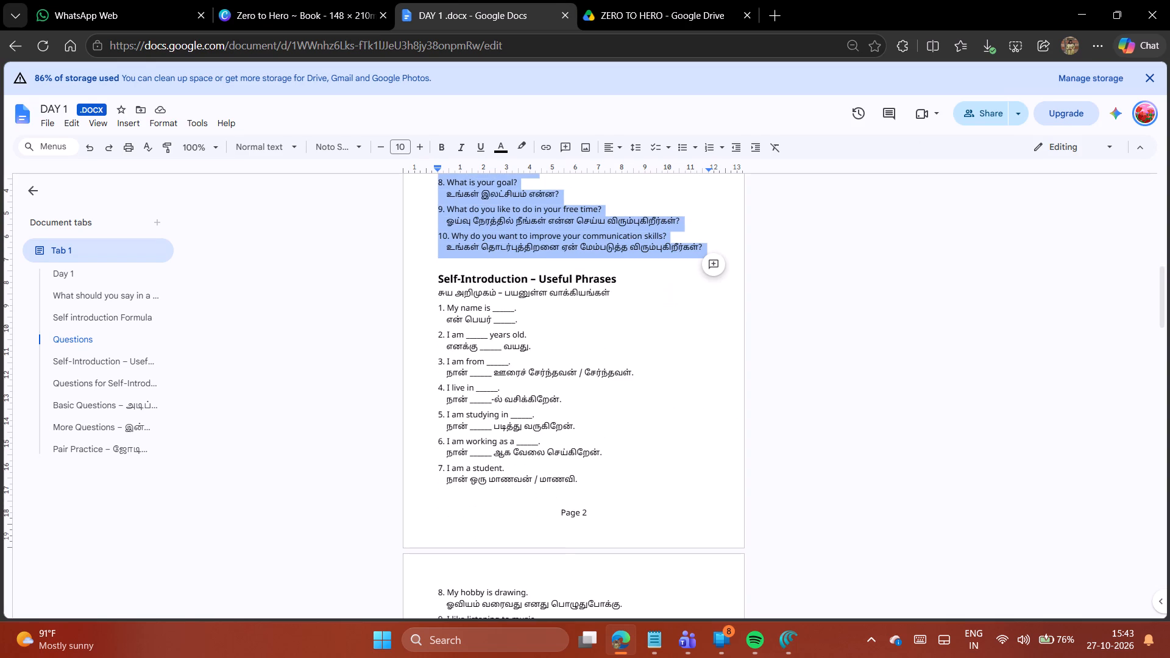
click(323, 0)
scroll(918, 433, down, 1)
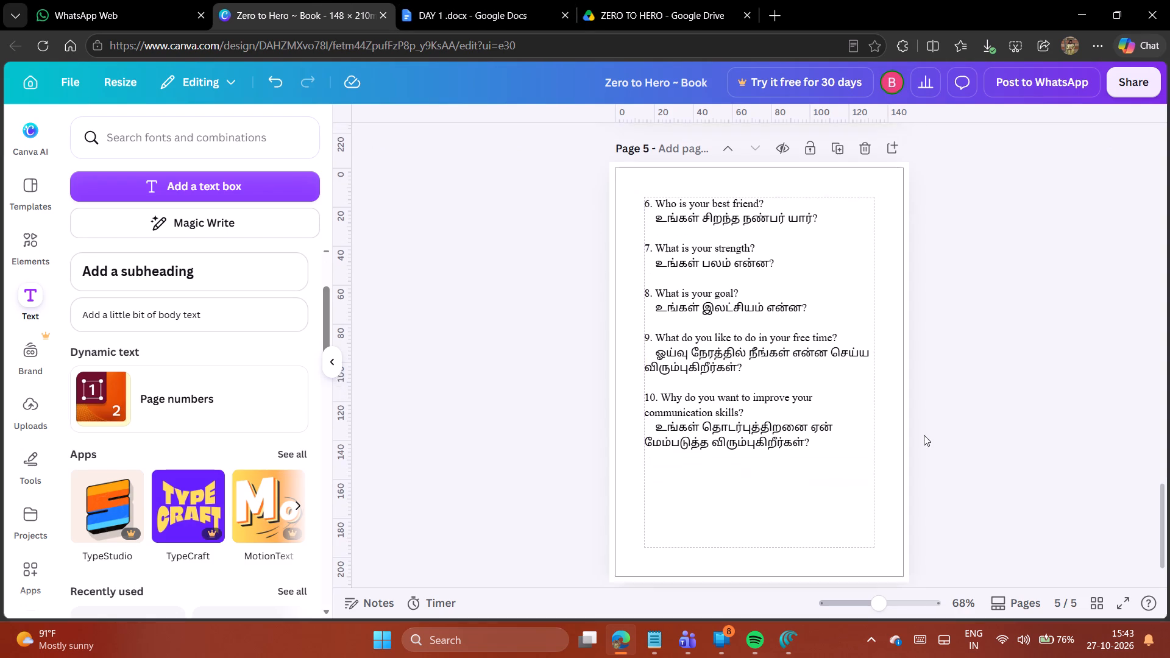
scroll(938, 441, down, 3)
click(461, 0)
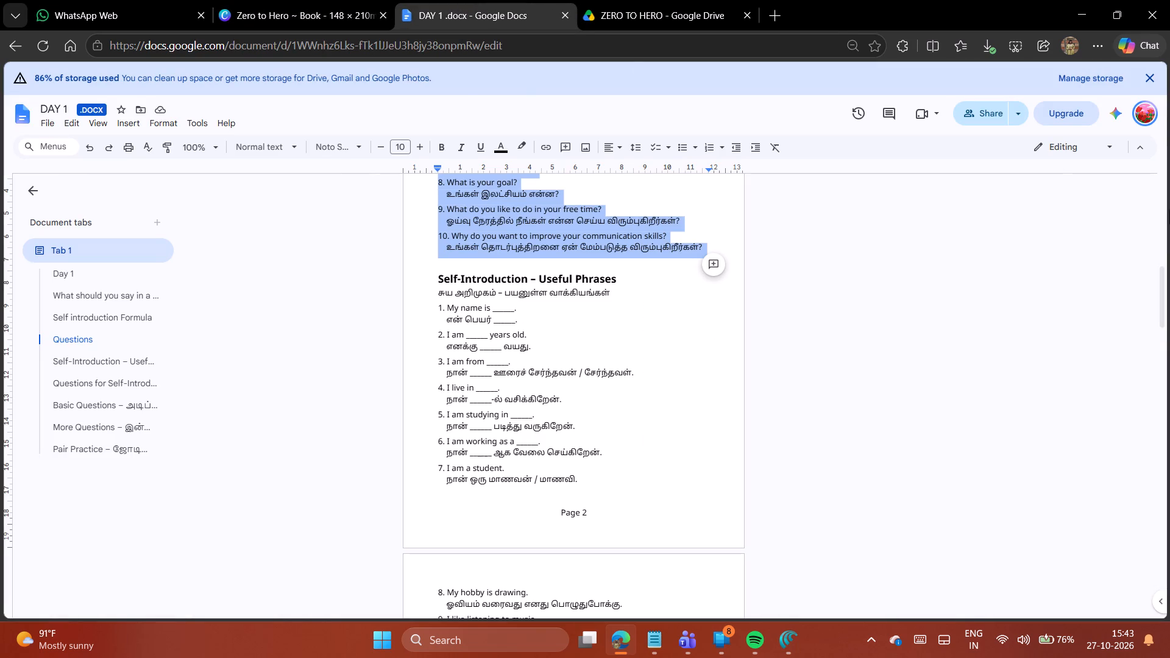
click(343, 0)
click(767, 566)
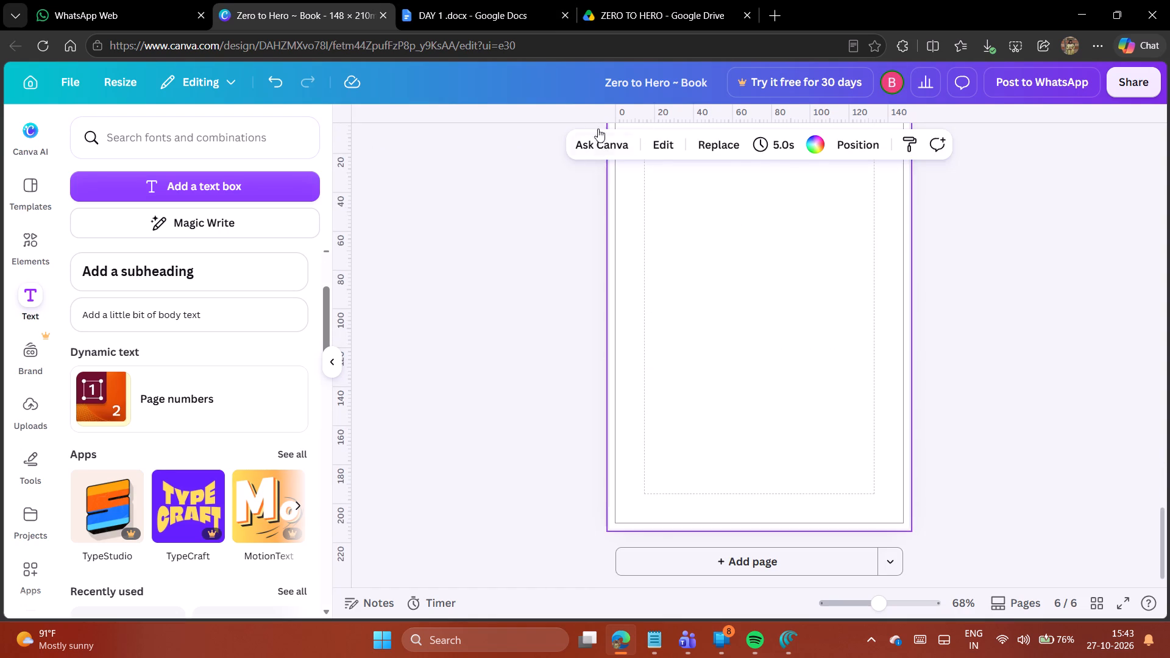
Copy the "Self-Introduction – Useful Phrases" heading, its Tamil subheading and phrases 1 to 5 from the DAY 1 doc and paste them left-aligned on page 6.
click(482, 0)
drag(437, 275, 454, 281)
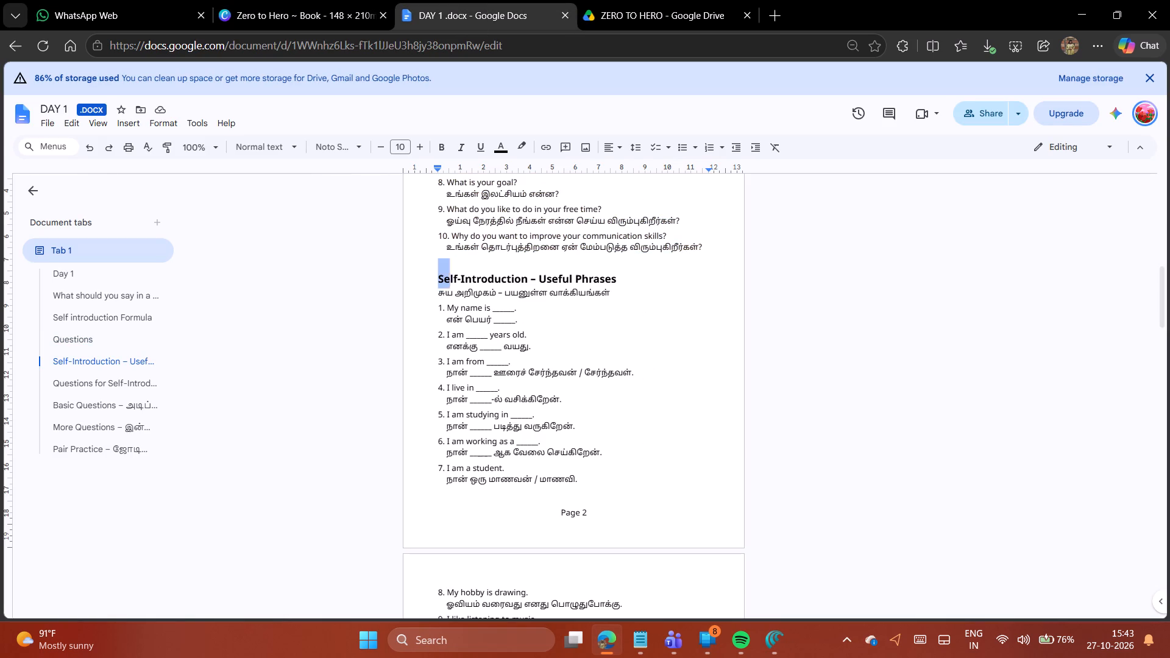
drag(454, 281, 579, 476)
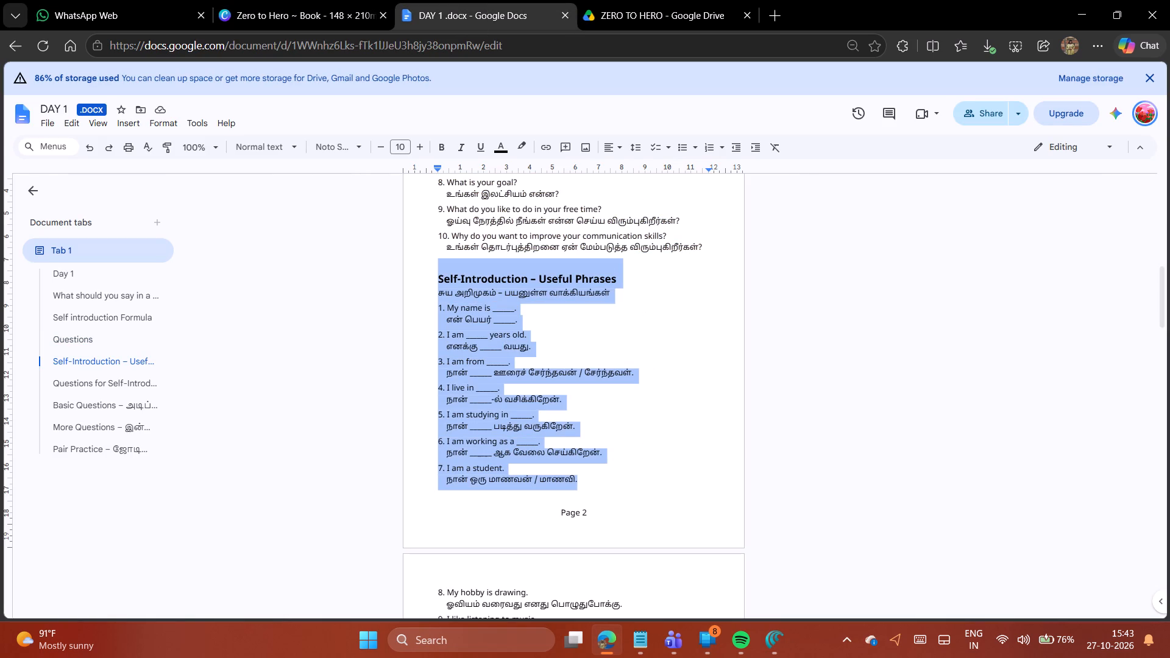
drag(579, 476, 579, 421)
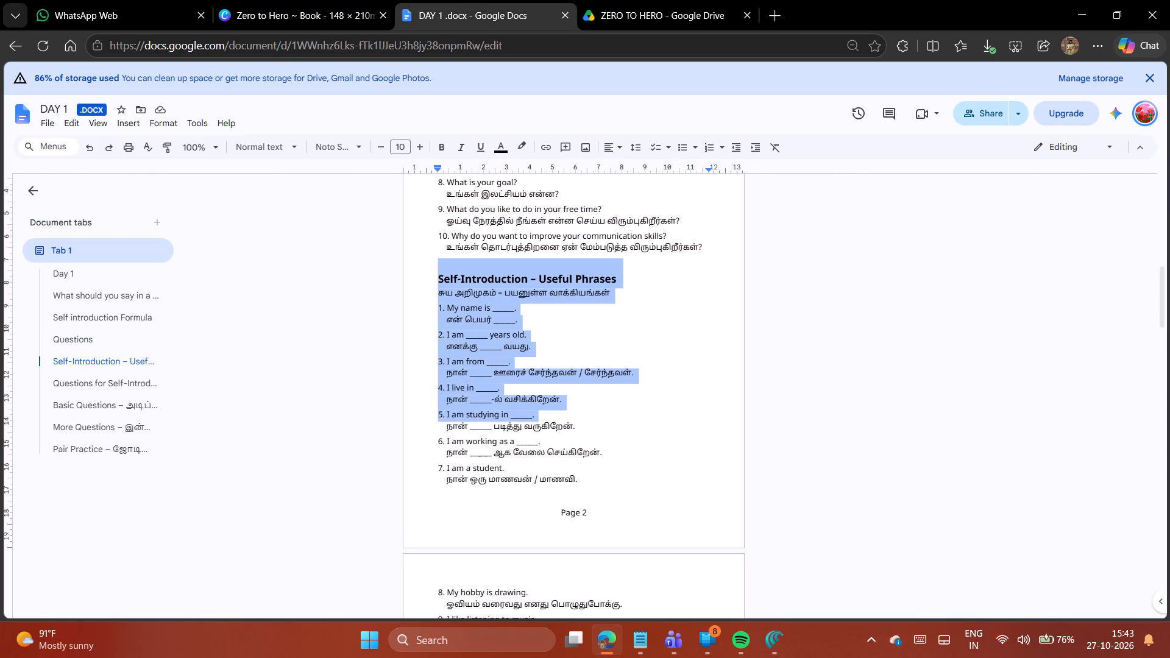
drag(579, 421, 582, 426)
key(ctrl+c)
click(327, 0)
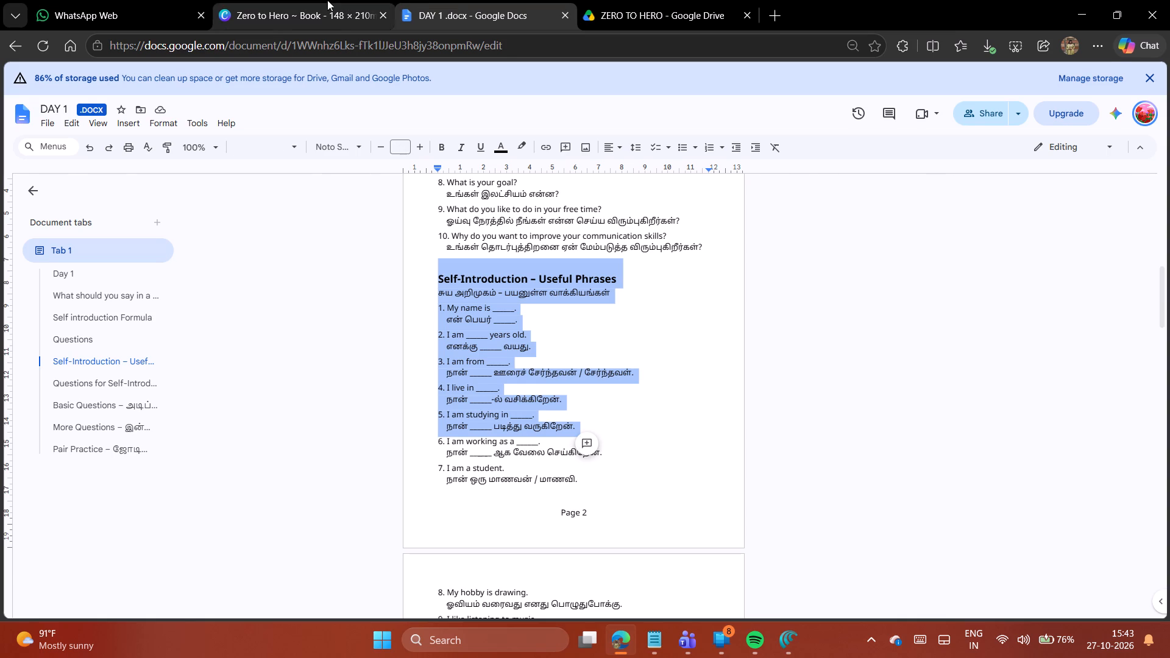
scroll(741, 373, up, 2)
click(711, 363)
key(ctrl+v)
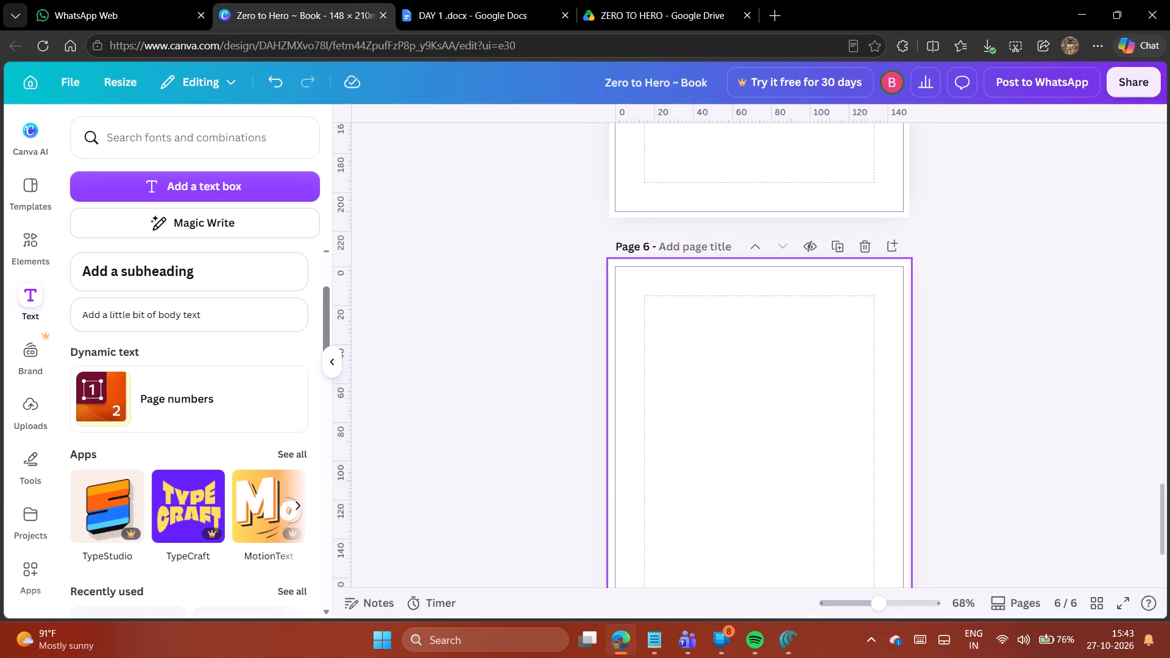
click(777, 144)
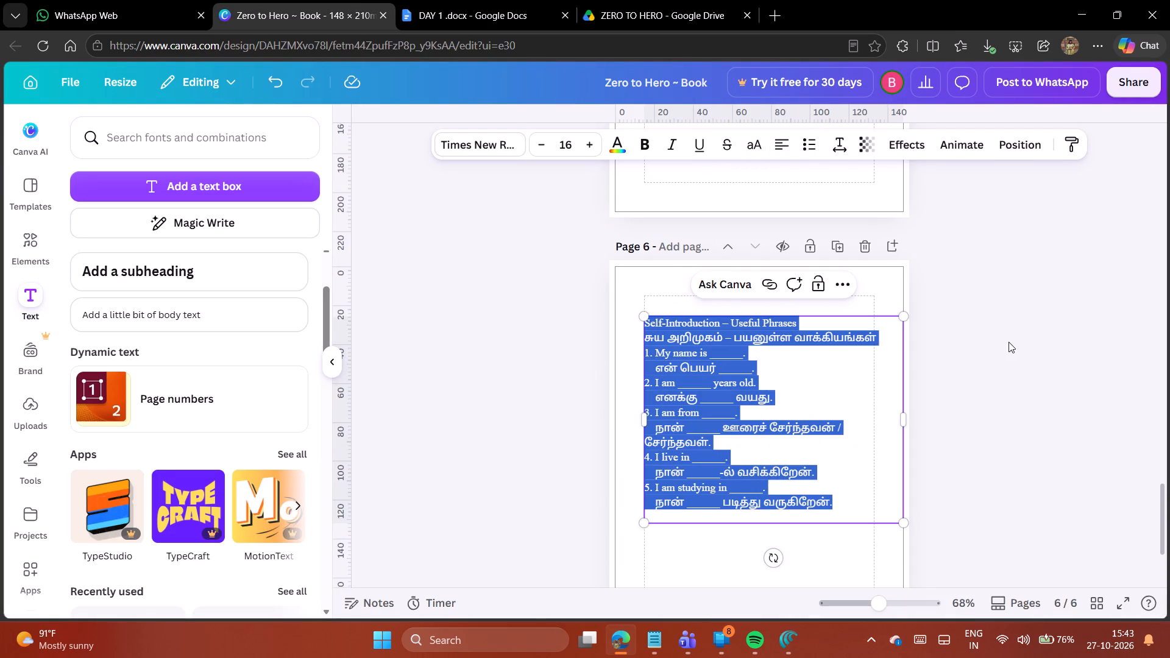
click(1009, 342)
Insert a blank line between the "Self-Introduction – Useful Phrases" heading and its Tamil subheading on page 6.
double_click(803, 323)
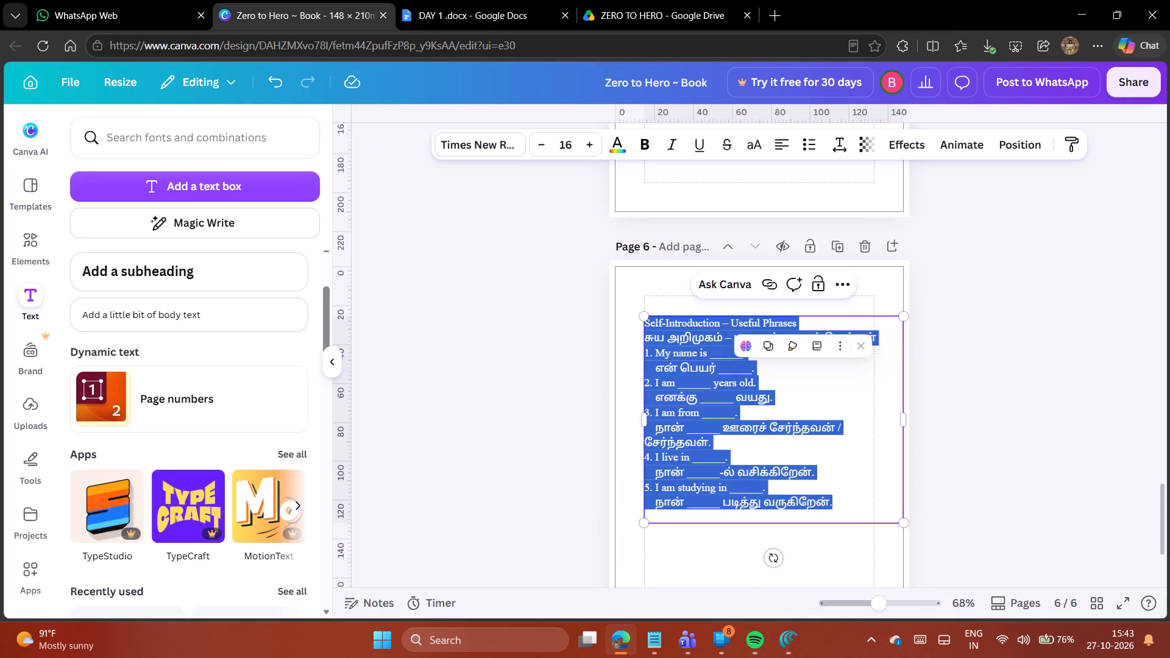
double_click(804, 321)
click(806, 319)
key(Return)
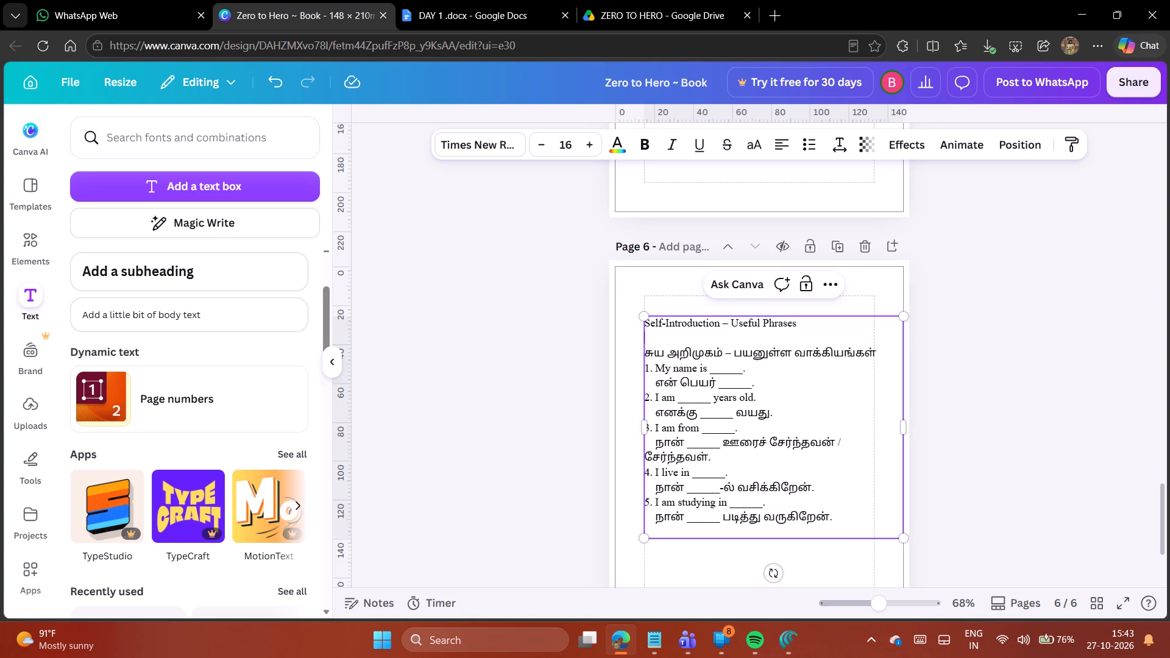
drag(803, 319, 631, 305)
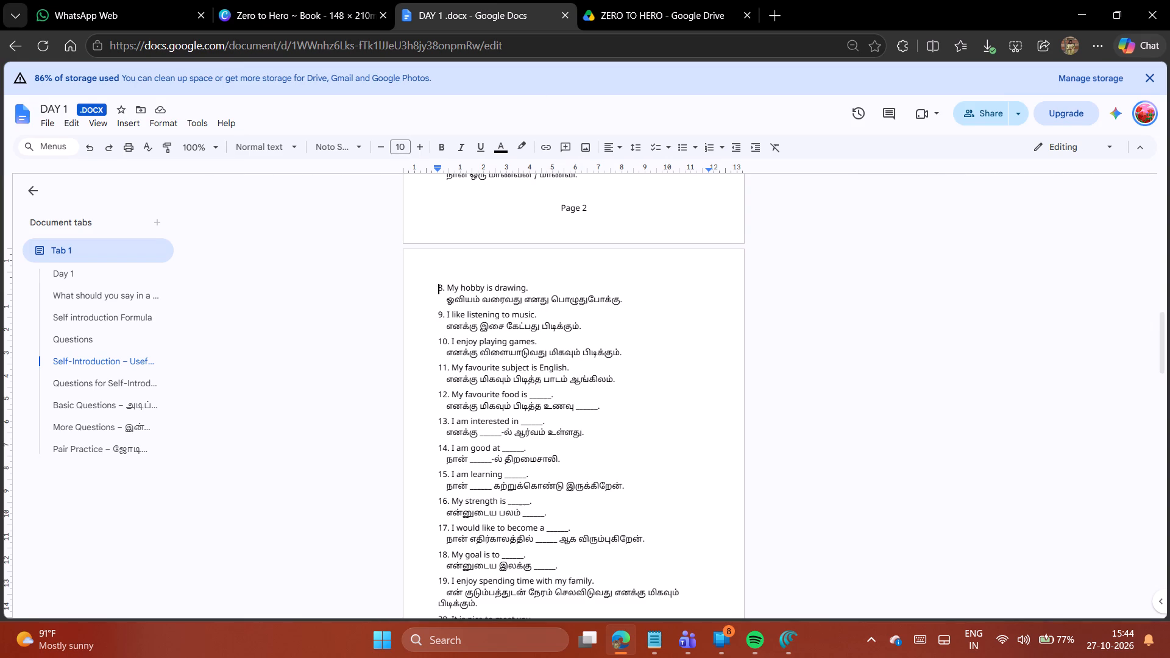
drag(436, 288, 587, 434)
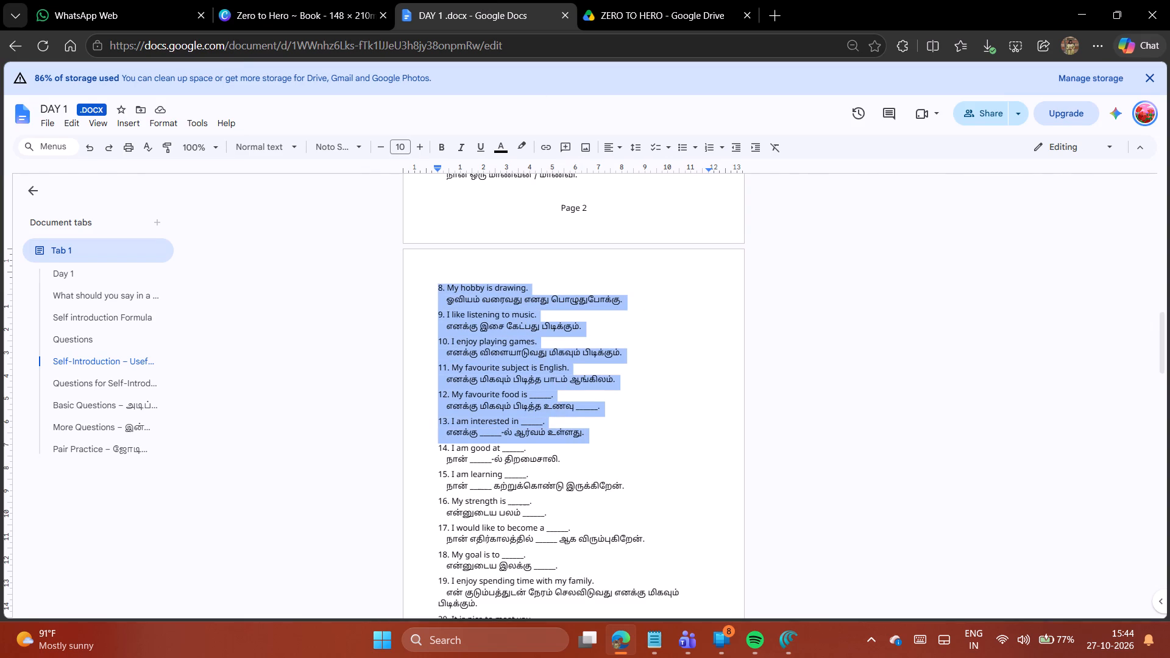
drag(587, 434, 592, 434)
key(ctrl+c)
click(319, 0)
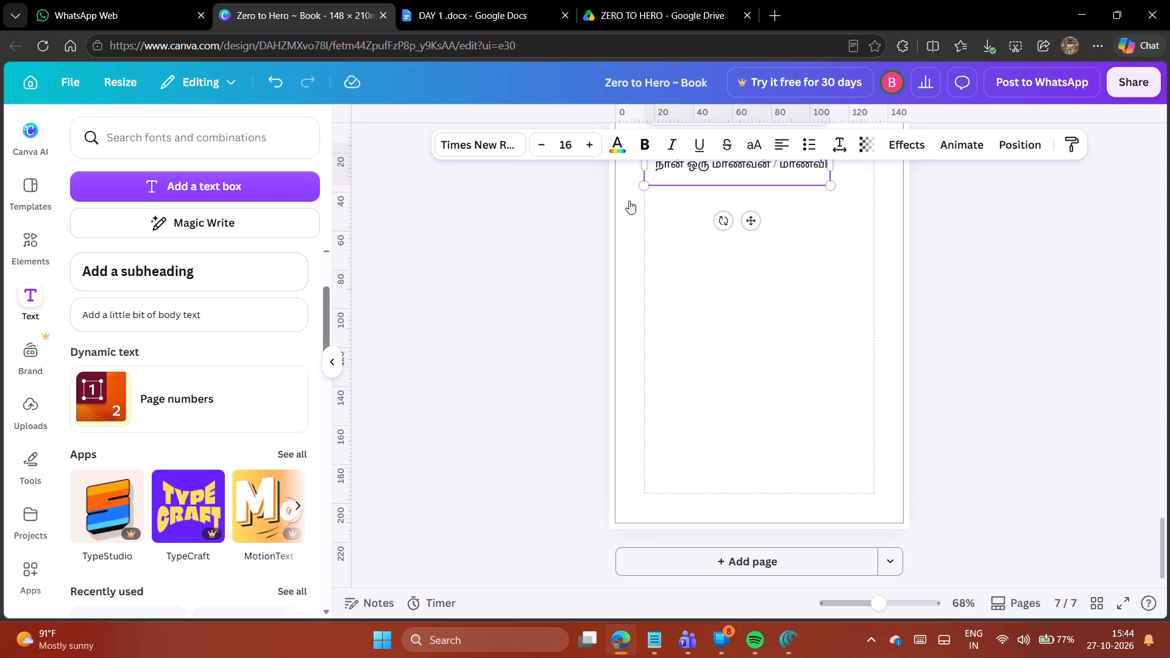
click(689, 325)
key(ctrl+v)
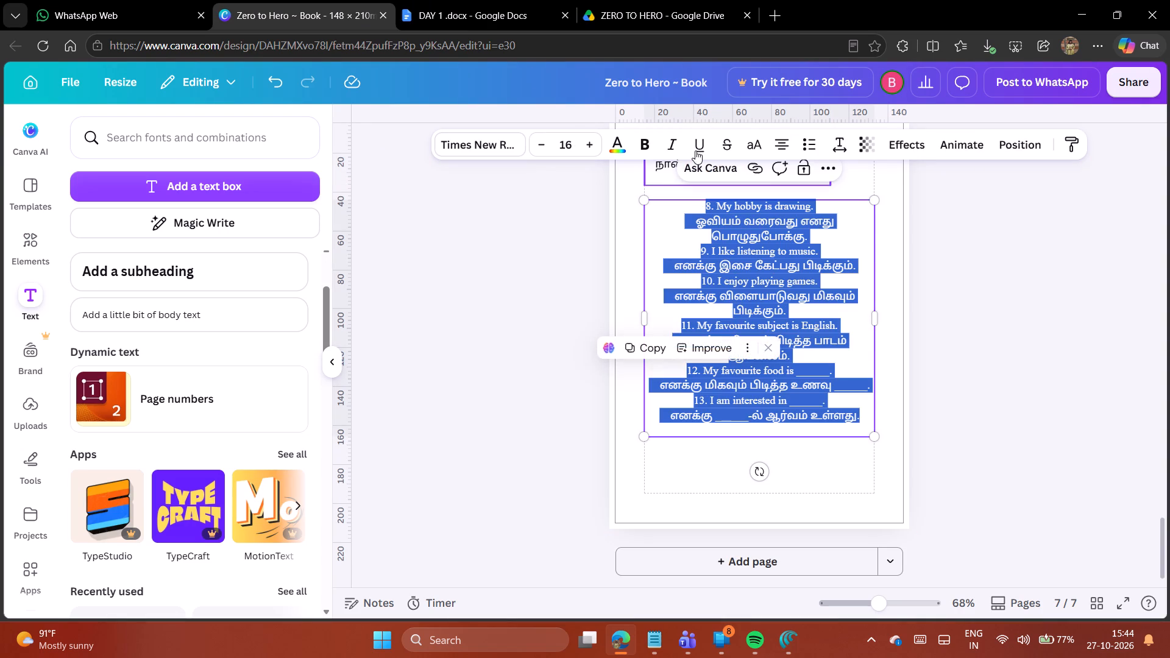
click(781, 144)
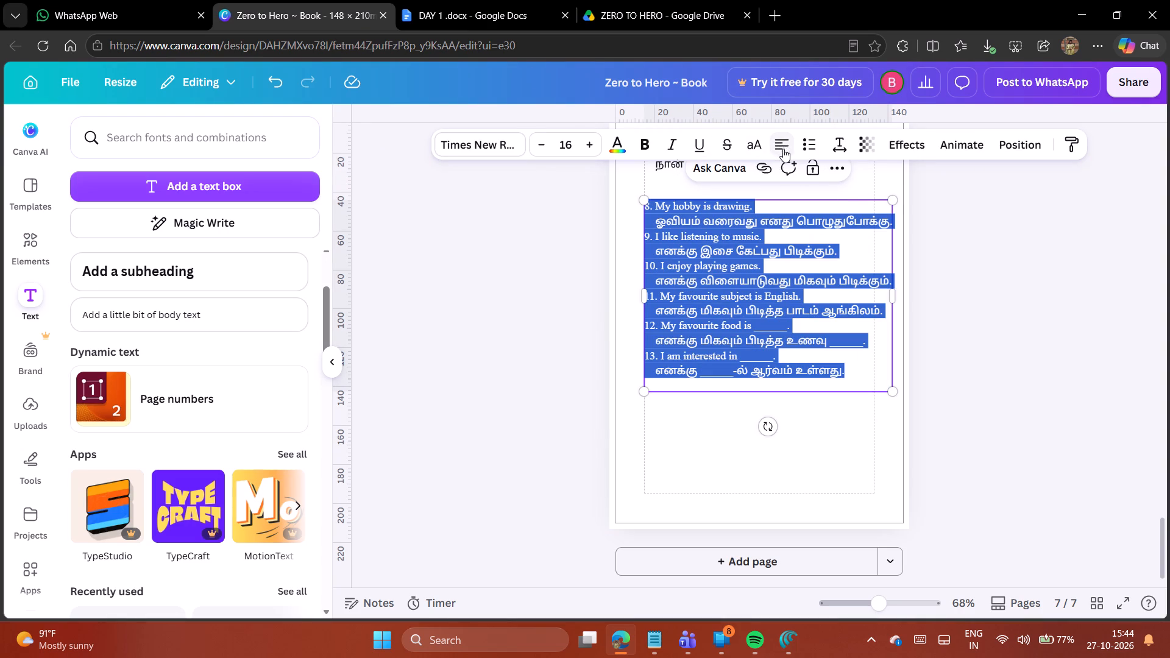
click(1019, 323)
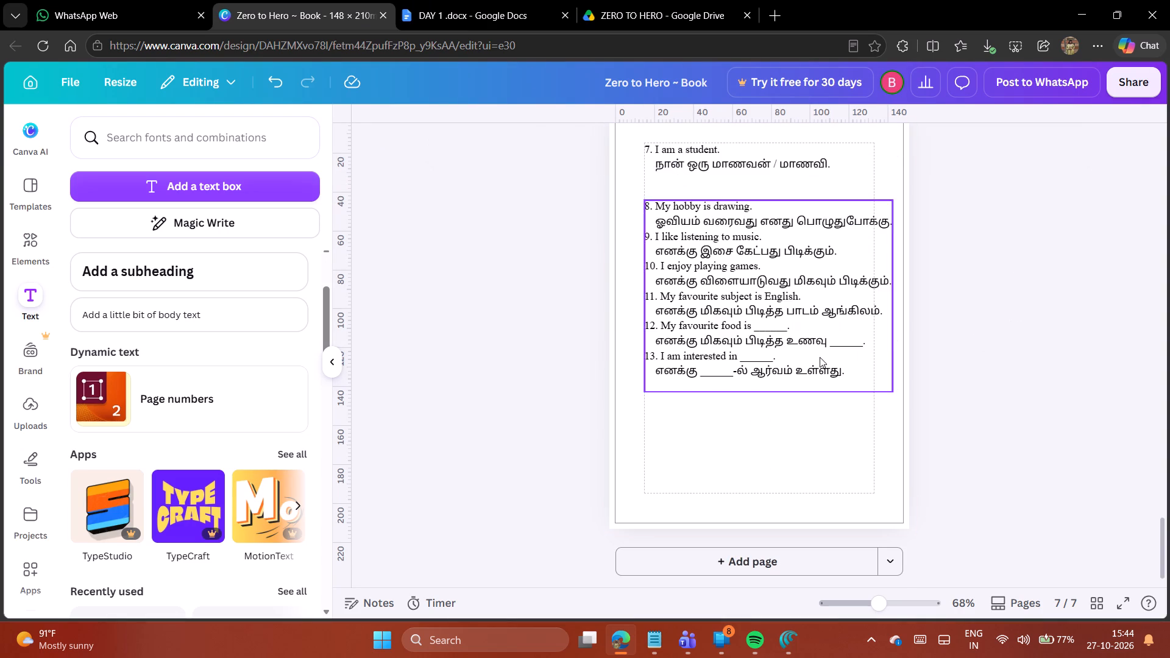
Move the phrases 8 to 13 text box up directly below phrase 7 and narrow it slightly from its outer side.
scroll(820, 363, up, 1)
drag(756, 422, 758, 405)
drag(895, 433, 884, 433)
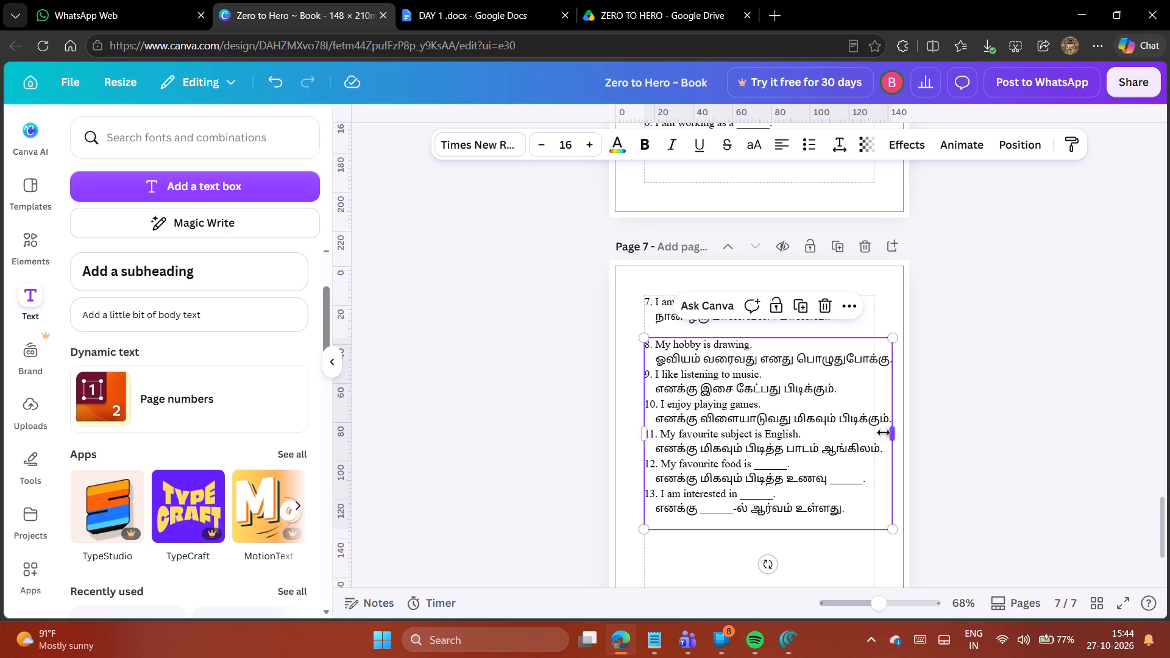
drag(884, 433, 895, 434)
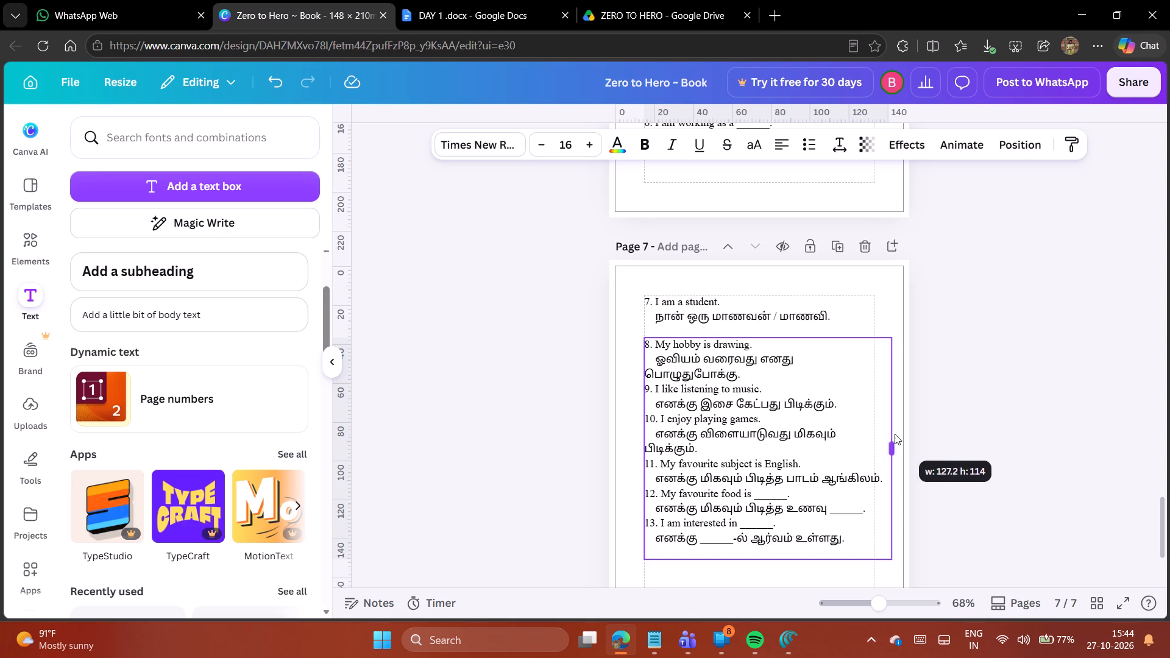
drag(895, 434, 890, 430)
Insert a line break before the last word of phrase 8's Tamil translation on page 7.
click(812, 360)
click(812, 360)
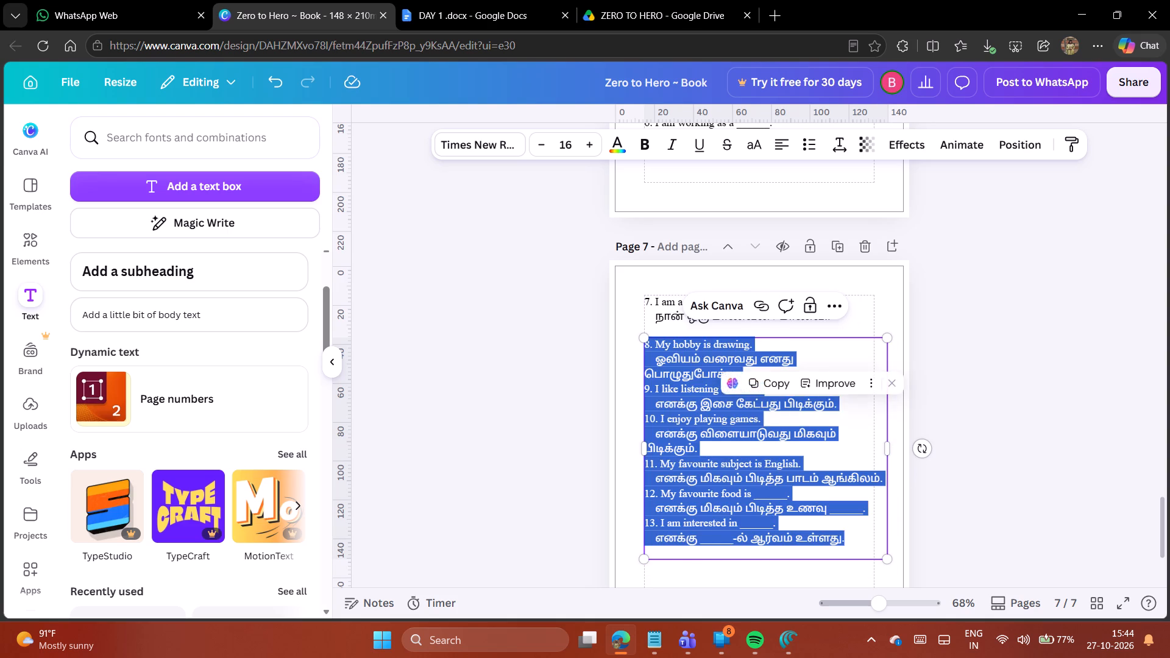
key(Return)
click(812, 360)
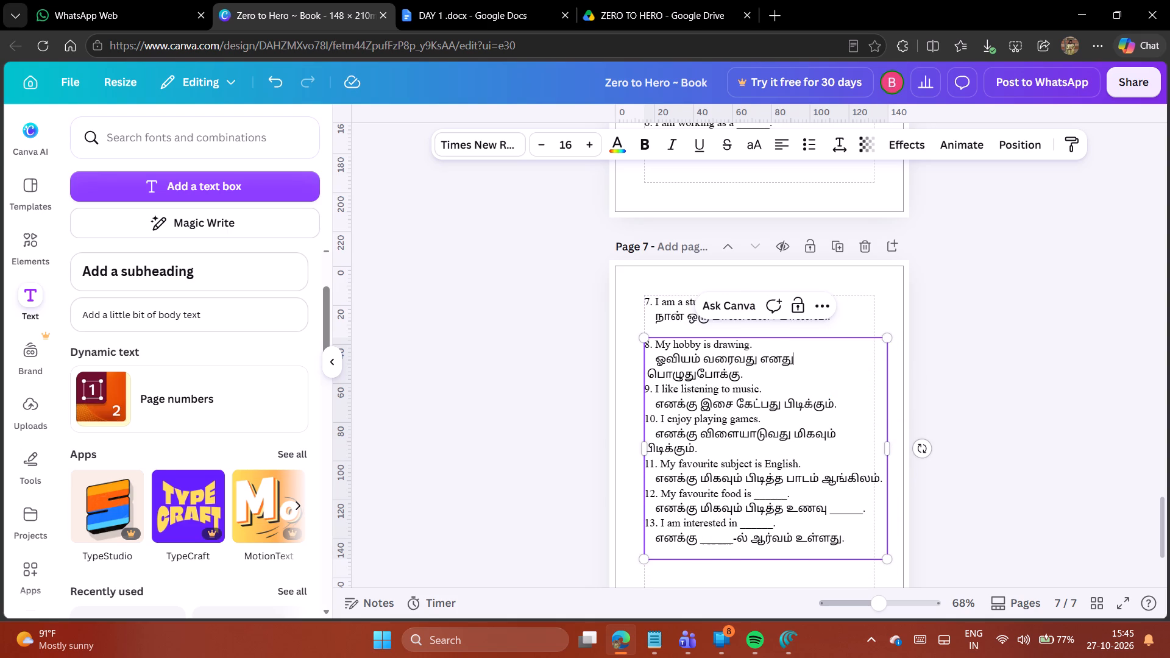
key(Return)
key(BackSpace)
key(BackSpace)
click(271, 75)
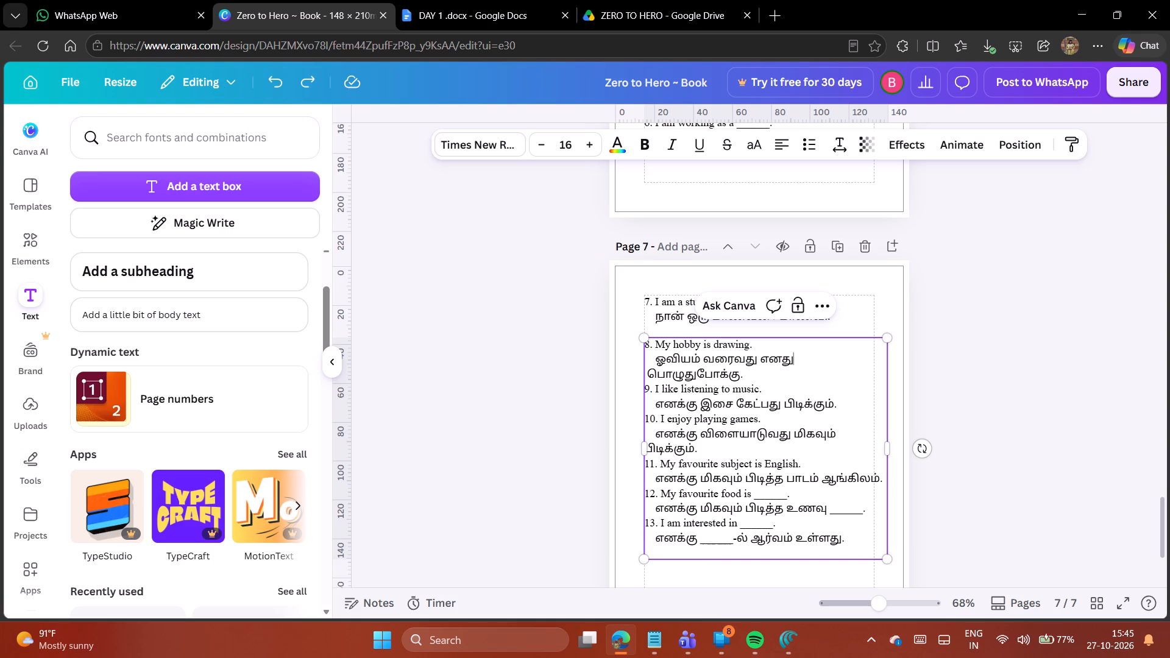
Insert a blank line after each of phrases 8 to 12 on page 7 to separate the phrase pairs.
click(767, 376)
key(Return)
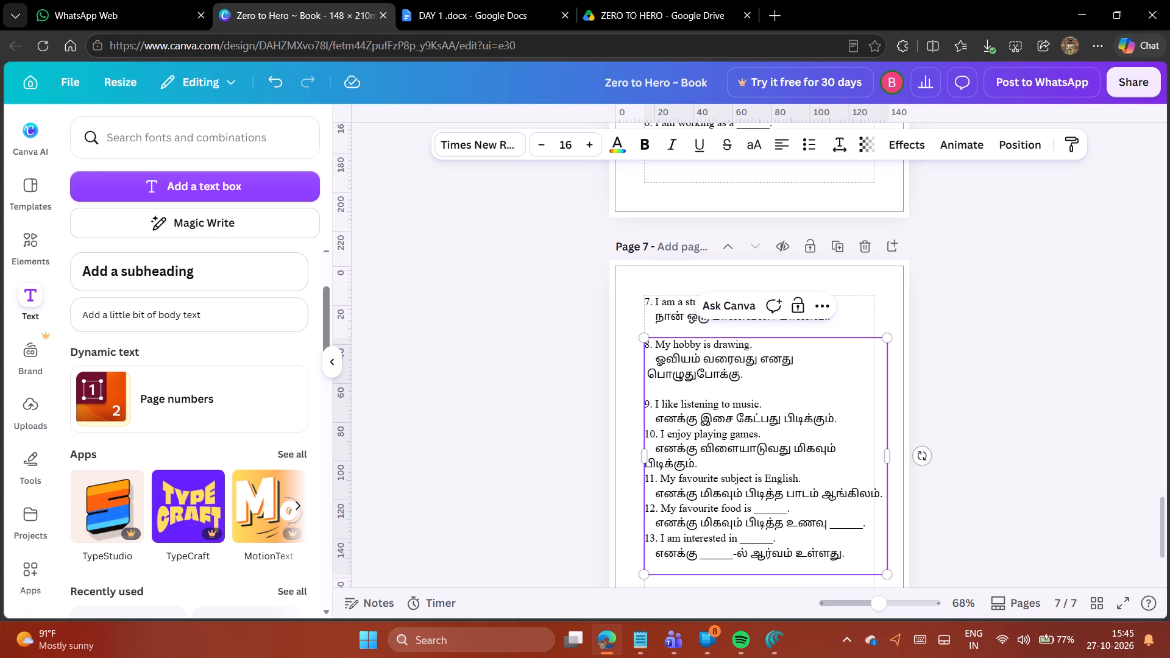
click(853, 423)
key(Return)
scroll(791, 439, down, 1)
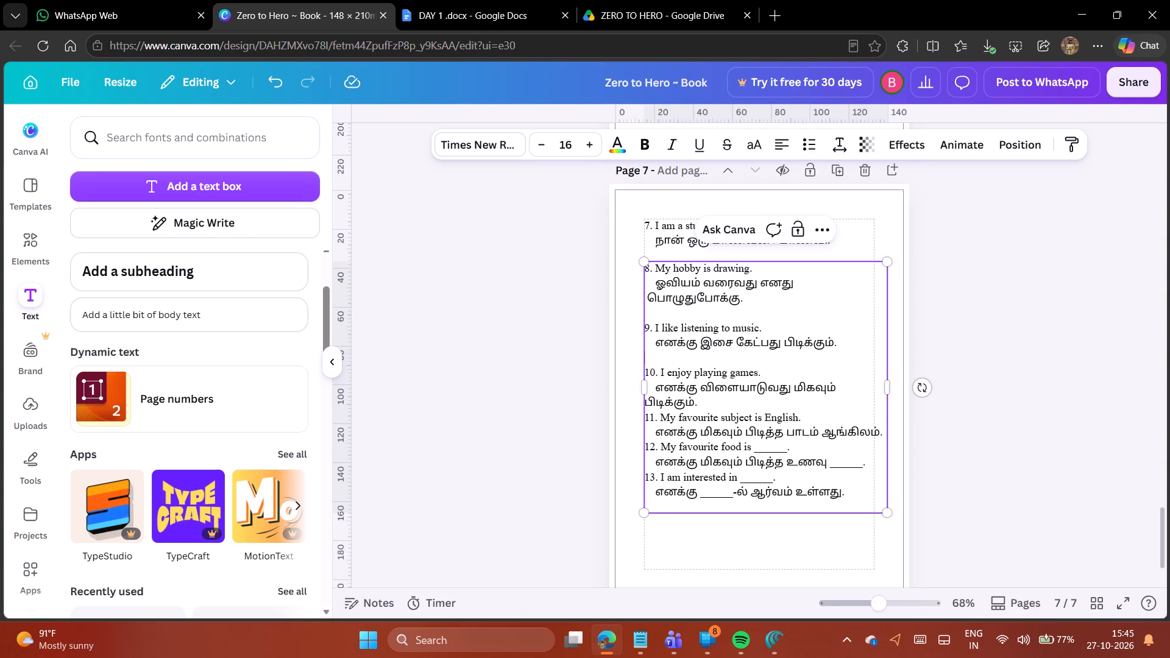
click(712, 400)
key(Return)
click(881, 448)
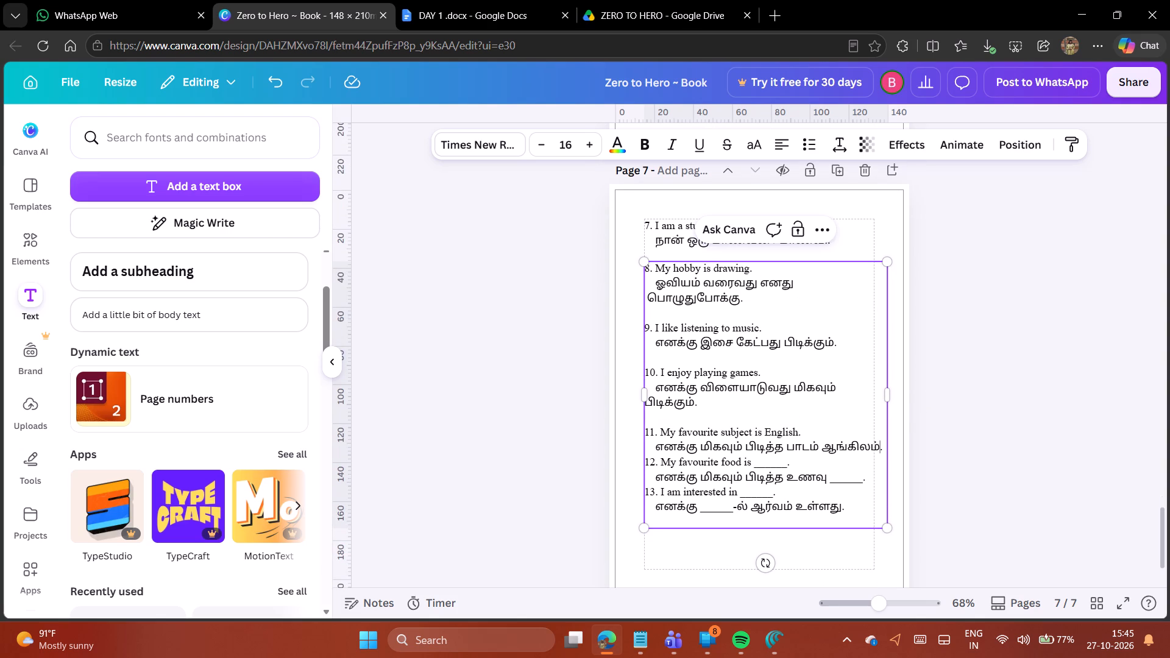
click(882, 448)
key(Return)
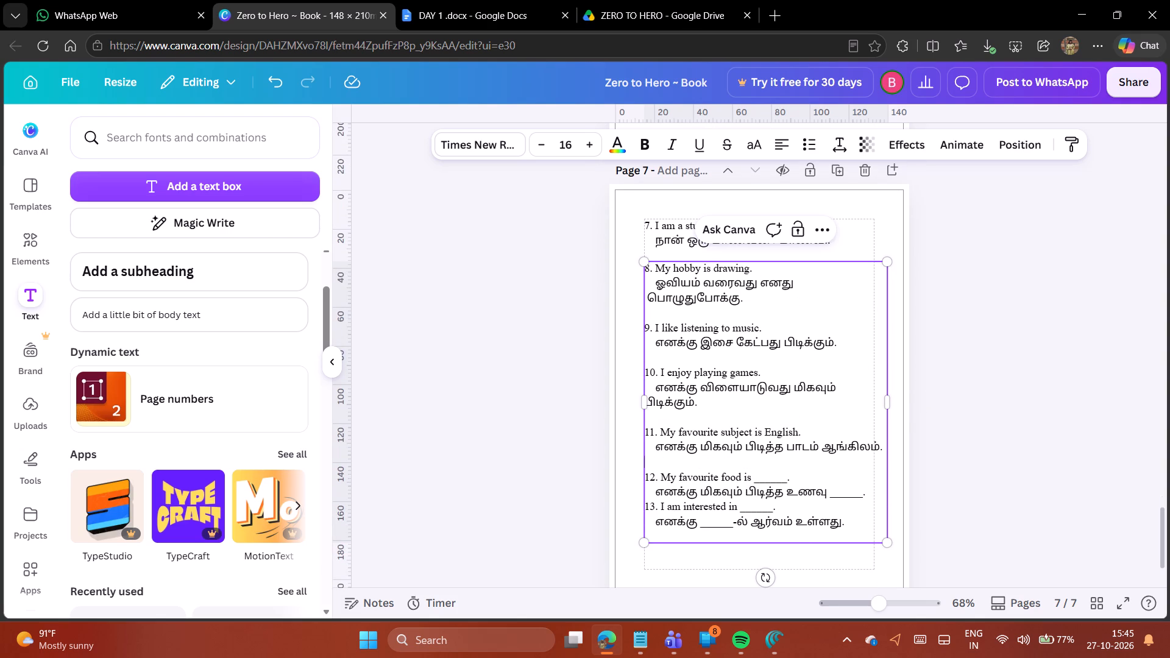
click(872, 493)
key(Return)
Add a new blank page 8 after page 7.
scroll(957, 501, down, 3)
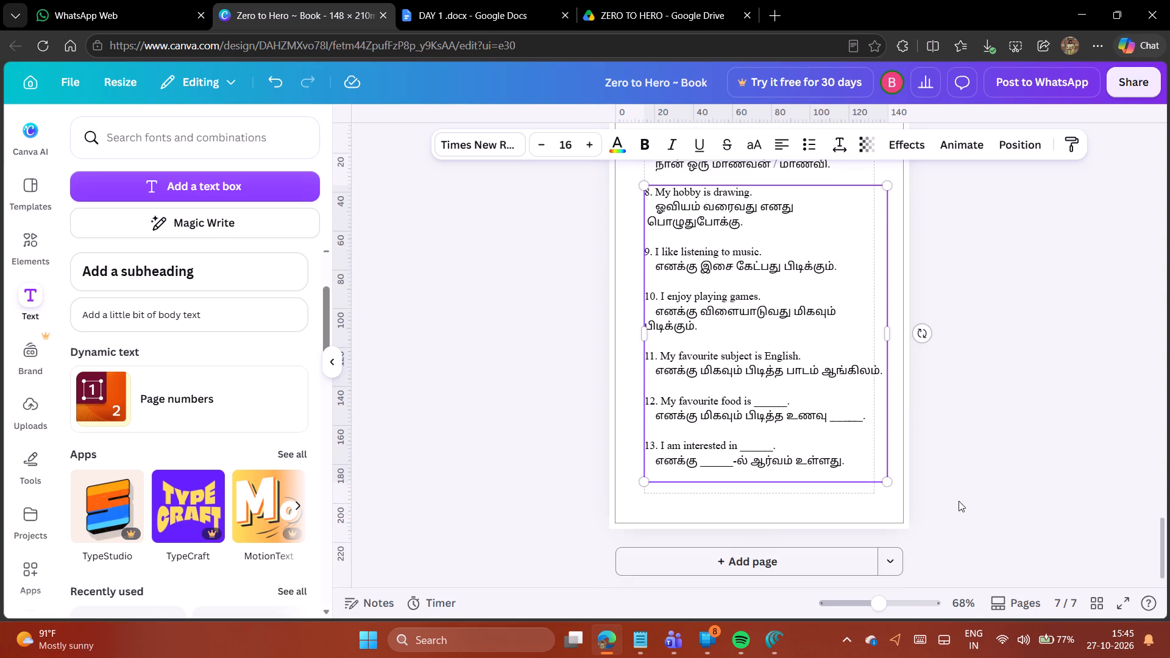
scroll(968, 483, down, 3)
click(747, 560)
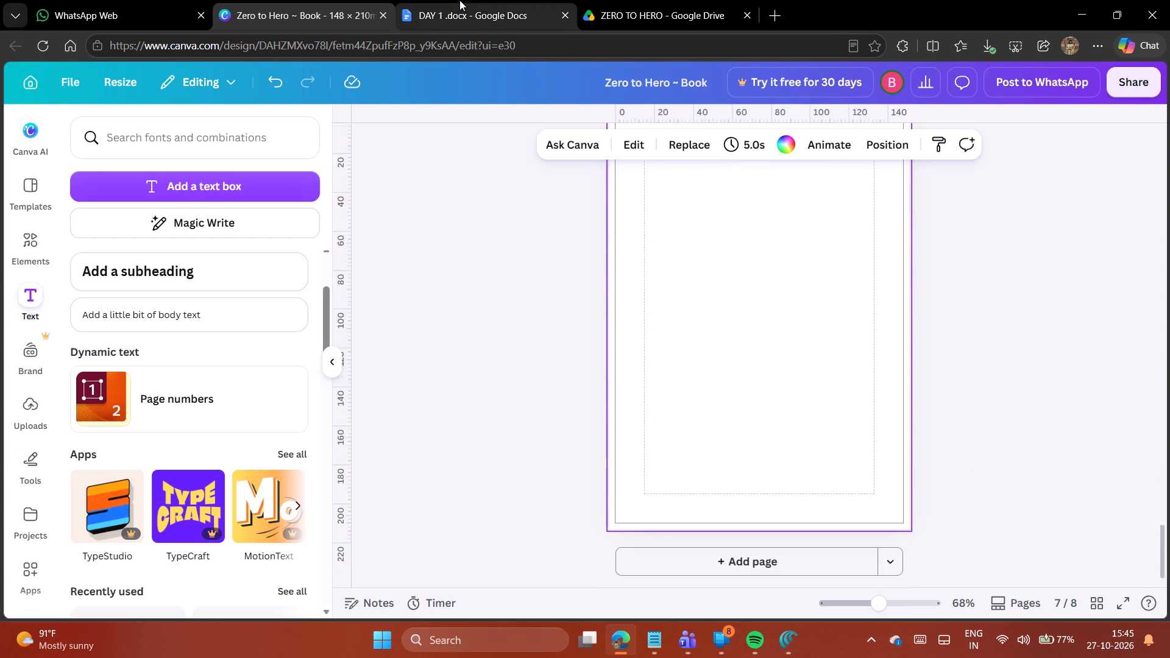
Copy phrases 14 to 20 with their Tamil translations from the DAY 1 doc and paste them left-aligned on page 8.
click(459, 0)
scroll(690, 420, down, 3)
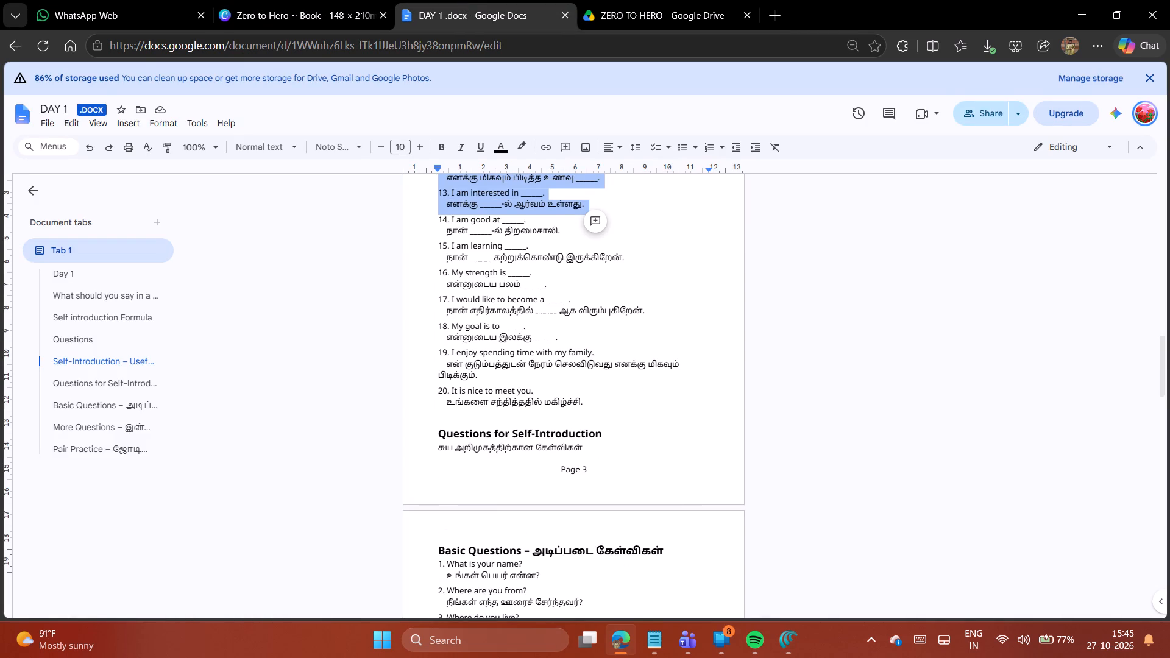
drag(439, 221, 592, 400)
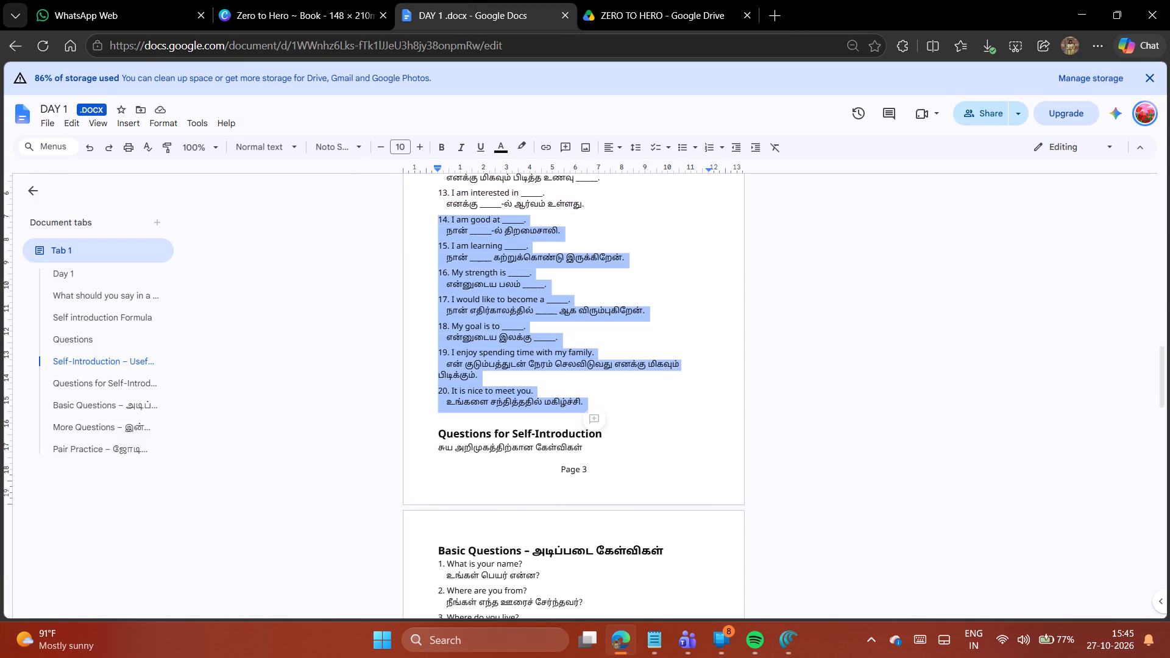
key(ctrl+c)
click(338, 0)
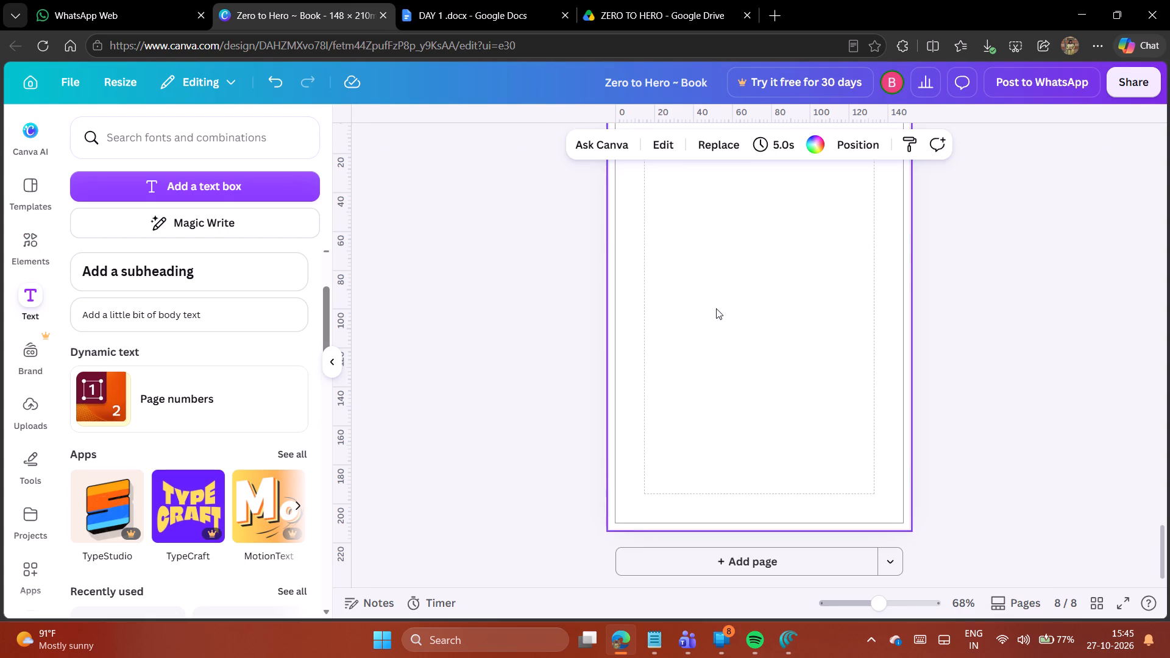
scroll(716, 308, up, 2)
click(689, 353)
key(ctrl+v)
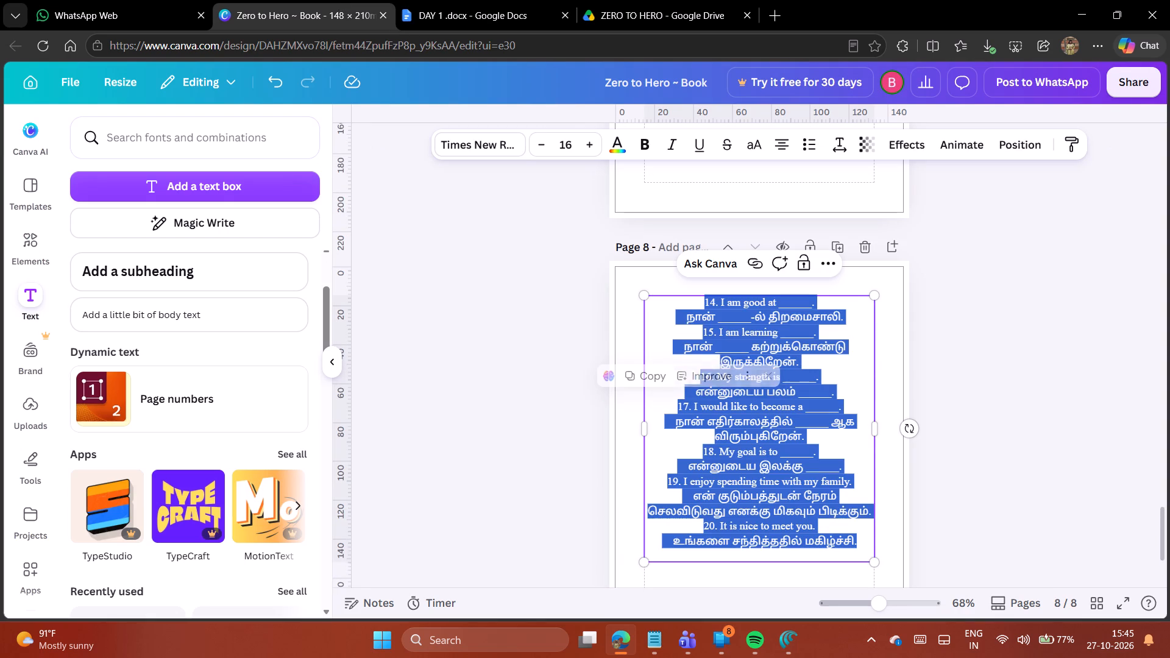
click(781, 150)
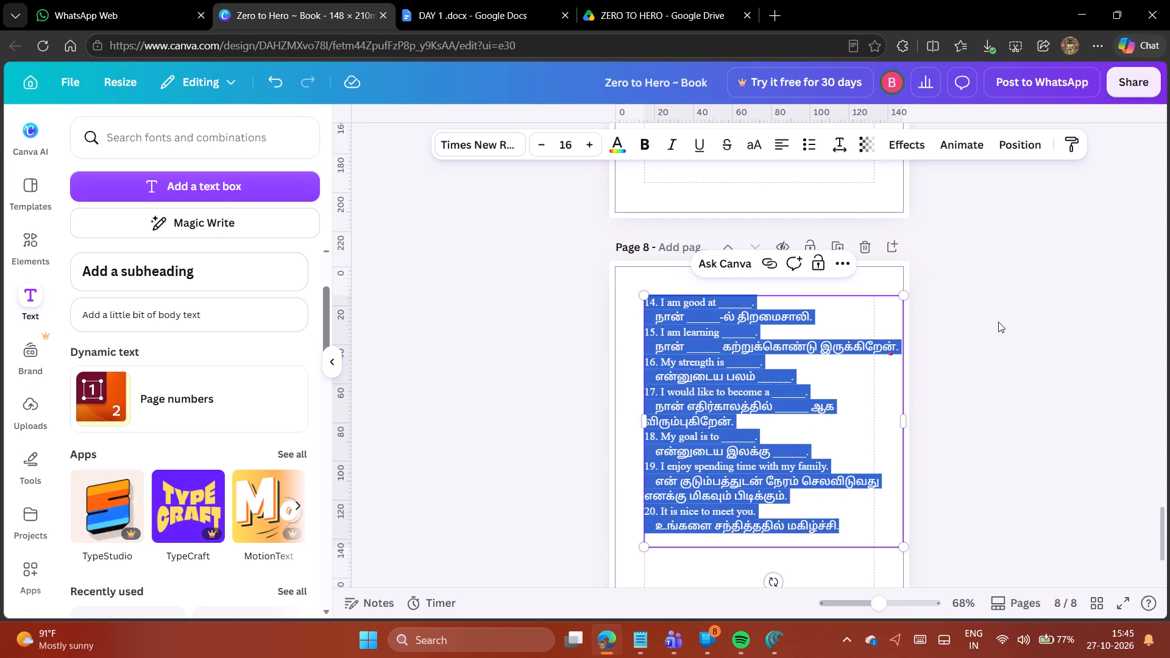
click(998, 322)
Insert a blank line after each of phrases 14 and 15 on page 8 to separate the phrase pairs.
double_click(818, 315)
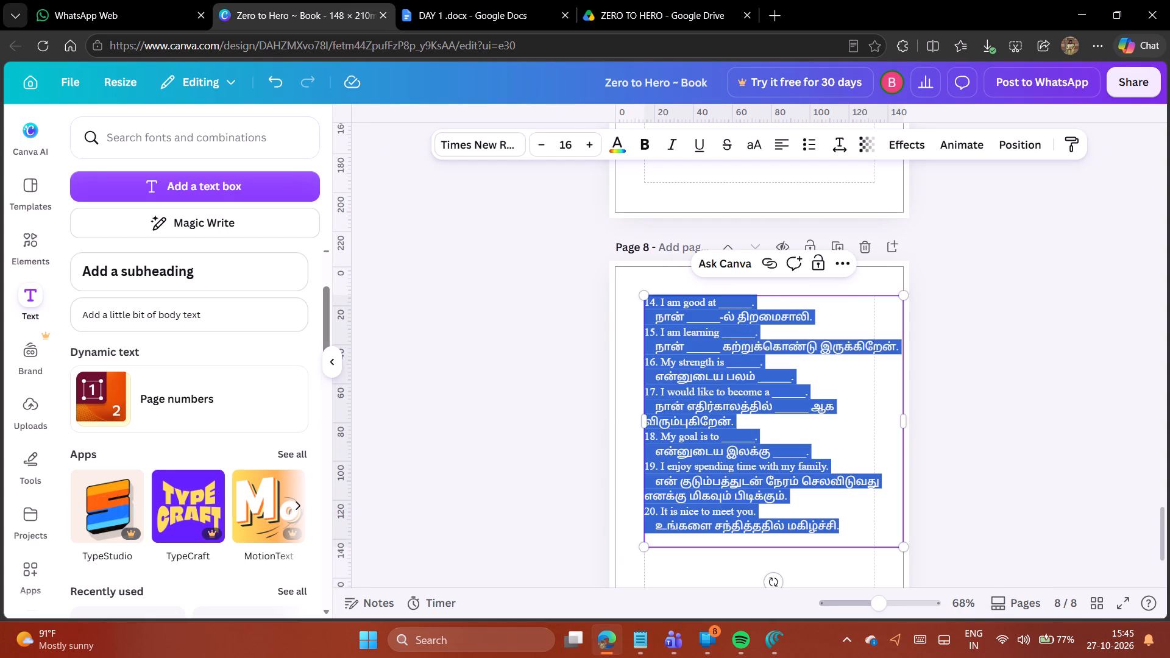
click(820, 314)
key(Return)
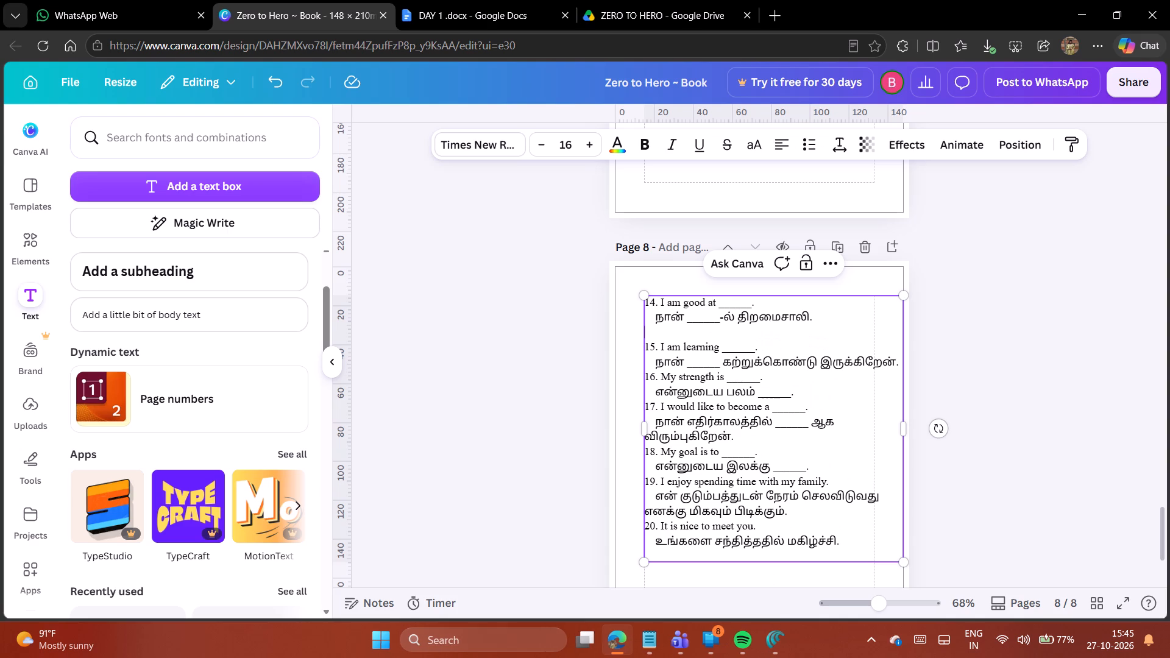
click(899, 364)
key(Return)
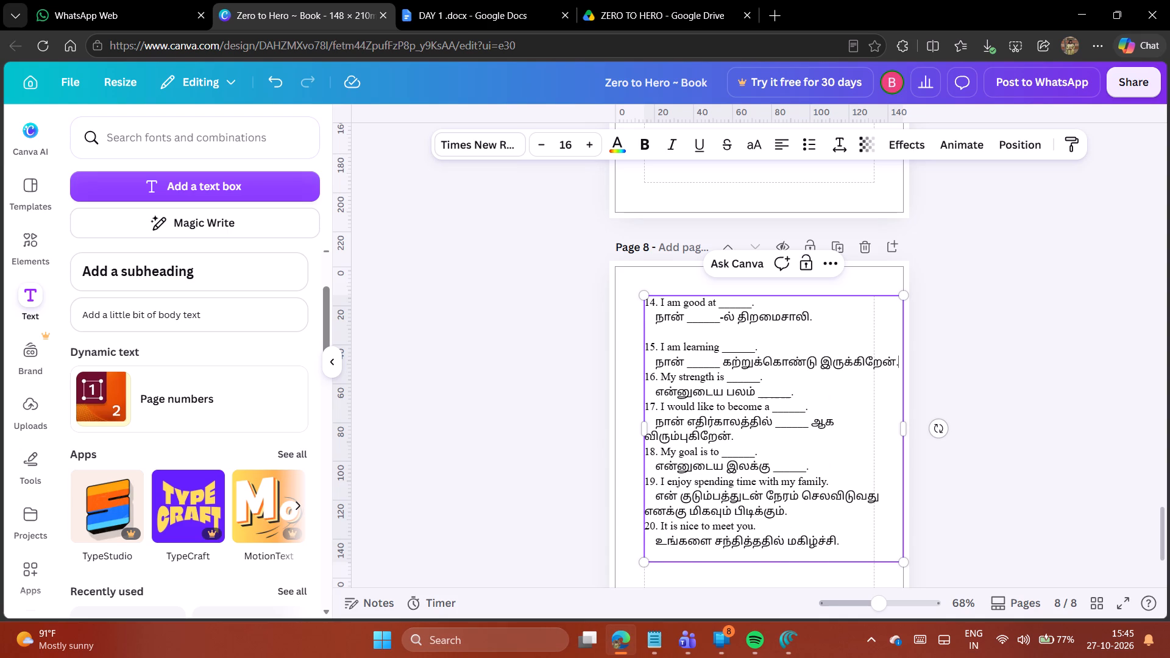
Narrow the page 8 text box so its right edge meets the margin guide.
drag(906, 440, 873, 437)
Insert a blank line after each of phrases 16 to 19 on page 8 to separate the phrase pairs.
scroll(937, 416, down, 2)
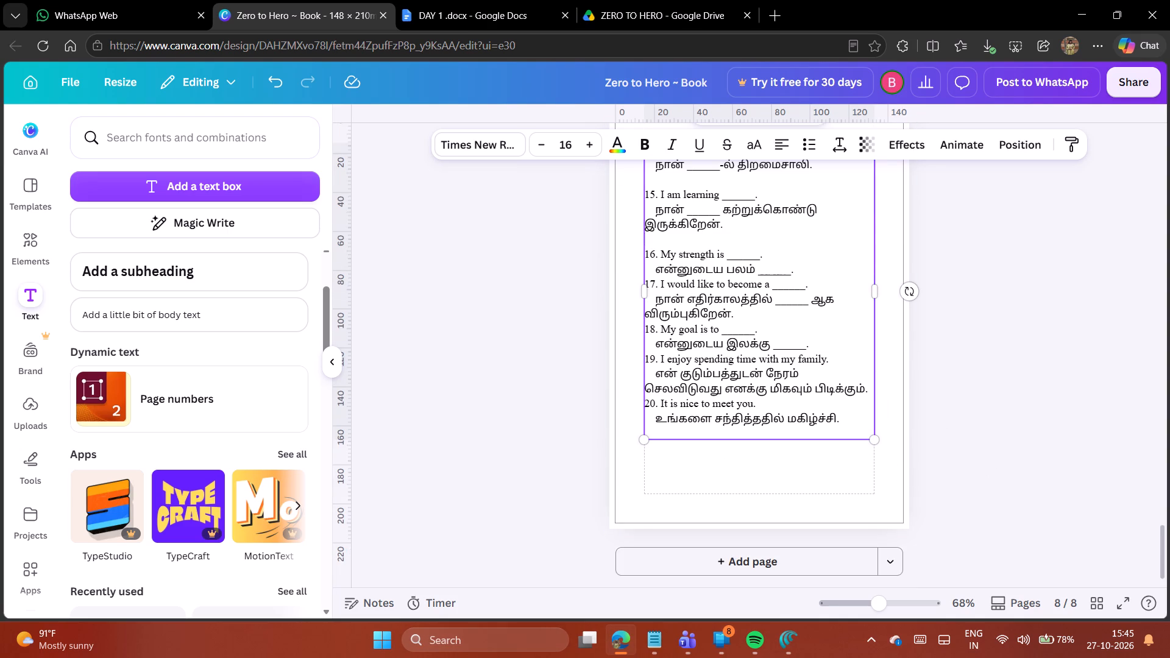
click(802, 269)
key(Return)
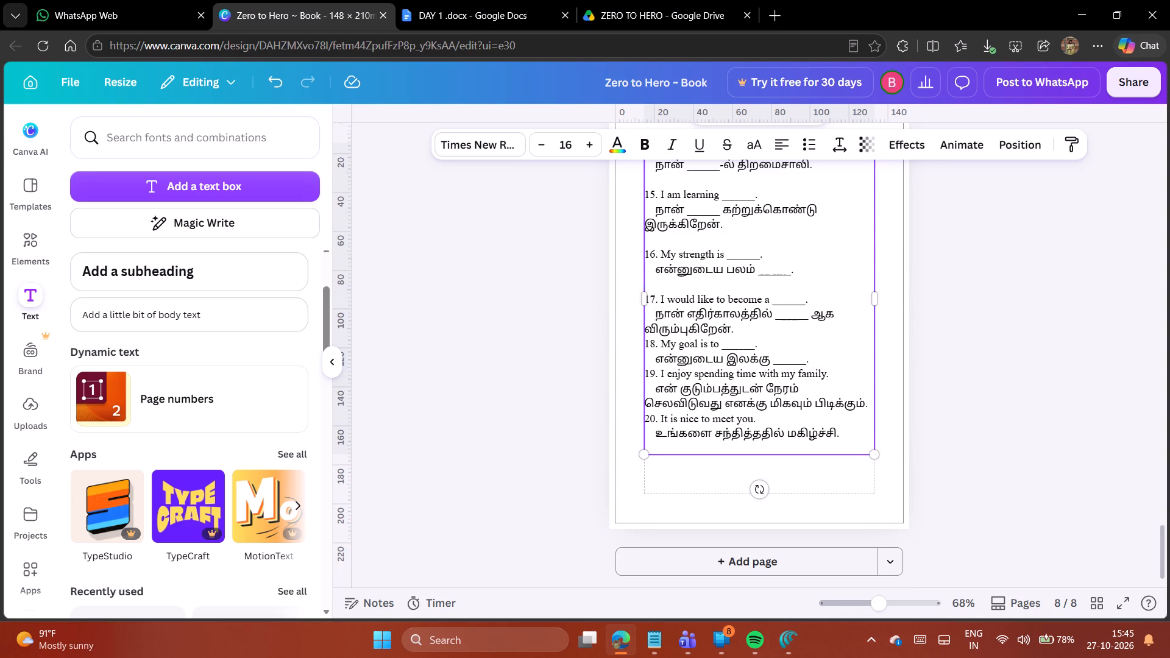
click(746, 329)
key(Return)
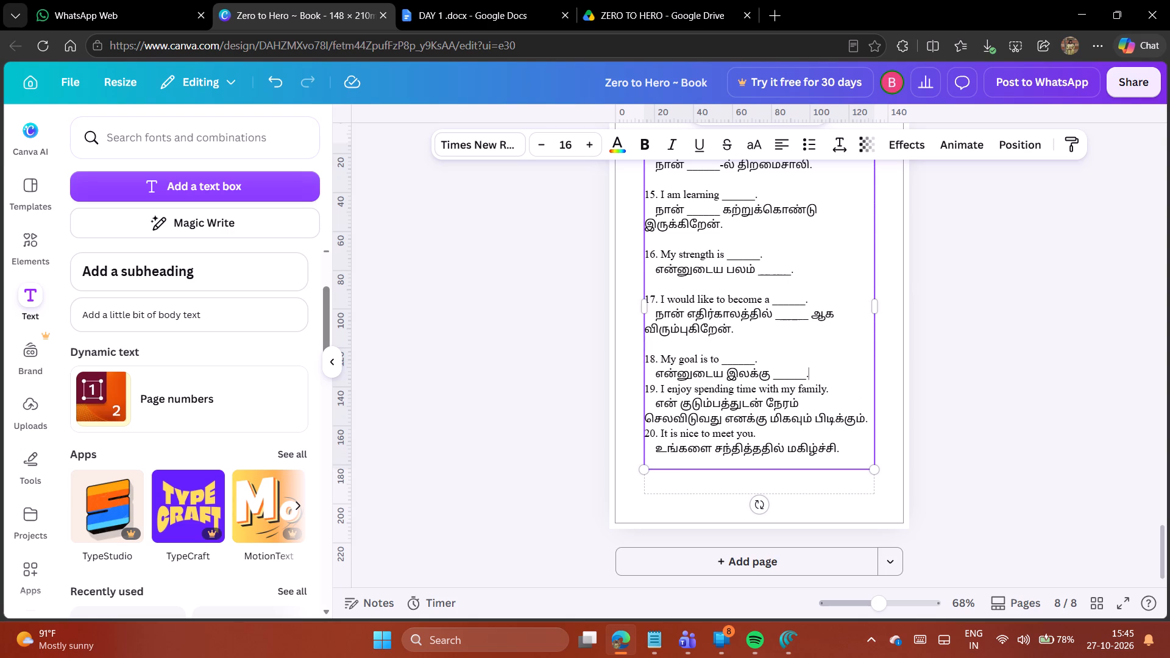
click(823, 373)
key(Return)
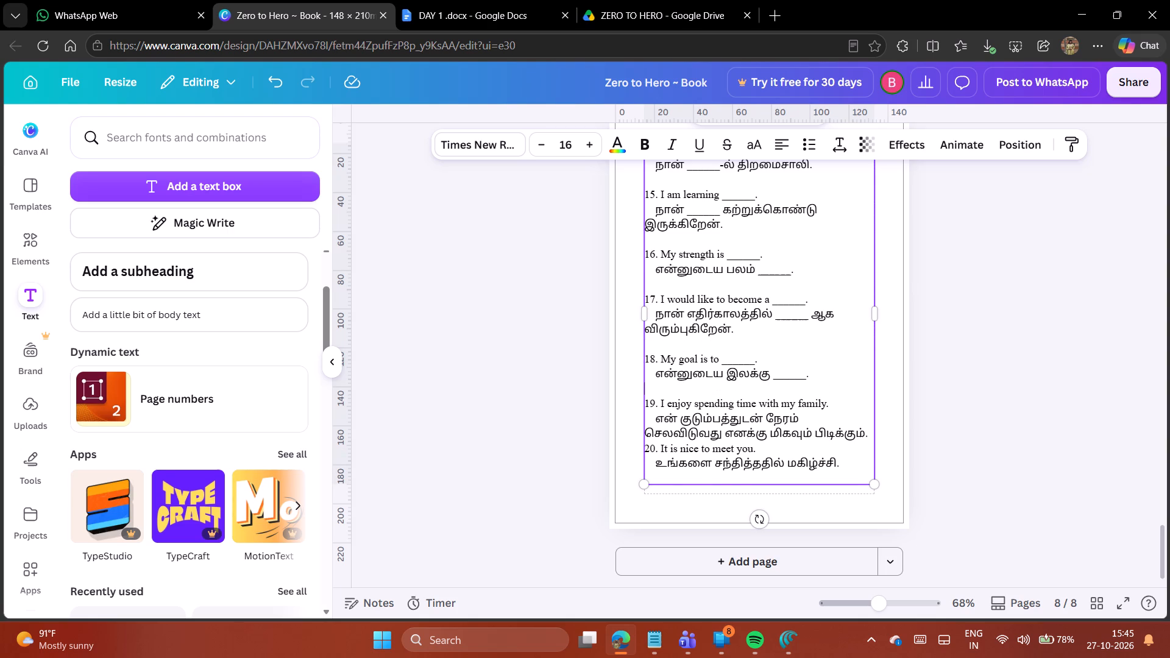
click(871, 434)
key(Return)
click(946, 444)
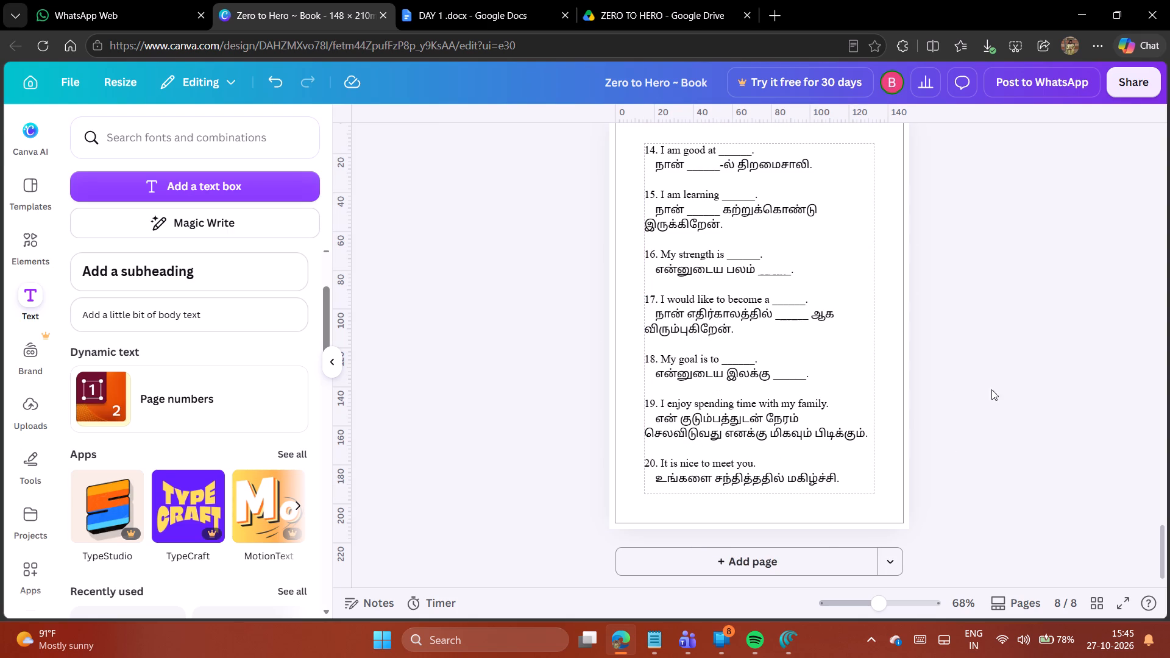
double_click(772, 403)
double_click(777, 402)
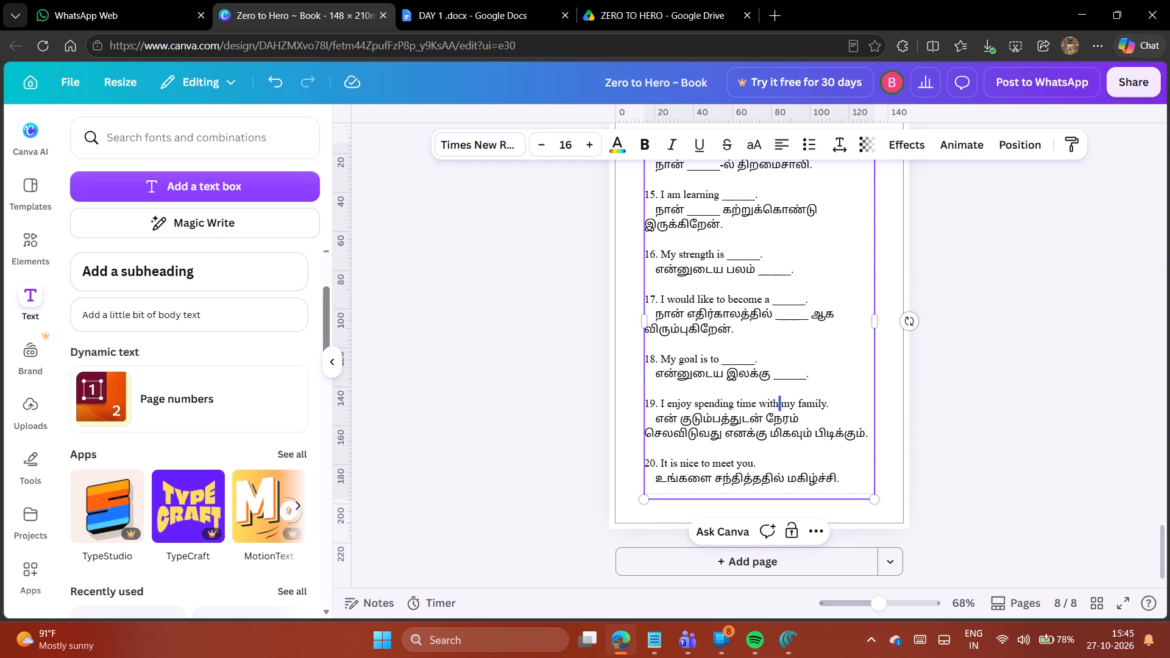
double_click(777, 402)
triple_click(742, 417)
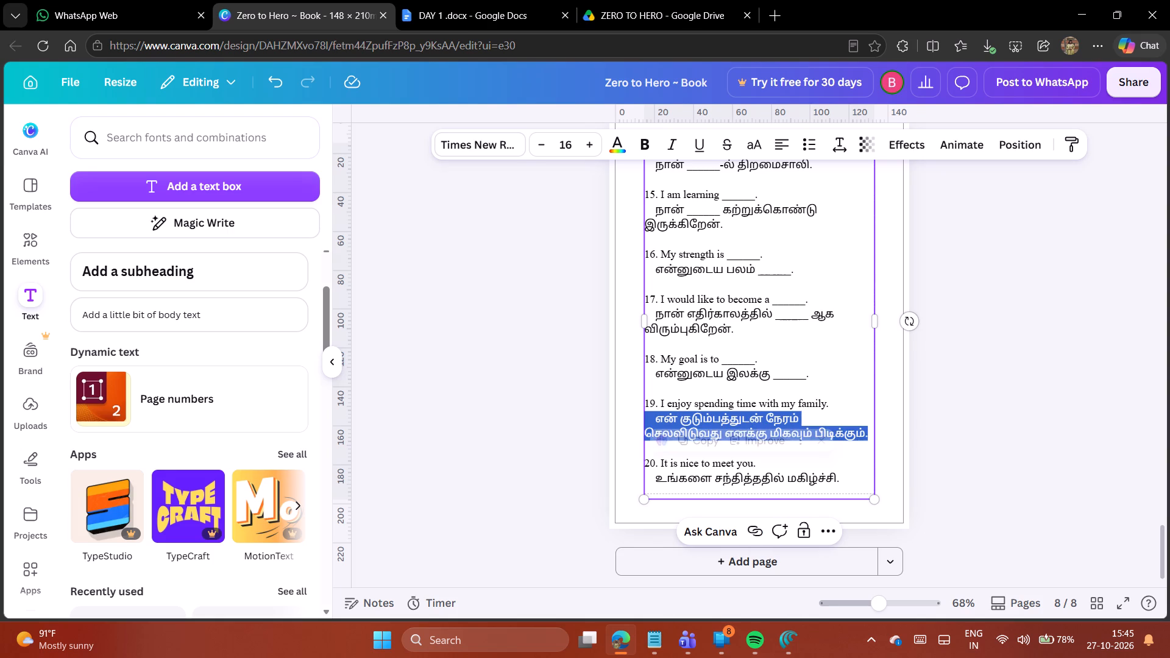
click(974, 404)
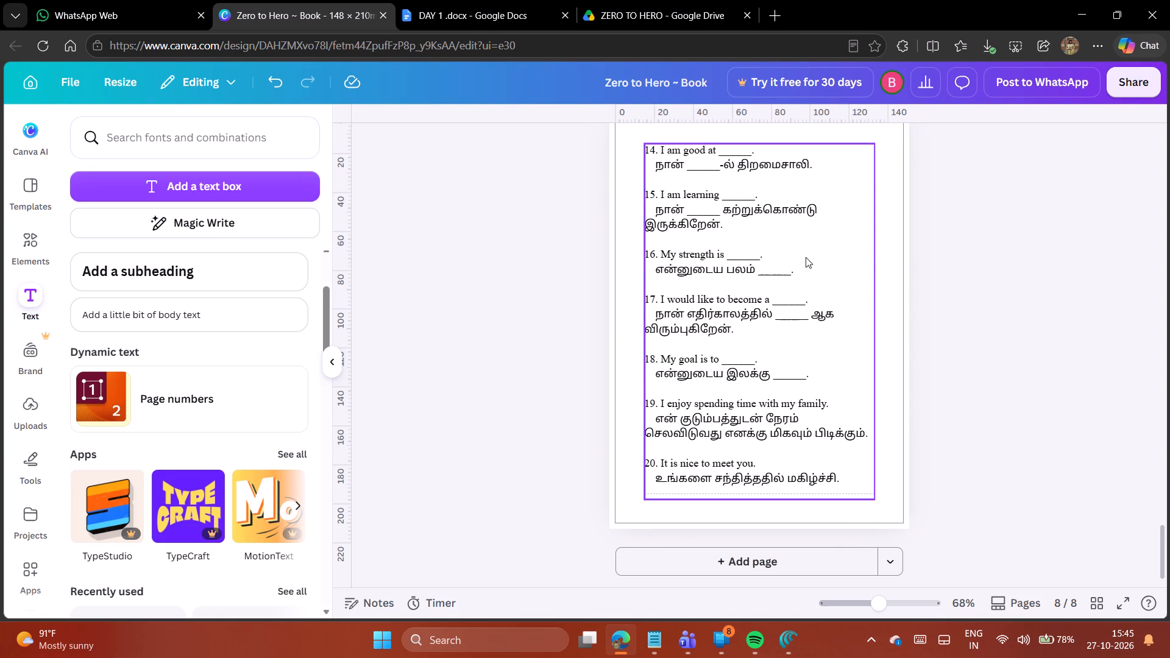
Add a new blank page 9 after page 8.
scroll(941, 434, down, 2)
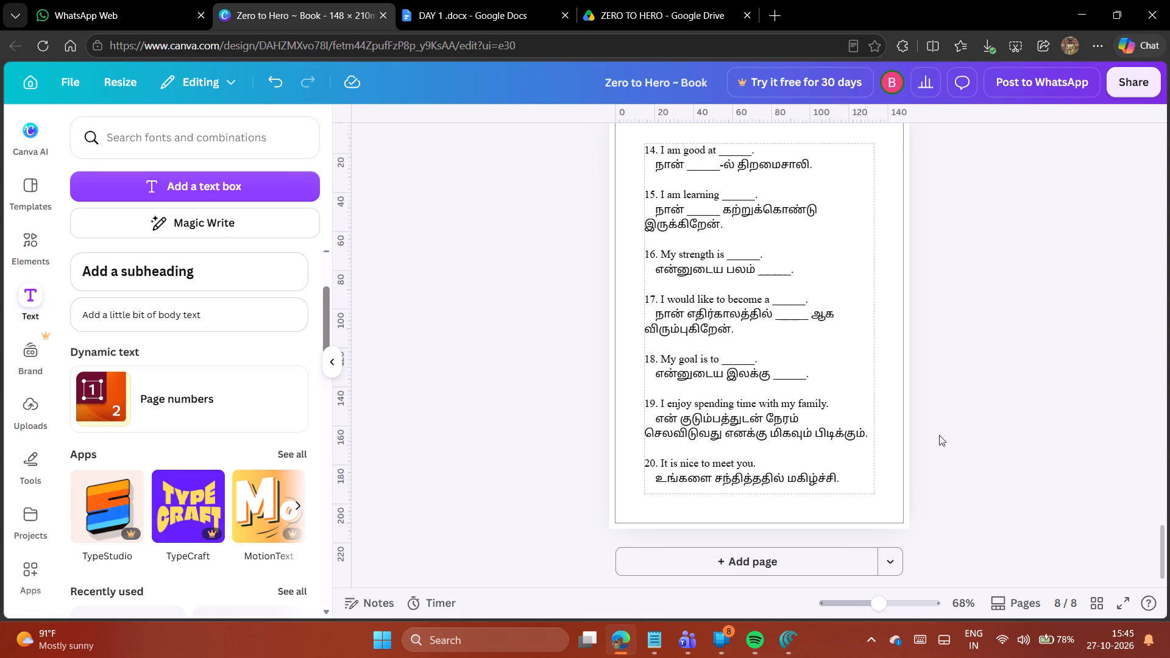
scroll(949, 438, down, 2)
scroll(993, 406, down, 1)
click(781, 567)
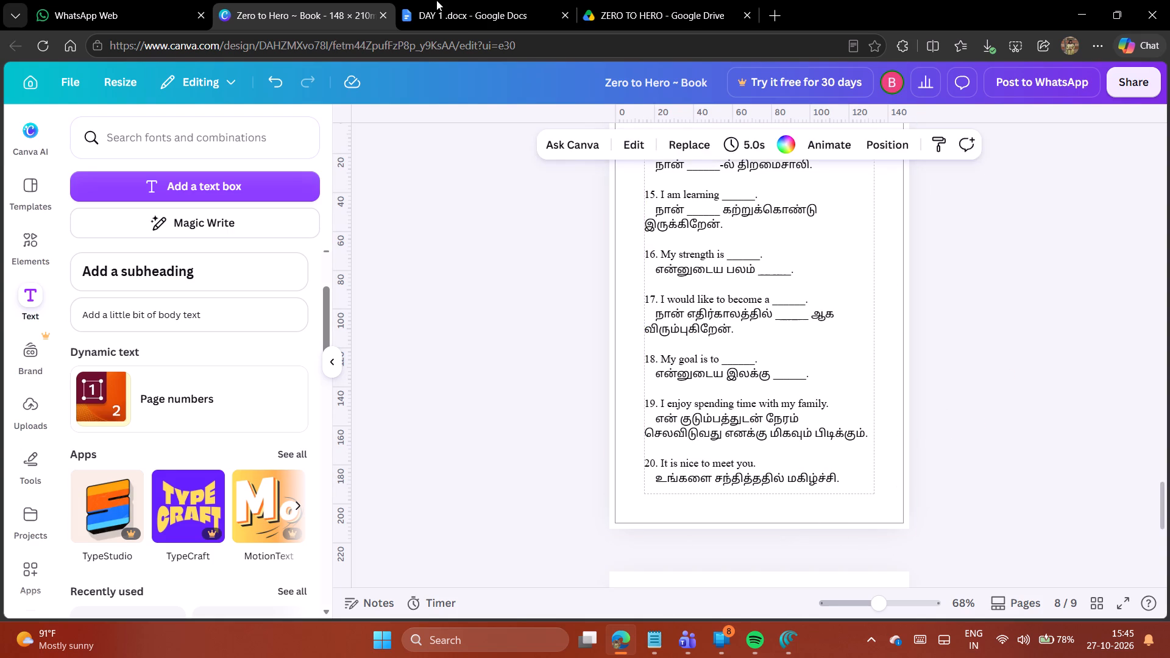
Copy the "Questions for Self-Introduction" heading with its Tamil line from the DAY 1 doc and paste it on page 9.
click(441, 0)
scroll(696, 423, down, 2)
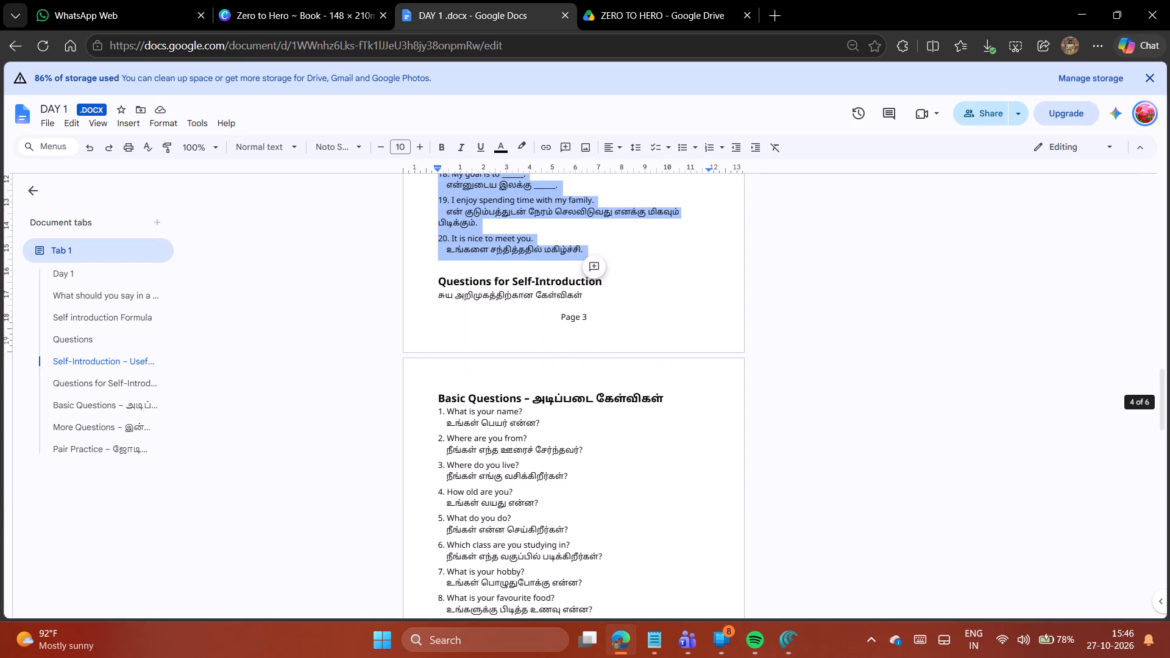
drag(438, 280, 581, 291)
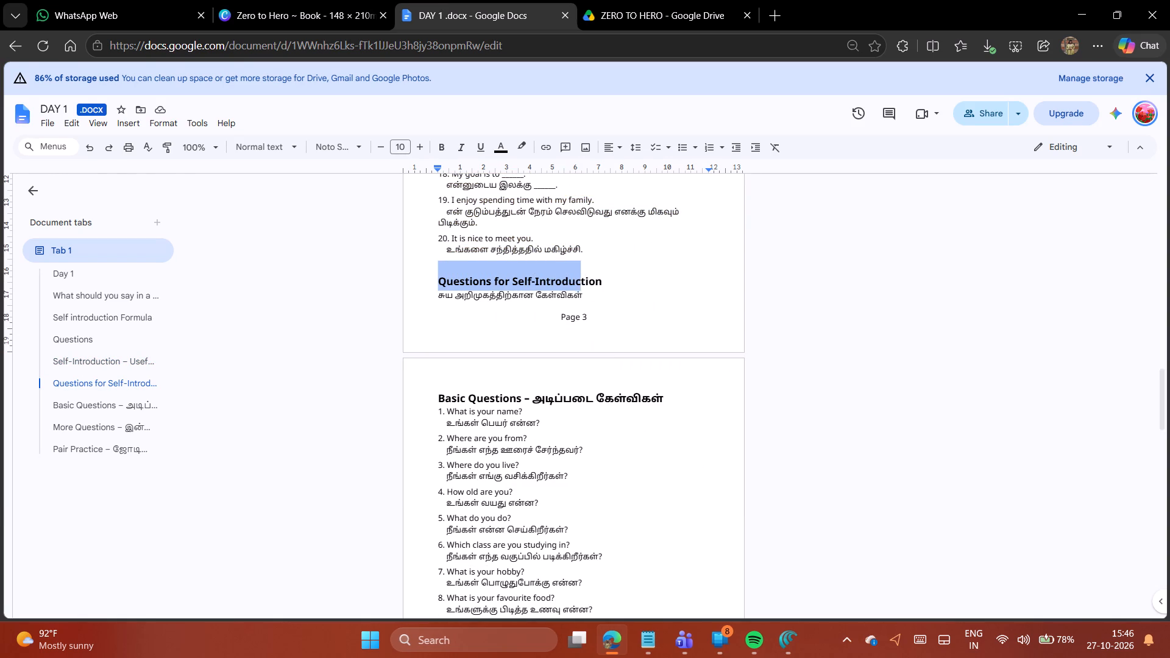
drag(581, 291, 586, 297)
key(ctrl+c)
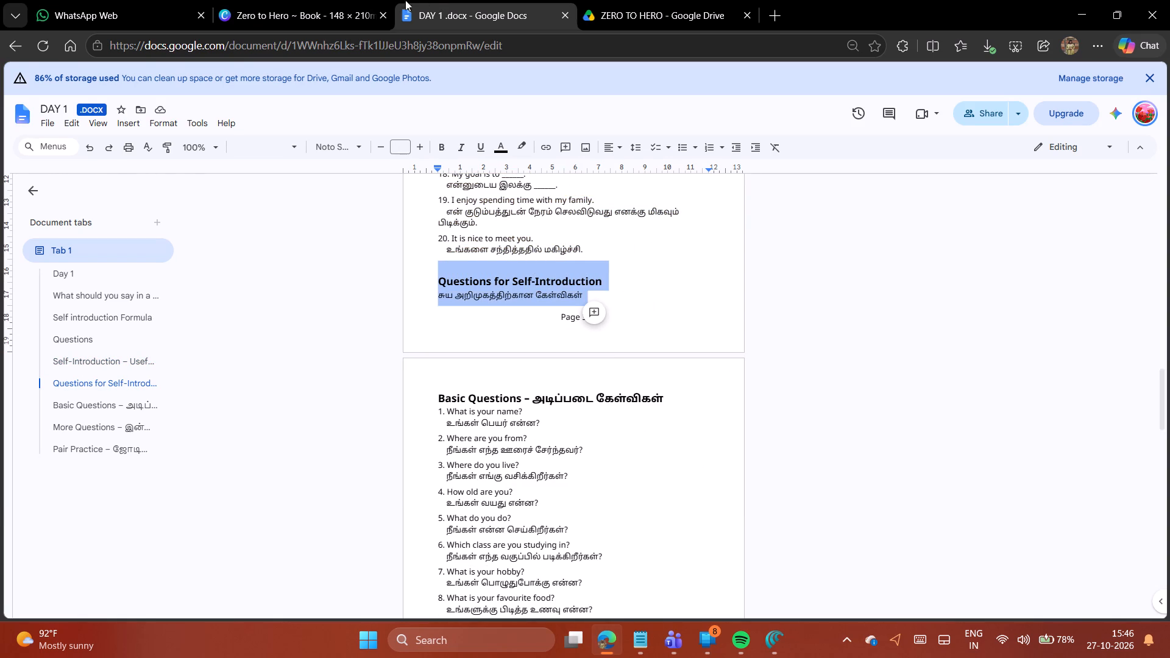
click(330, 0)
scroll(714, 314, up, 2)
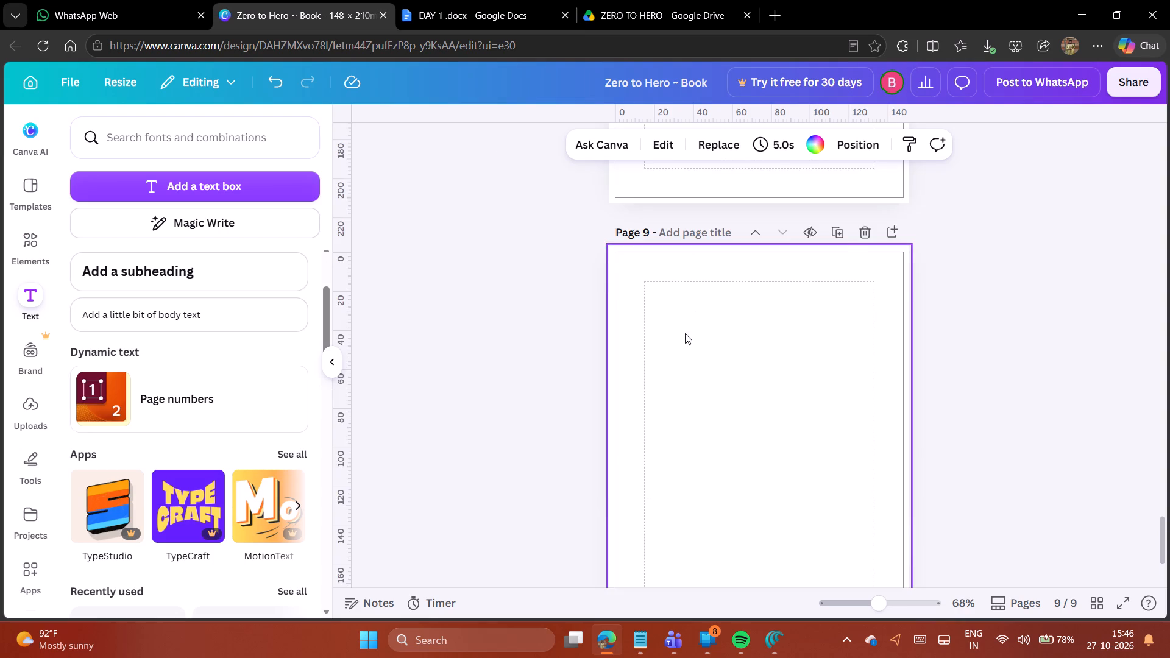
click(686, 337)
key(ctrl+v)
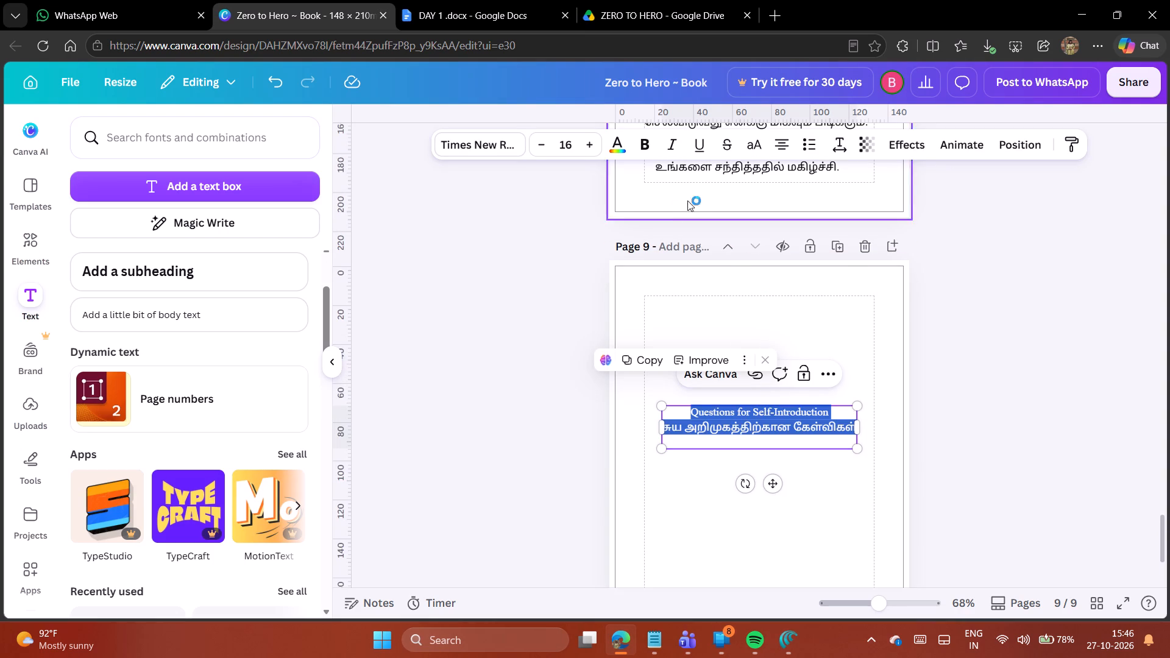
Left-align the page 9 heading text and move it to the top-left corner of the margin guides.
click(778, 147)
click(1046, 298)
drag(774, 428, 760, 320)
Set the page 9 heading to font size 18 and make it bold.
double_click(586, 147)
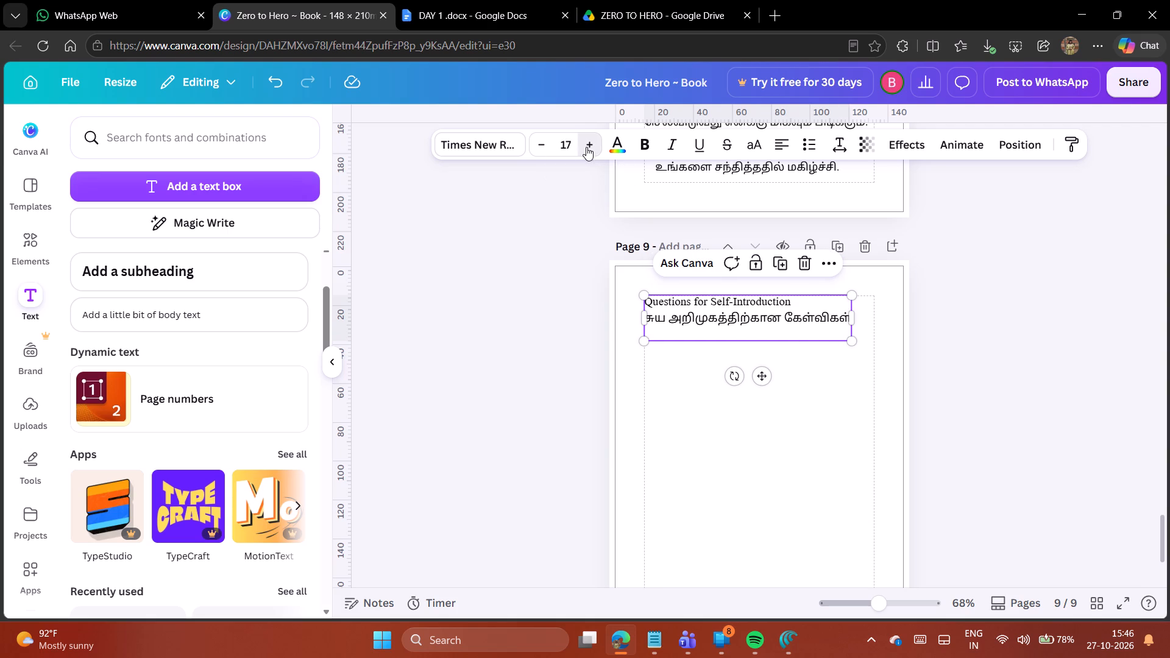
click(645, 138)
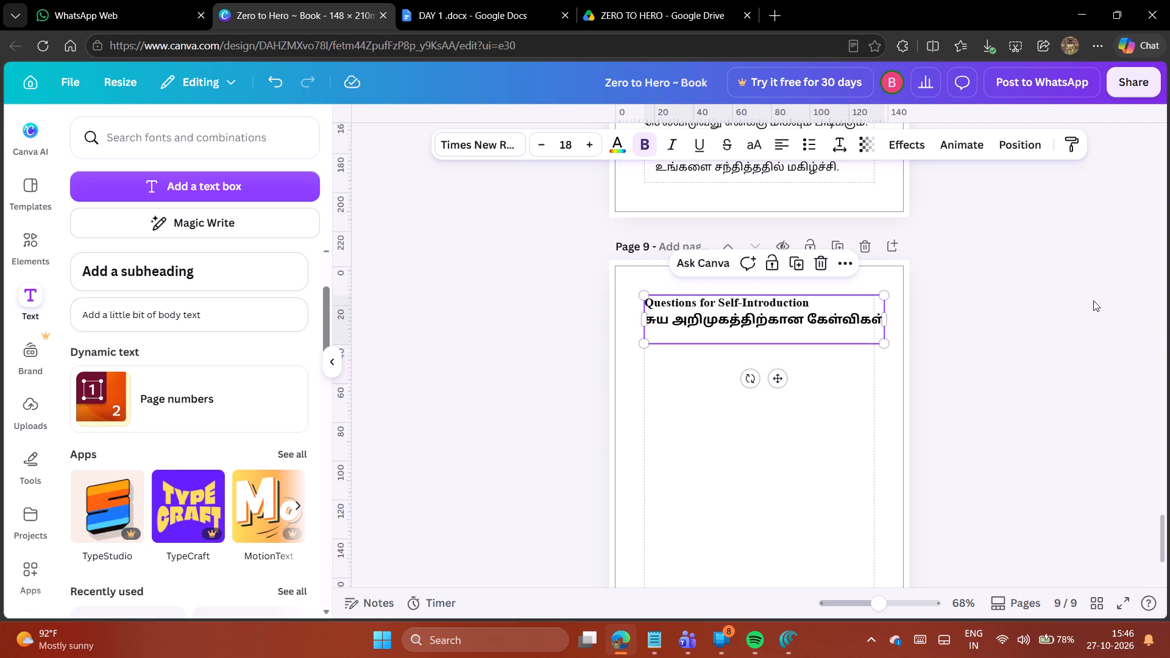
click(1096, 308)
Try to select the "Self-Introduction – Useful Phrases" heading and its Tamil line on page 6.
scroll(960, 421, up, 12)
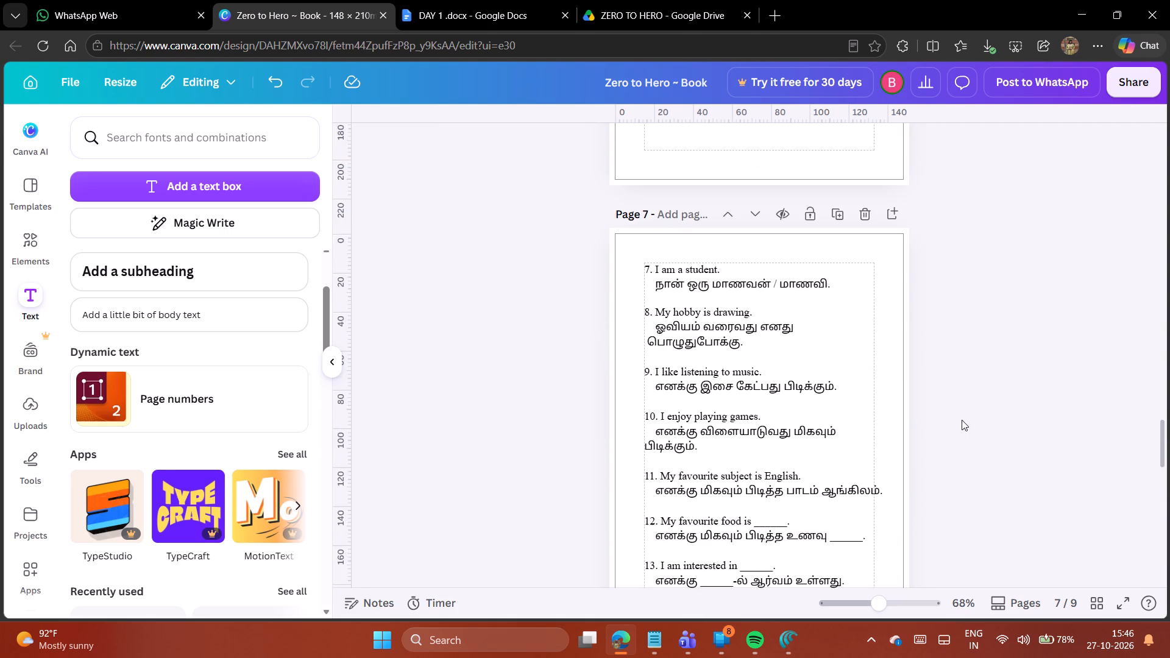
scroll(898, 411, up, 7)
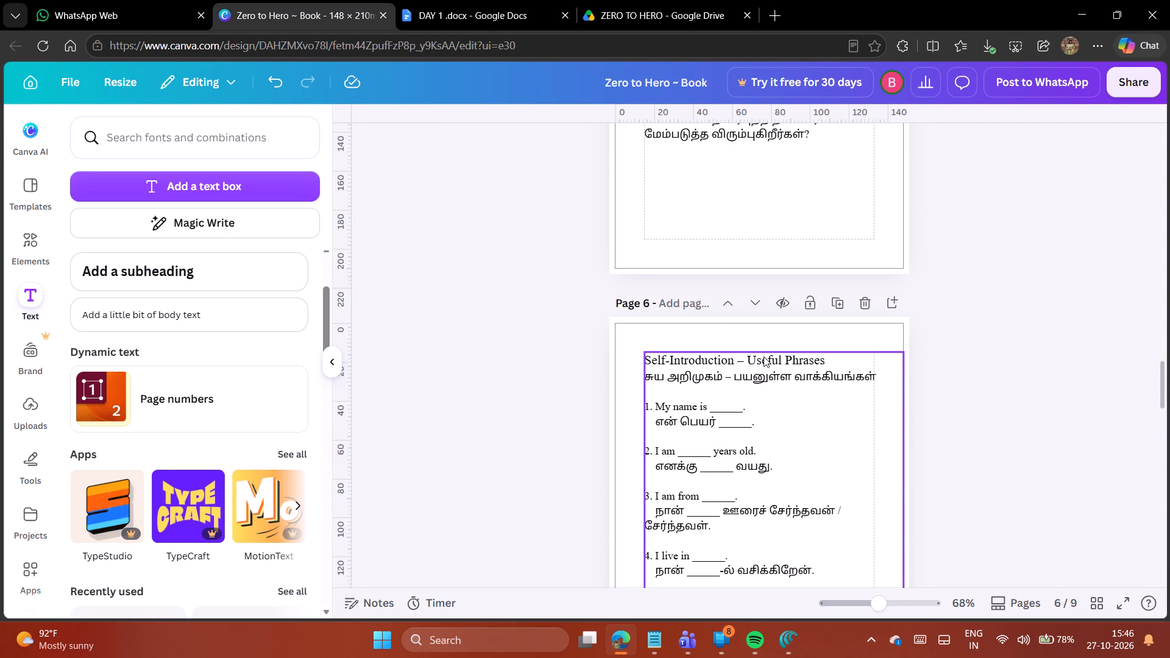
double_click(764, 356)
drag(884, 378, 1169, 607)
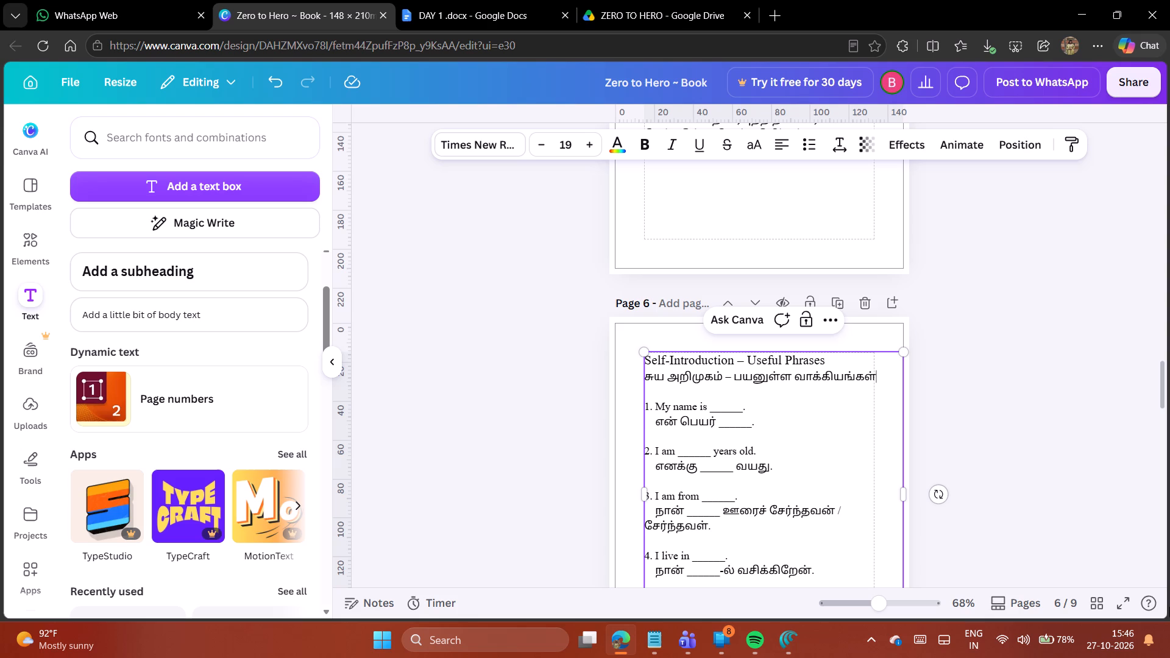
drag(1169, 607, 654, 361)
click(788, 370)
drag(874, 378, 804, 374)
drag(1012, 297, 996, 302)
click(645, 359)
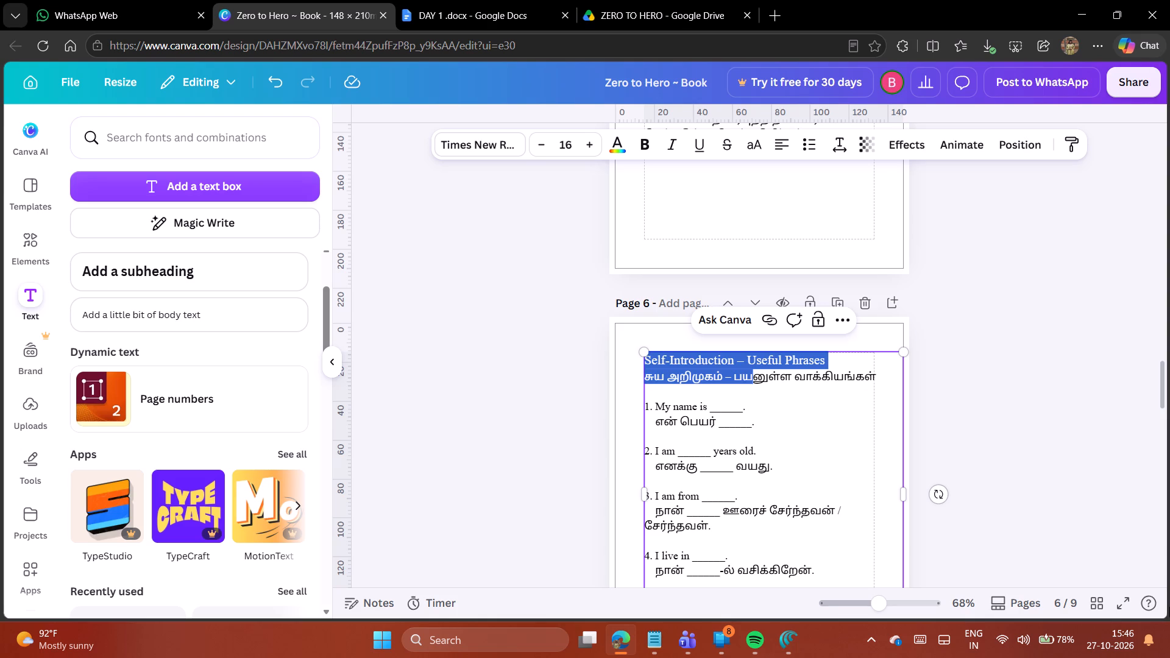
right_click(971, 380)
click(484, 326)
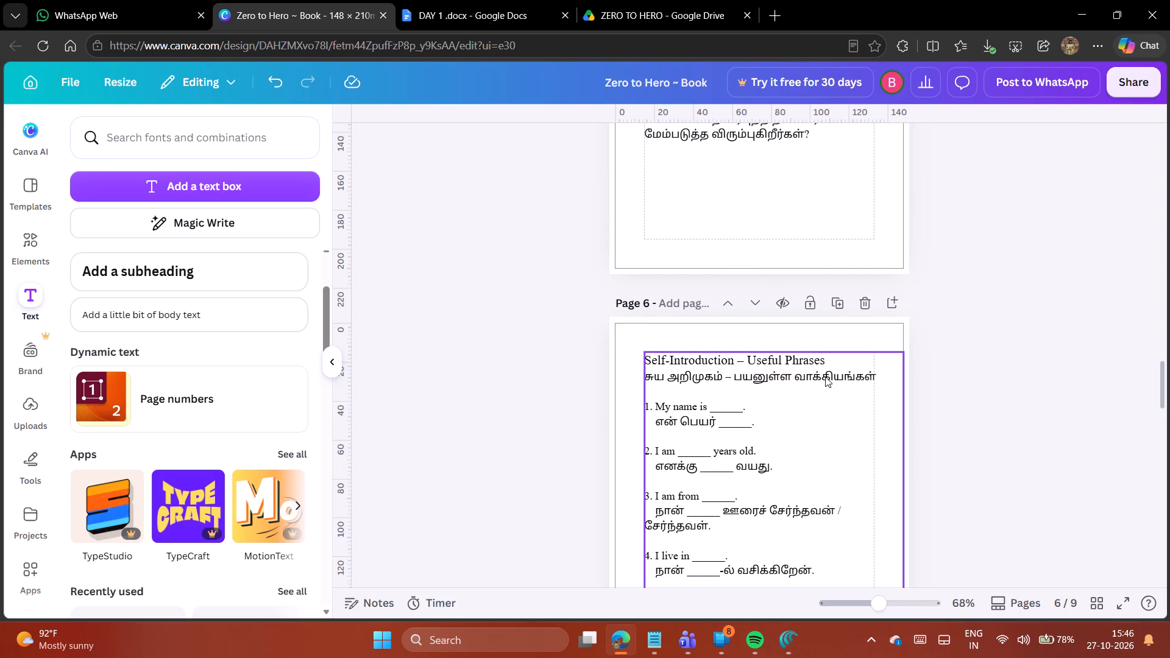
Make the "Self-Introduction – Useful Phrases" heading and its Tamil line on page 6 bold.
scroll(1083, 422, down, 2)
triple_click(771, 225)
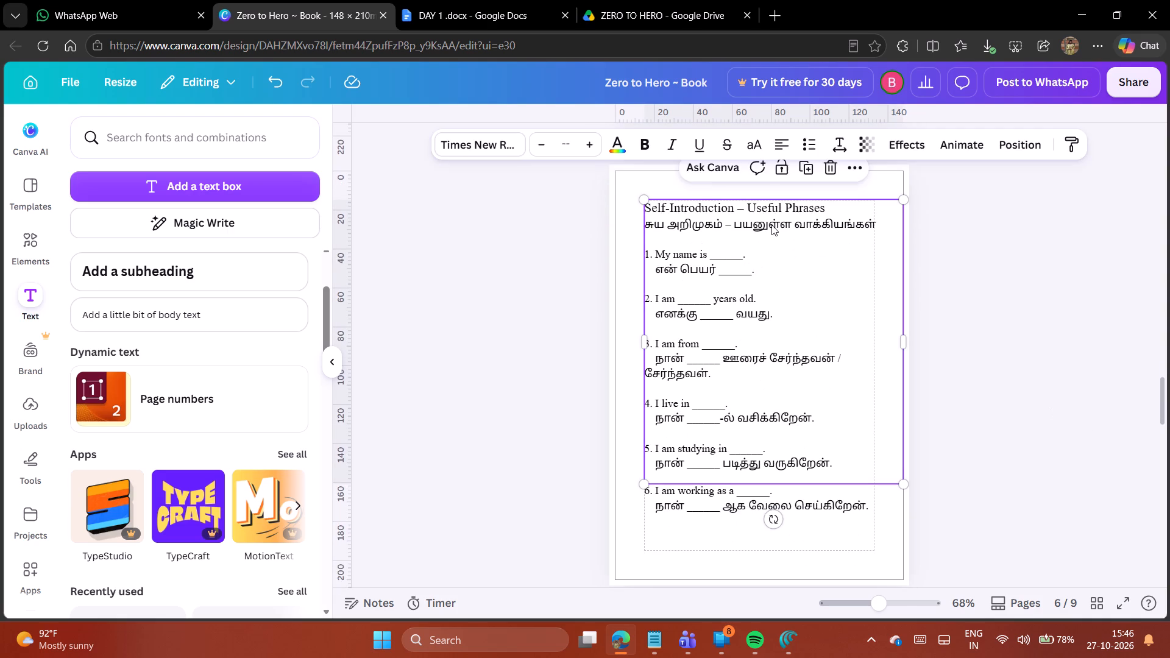
click(771, 225)
click(882, 225)
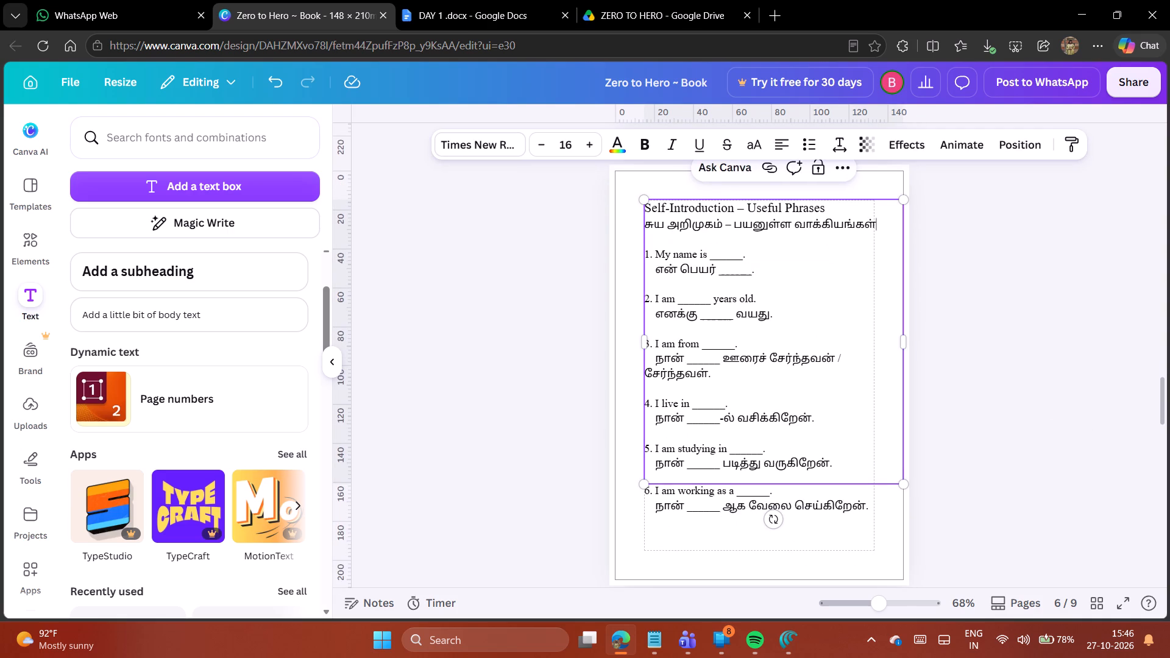
drag(882, 225, 651, 206)
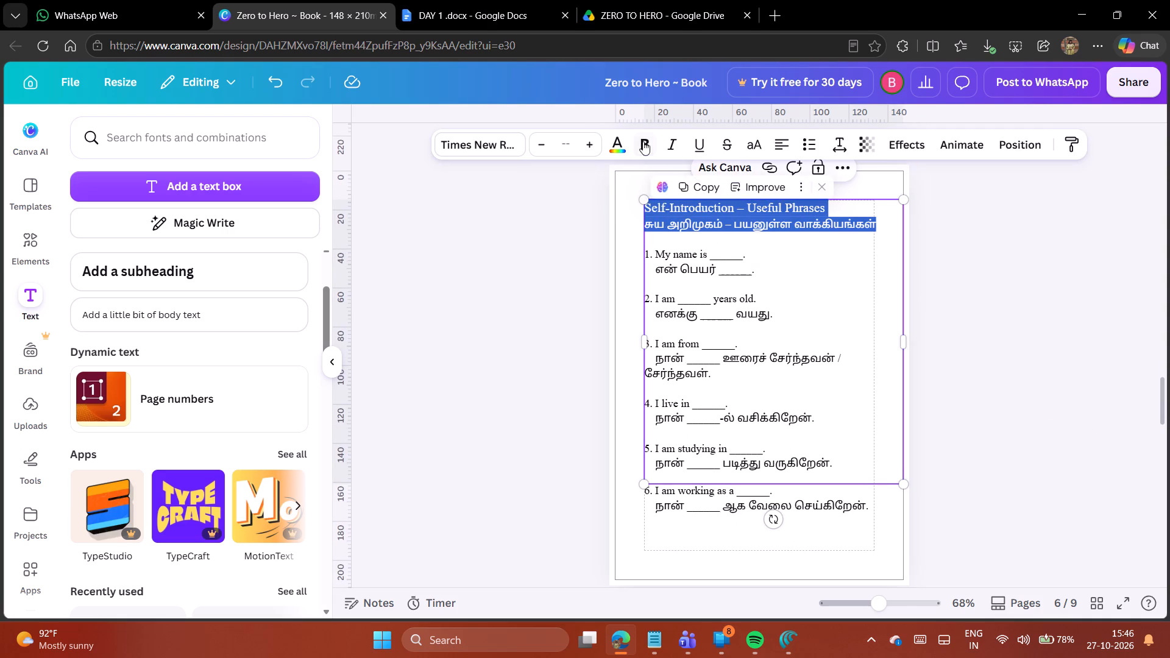
click(643, 137)
click(963, 261)
Narrow the main text box on page 6 so its right edge meets the margin guide.
scroll(810, 351, up, 2)
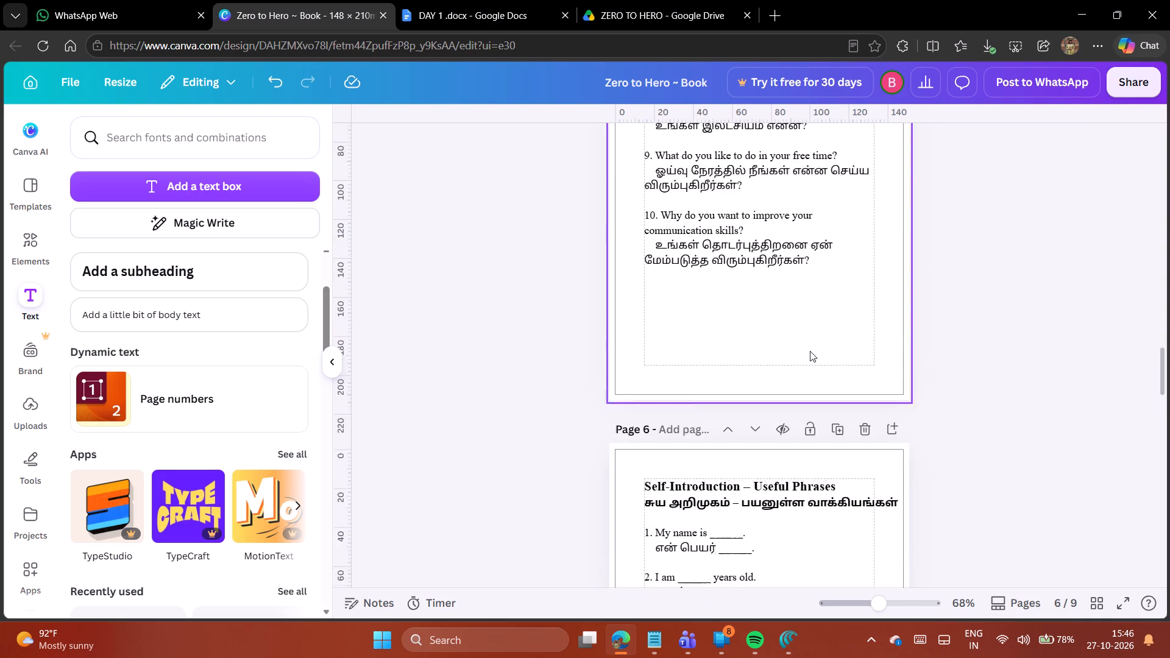
scroll(810, 351, up, 2)
scroll(810, 351, down, 5)
scroll(807, 327, up, 2)
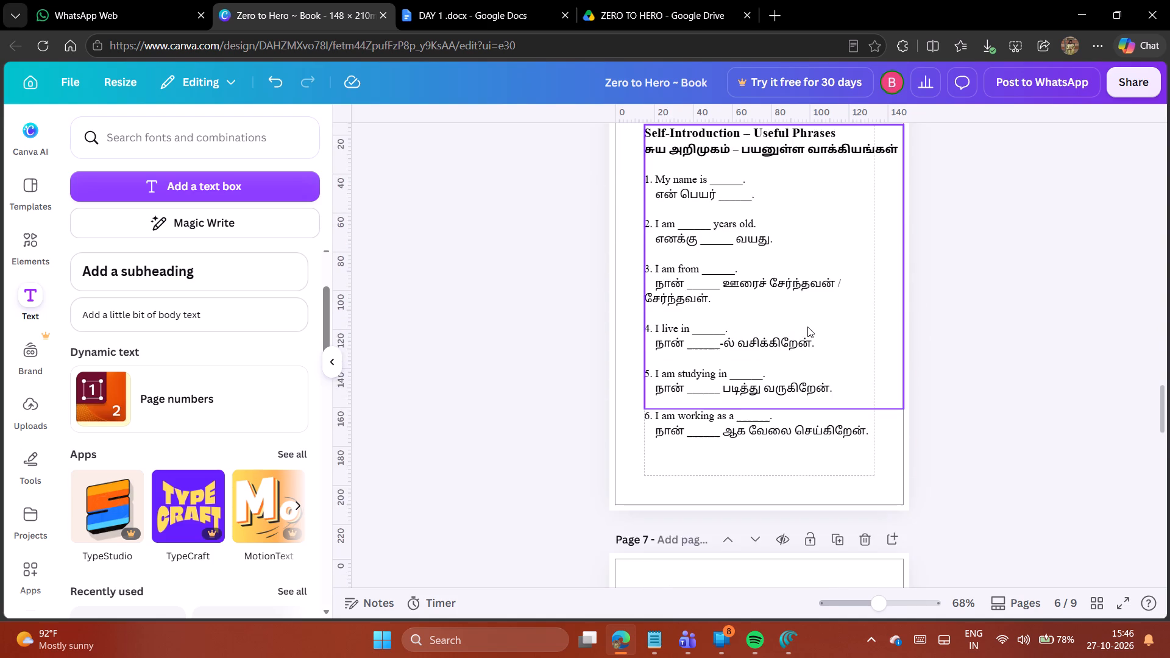
scroll(762, 267, up, 2)
scroll(803, 456, down, 2)
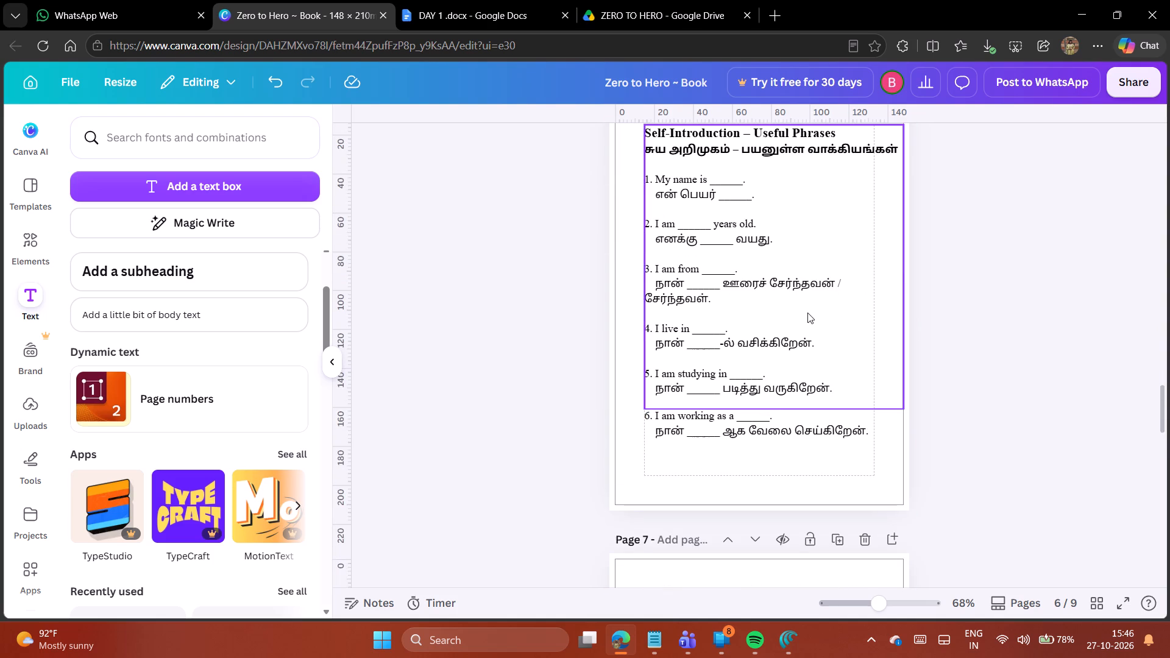
click(807, 313)
click(901, 271)
drag(904, 269, 876, 269)
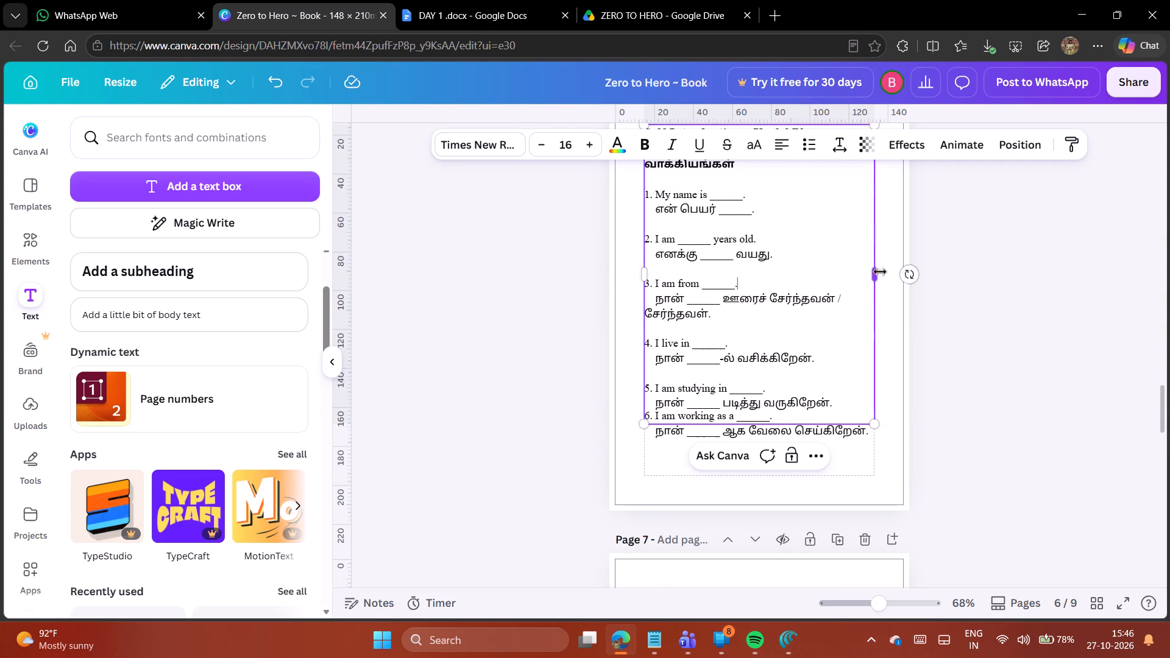
click(1008, 366)
Move the phrase 6 text on page 6 slightly down to separate it from phrase 5.
drag(750, 426, 749, 437)
click(971, 412)
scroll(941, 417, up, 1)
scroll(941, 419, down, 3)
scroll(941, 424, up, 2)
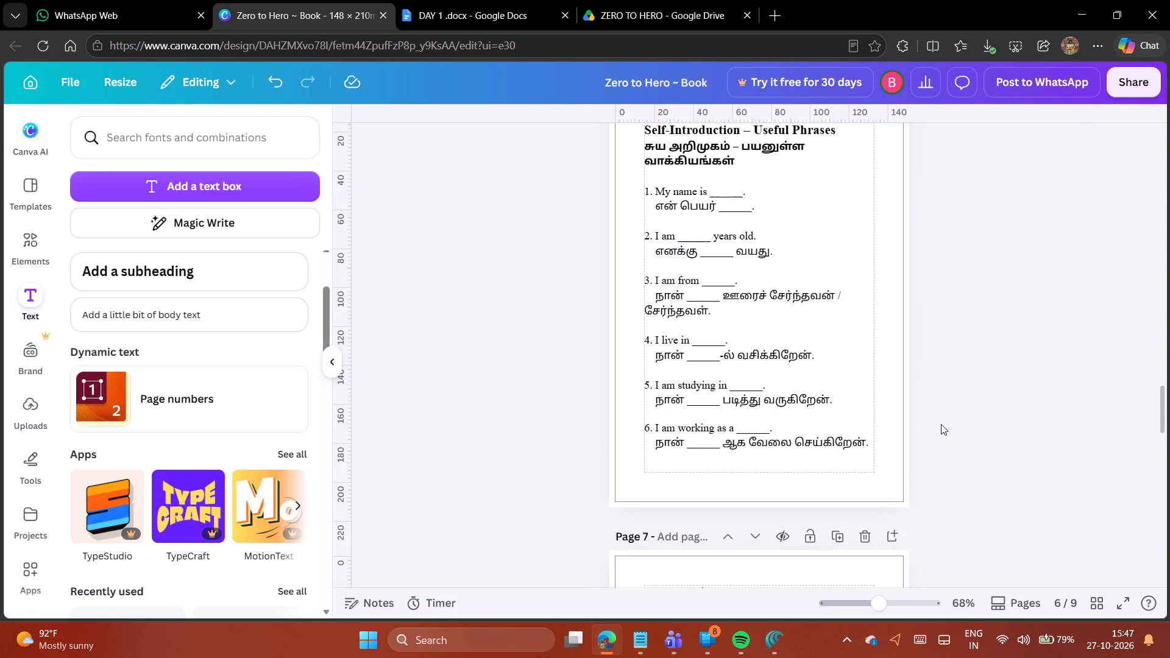
Copy the "Basic Questions" heading and questions 1 to 7 with their Tamil lines from the DAY 1 Google Doc.
scroll(941, 424, down, 12)
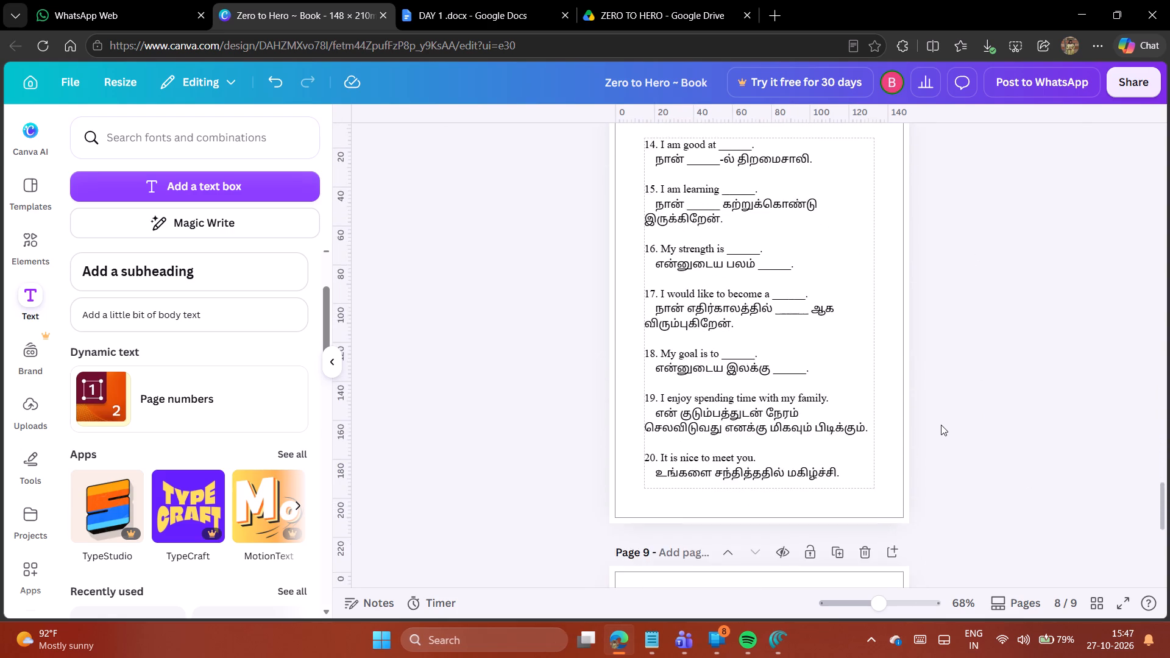
scroll(941, 425, down, 7)
drag(491, 0, 484, 0)
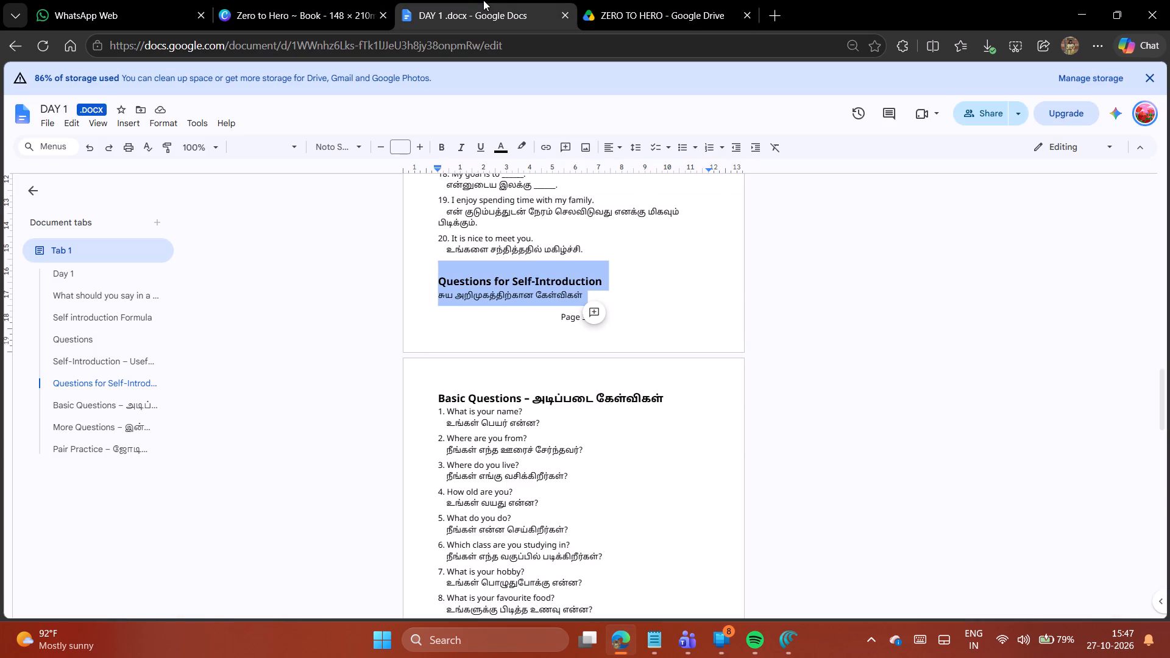
scroll(687, 455, down, 3)
scroll(675, 447, up, 1)
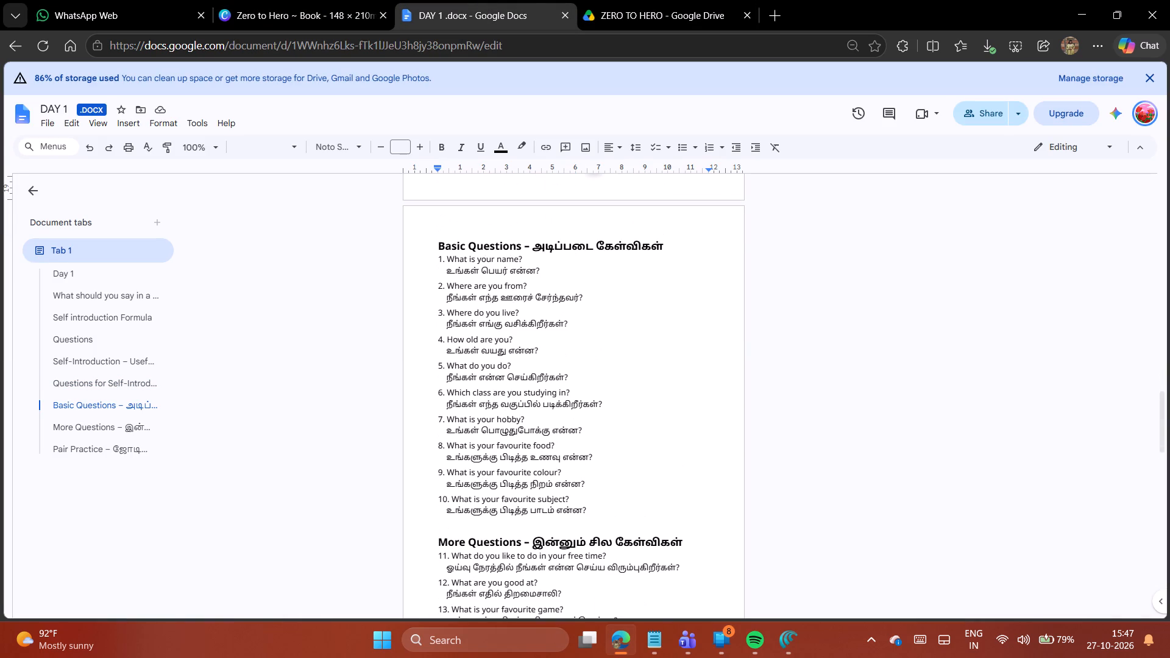
click(370, 0)
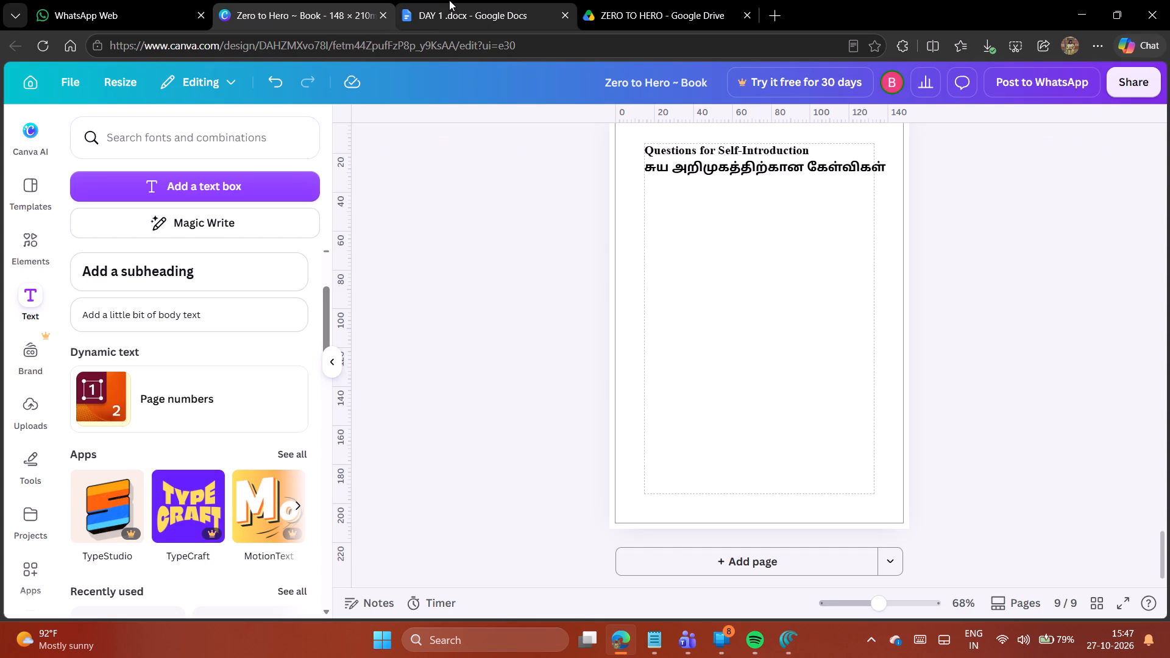
click(449, 0)
drag(438, 244, 439, 244)
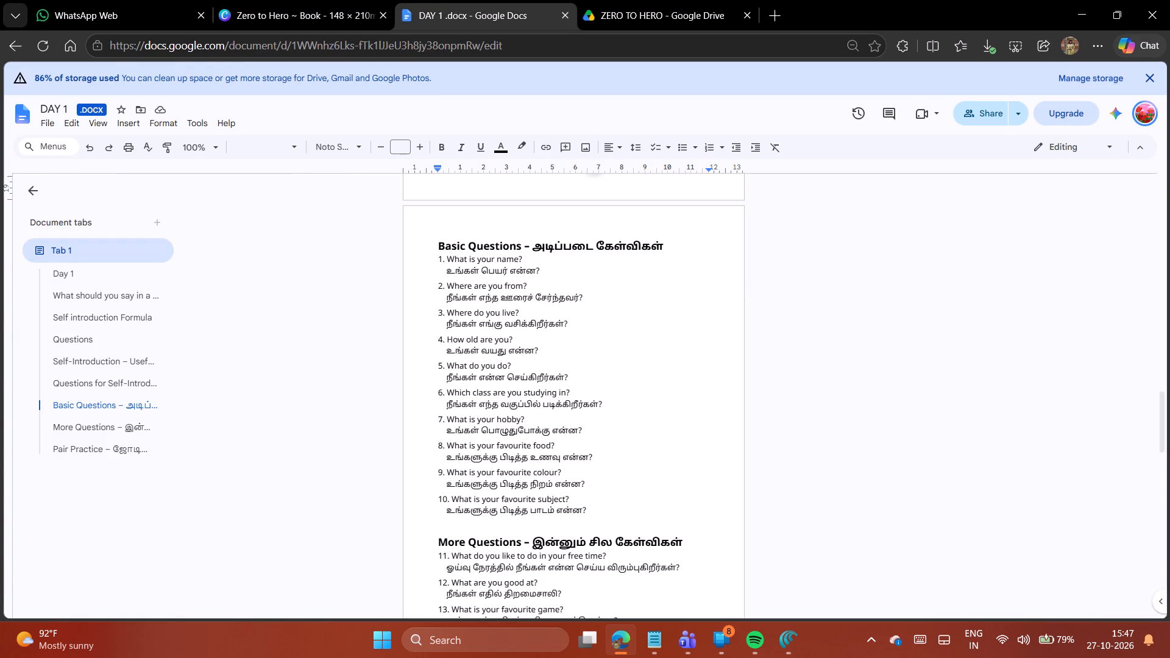
drag(439, 244, 543, 421)
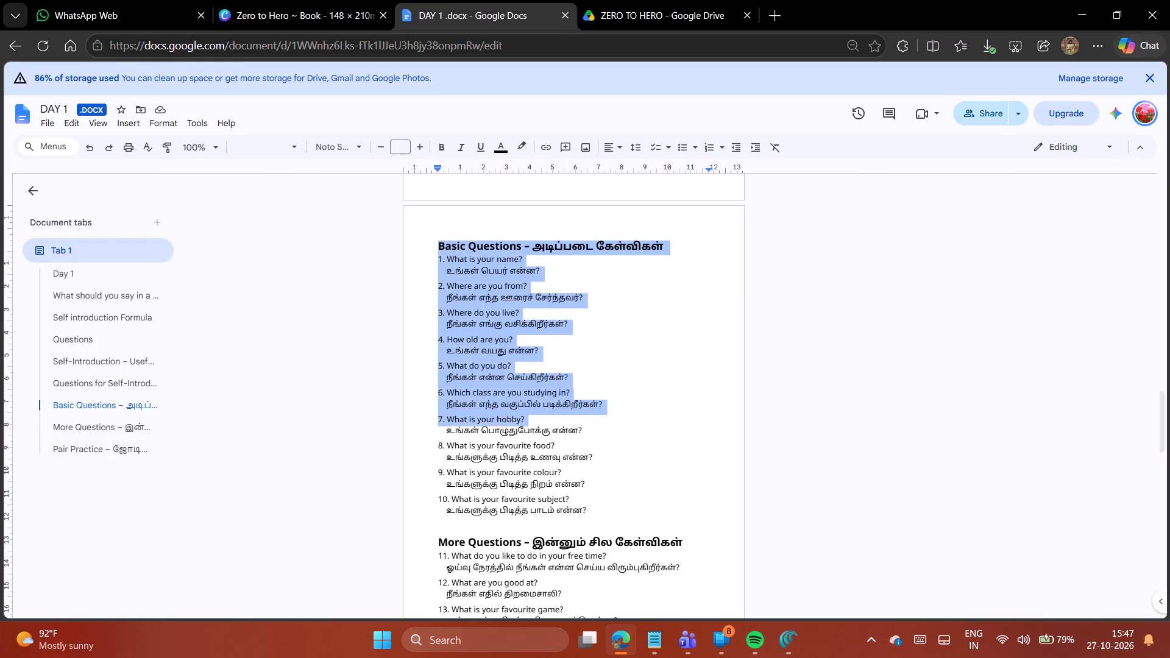
drag(543, 421, 592, 428)
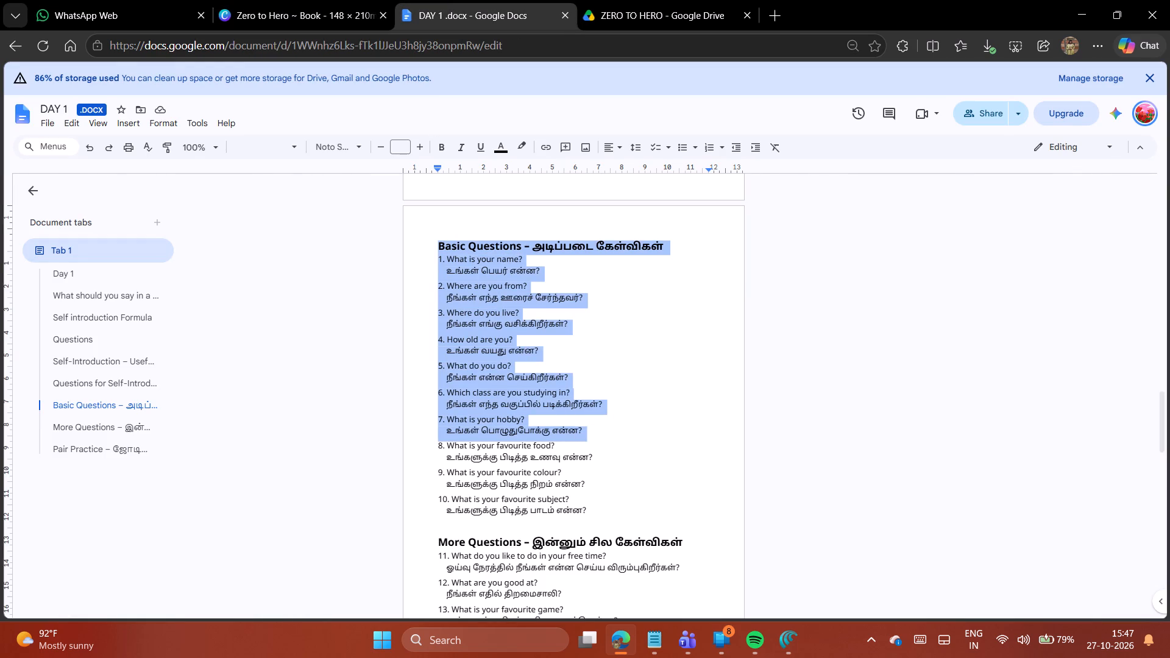
drag(592, 428, 591, 427)
key(ctrl+c)
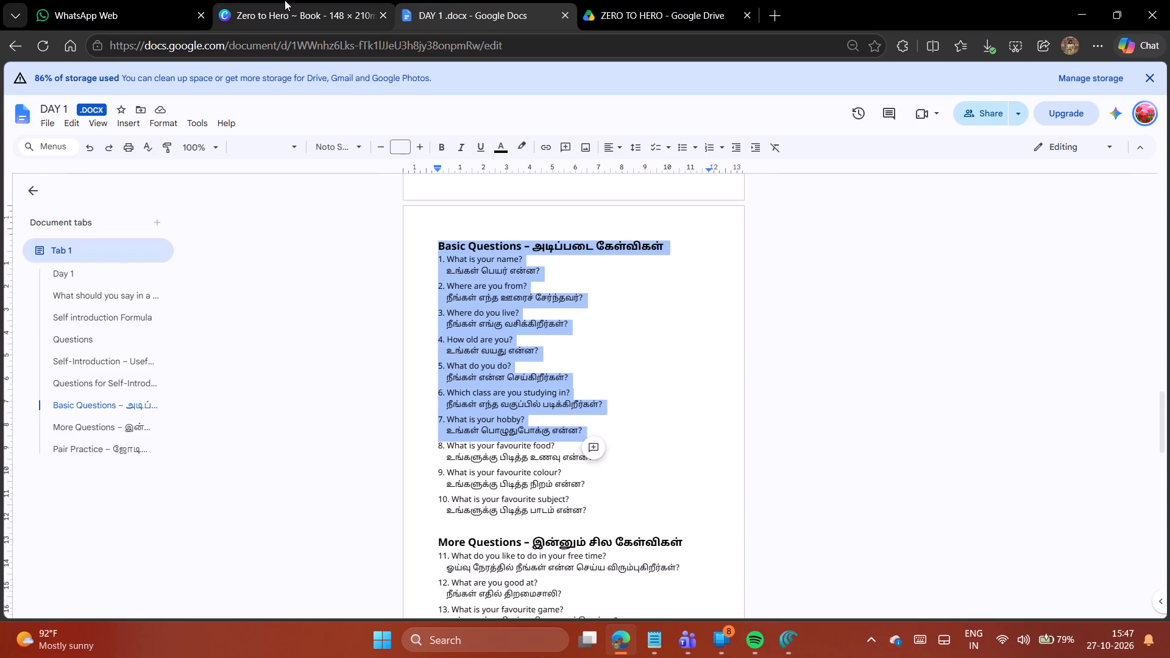
Back in the Canva design, paste the copied questions below the heading on page 9 and left-align them.
click(285, 0)
click(715, 398)
key(ctrl+v)
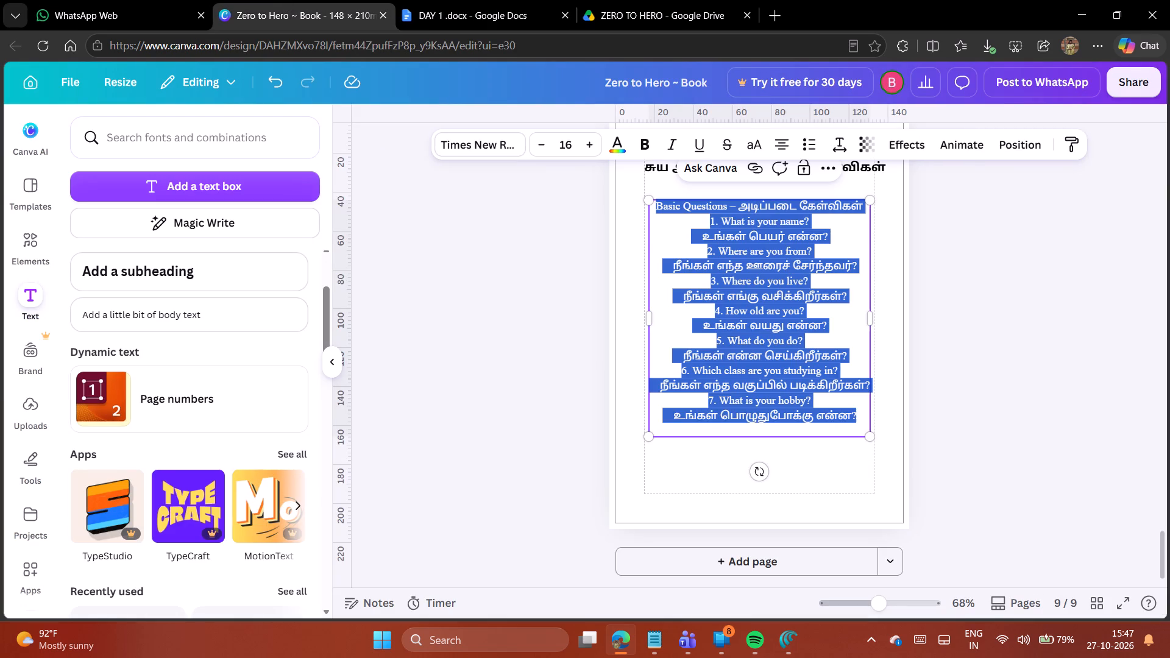
click(781, 144)
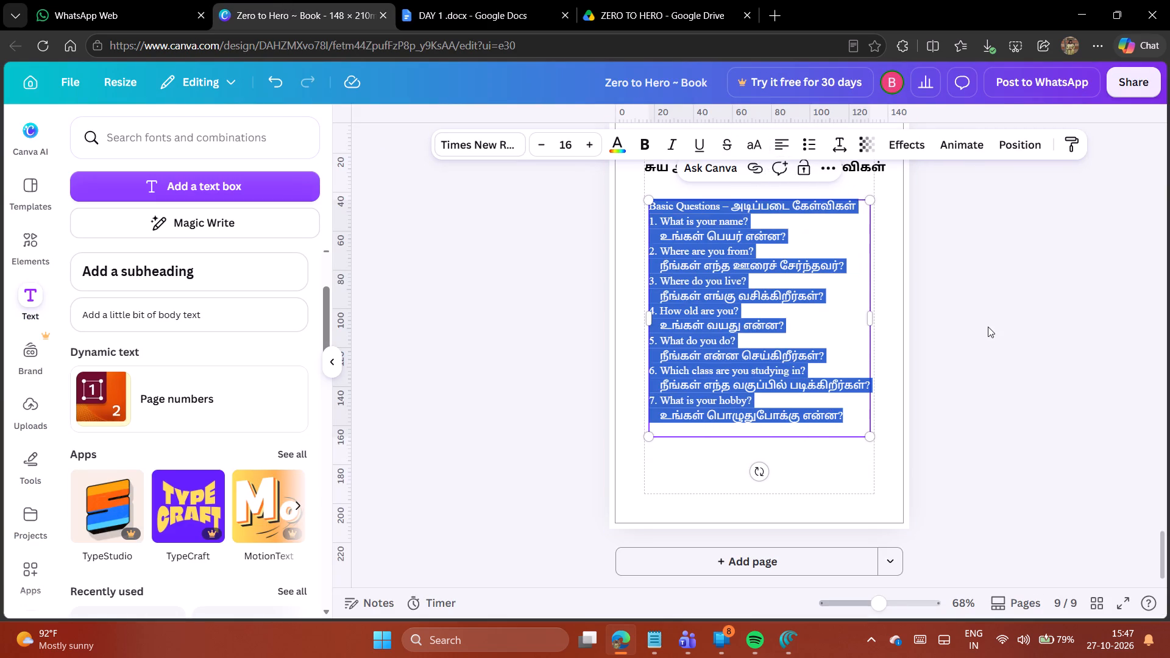
click(988, 327)
Make the "Basic Questions" heading line on page 9 bold, including its Tamil part.
triple_click(776, 205)
click(776, 205)
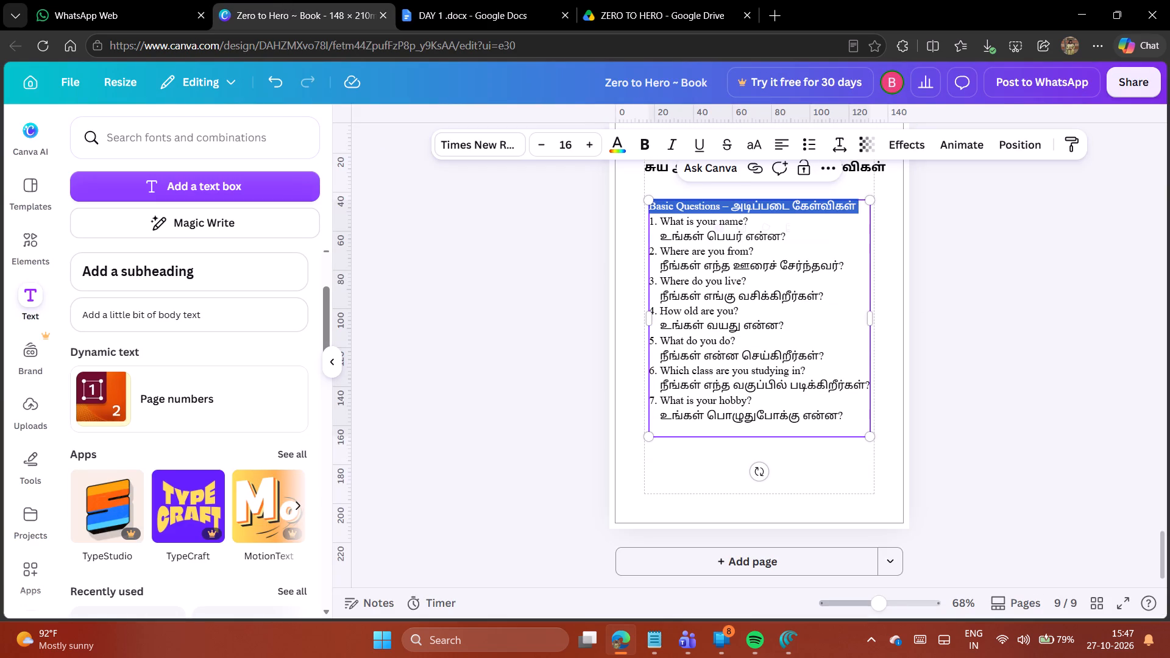
click(644, 141)
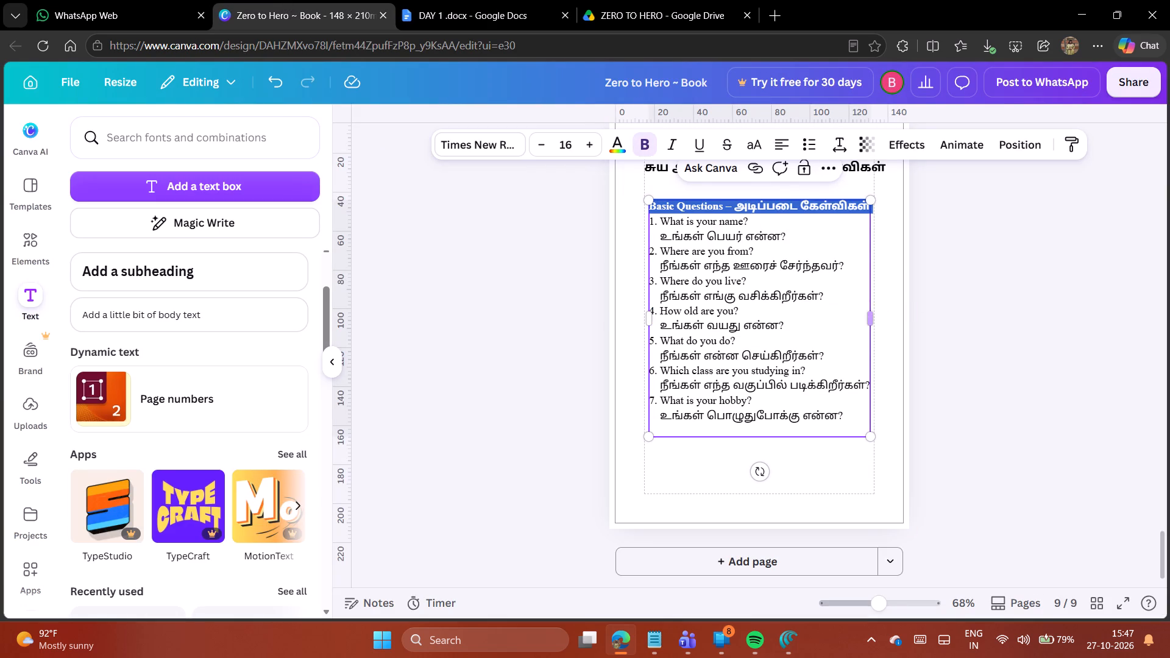
Insert a blank line after the "Basic Questions" heading and after each of questions 1 to 6 on page 9.
click(868, 210)
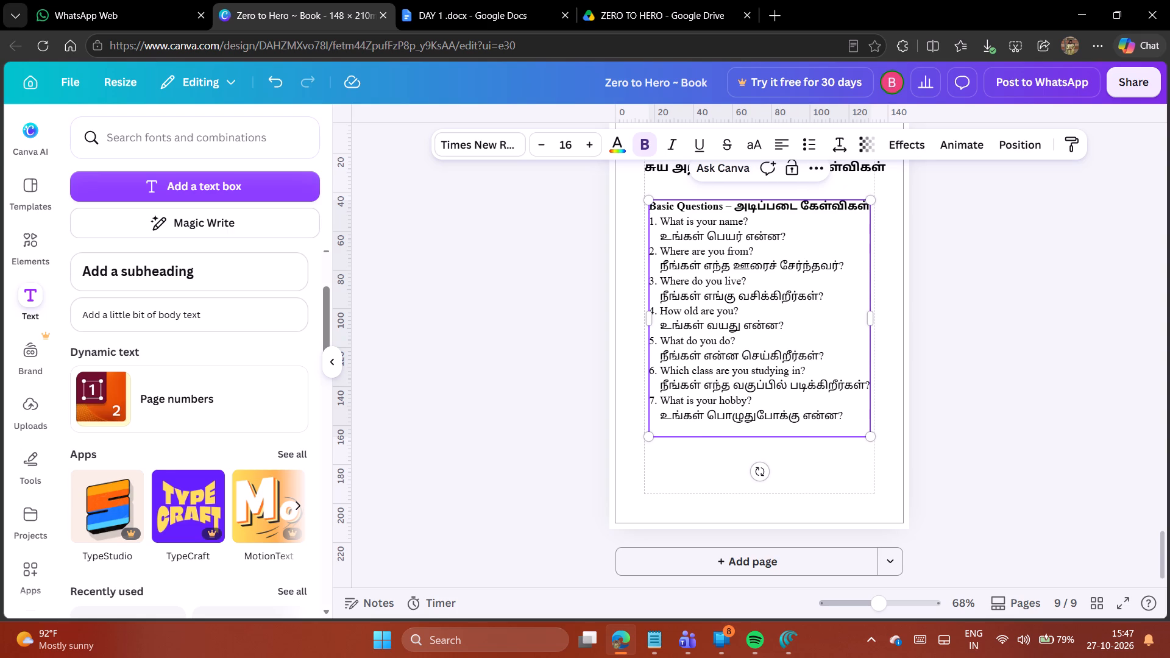
key(Return)
click(799, 247)
key(Return)
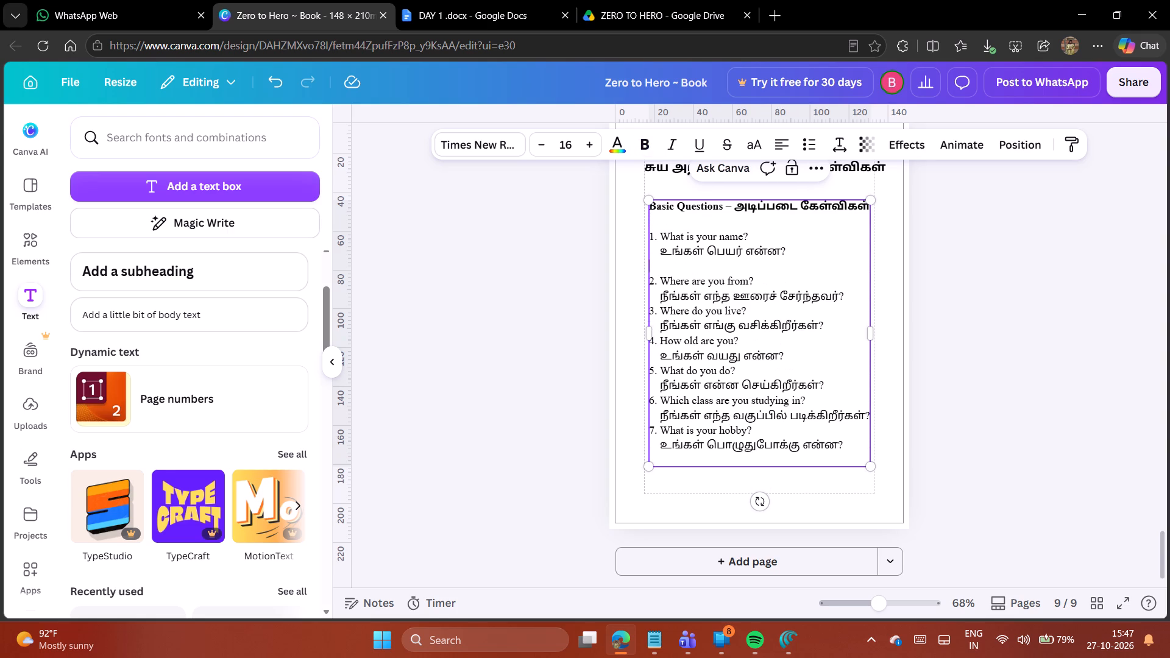
click(848, 292)
key(Return)
click(829, 335)
key(Return)
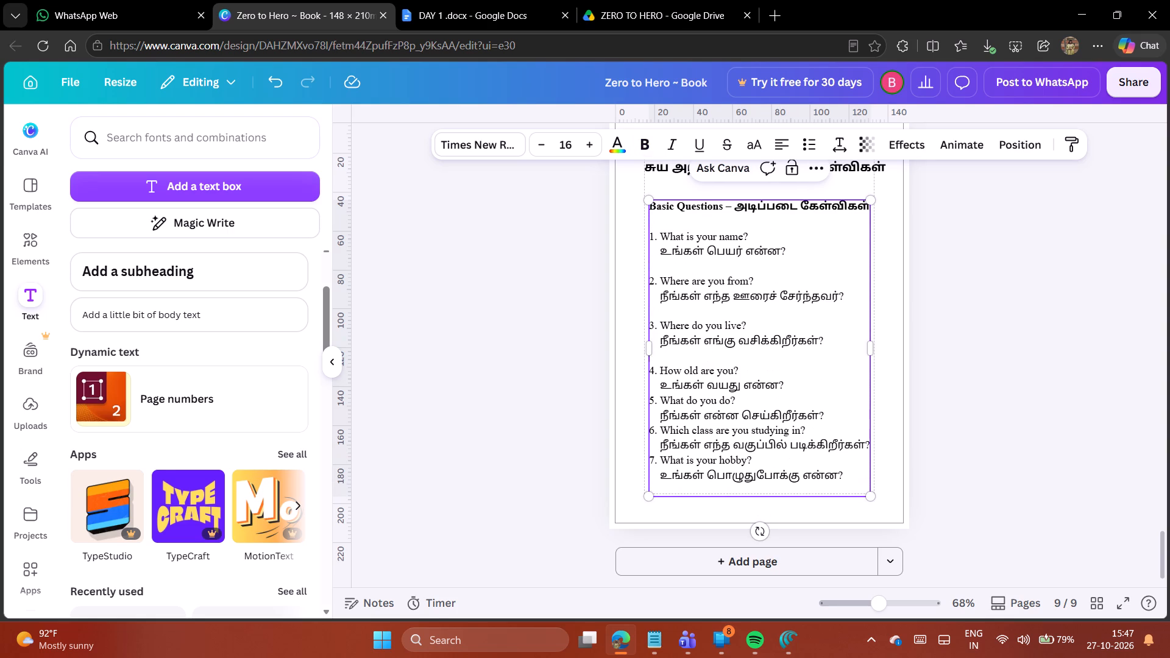
click(796, 383)
key(Return)
click(828, 425)
key(Return)
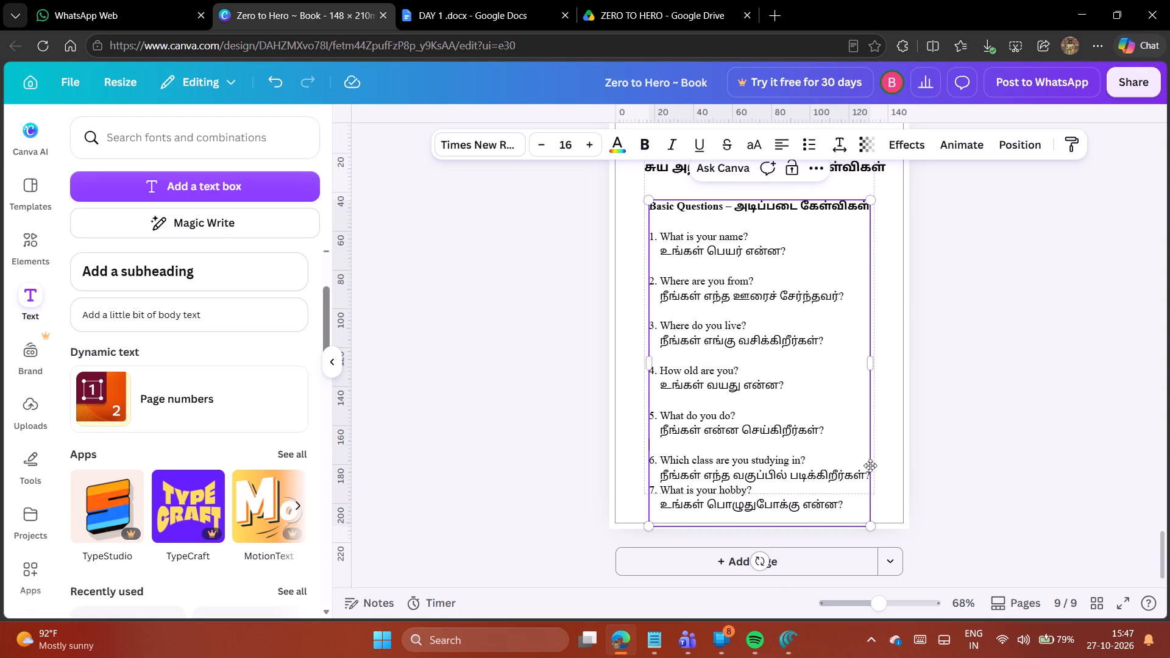
click(870, 476)
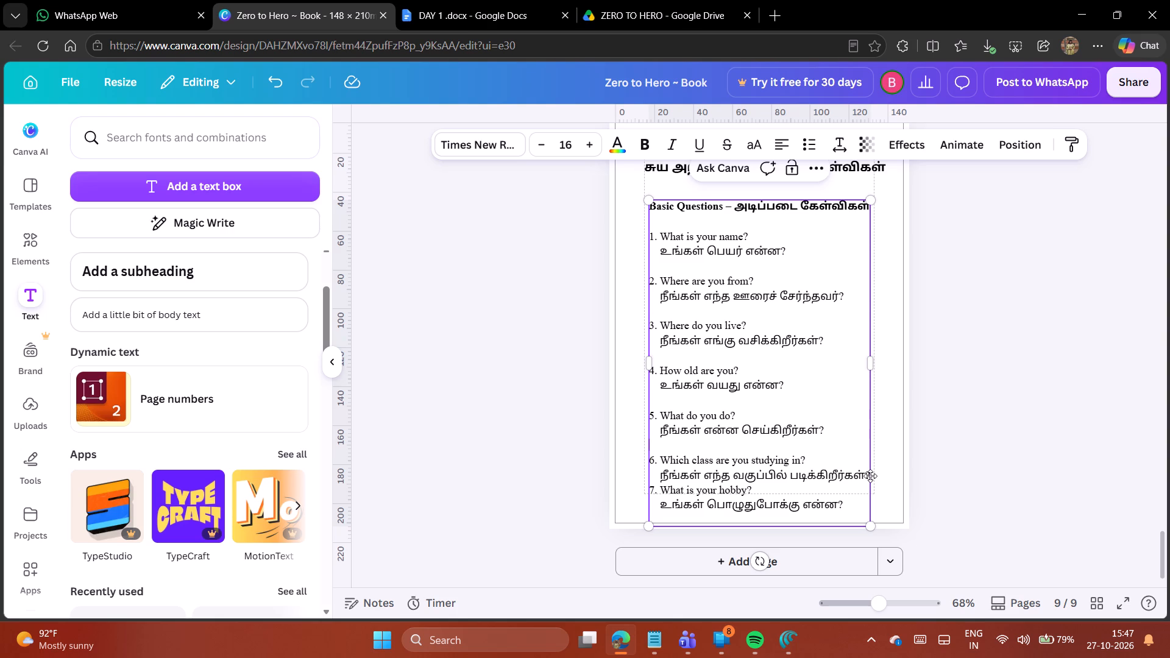
click(869, 472)
key(Return)
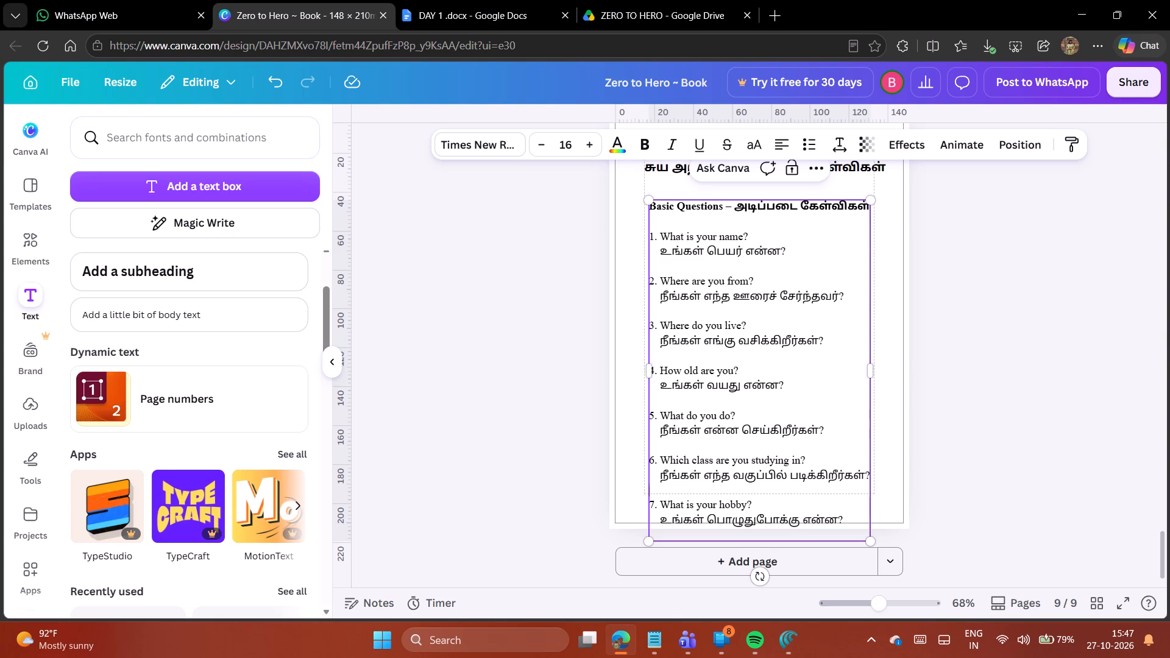
click(991, 329)
Move the Basic Questions text box on page 9 slightly up and align its left edge with the margin guide.
scroll(895, 367, up, 1)
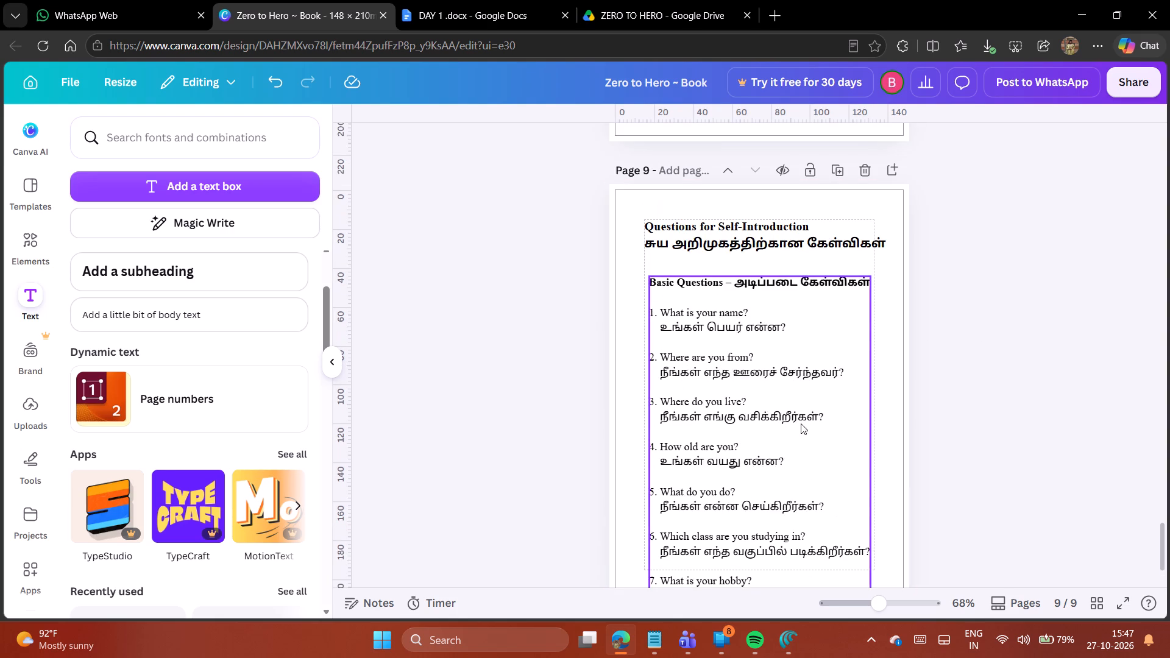
drag(798, 426, 793, 416)
Delete question 7, "What is your hobby?", and its Tamil line from the page 9 text box.
scroll(859, 431, down, 2)
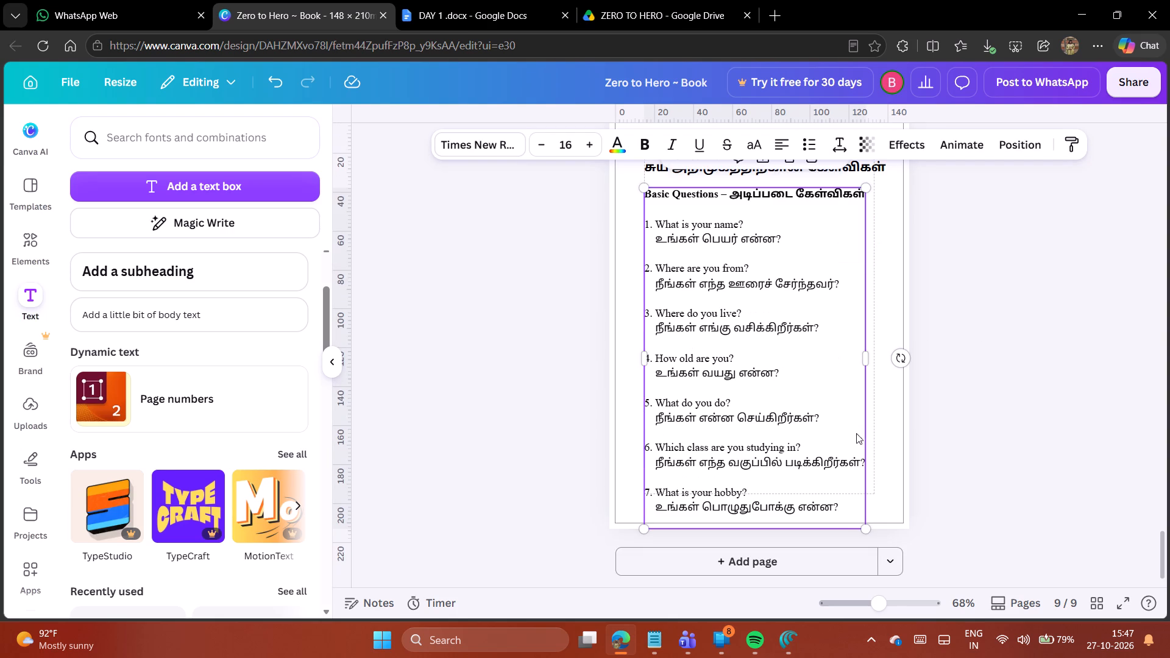
triple_click(845, 508)
click(845, 508)
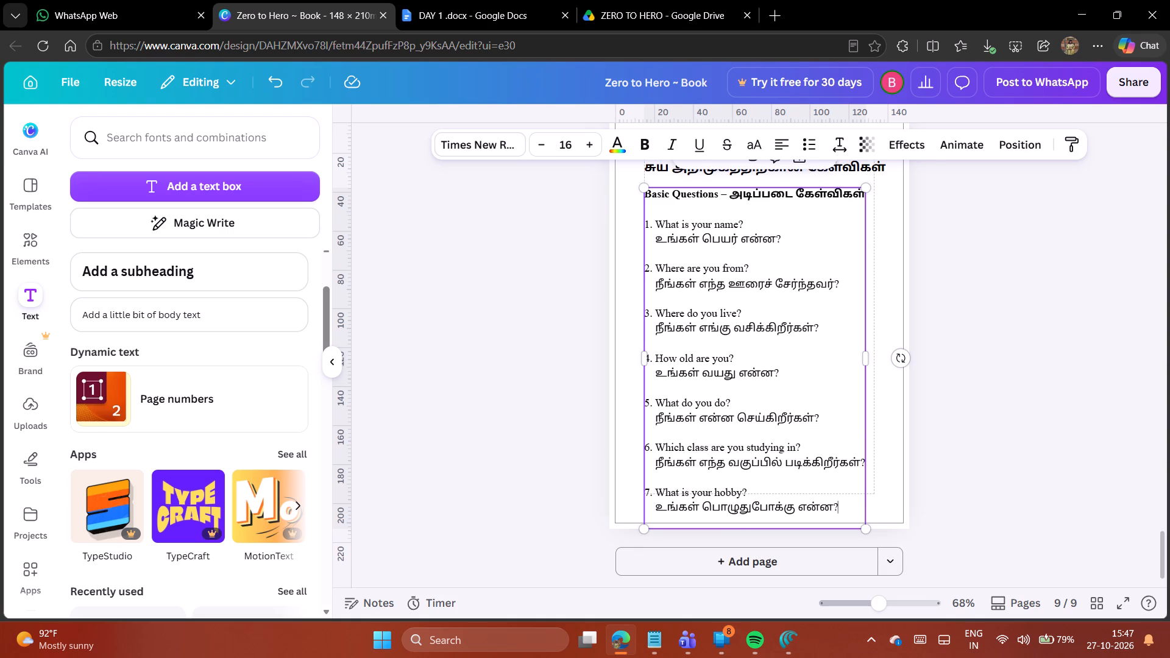
drag(845, 508, 671, 478)
key(BackSpace)
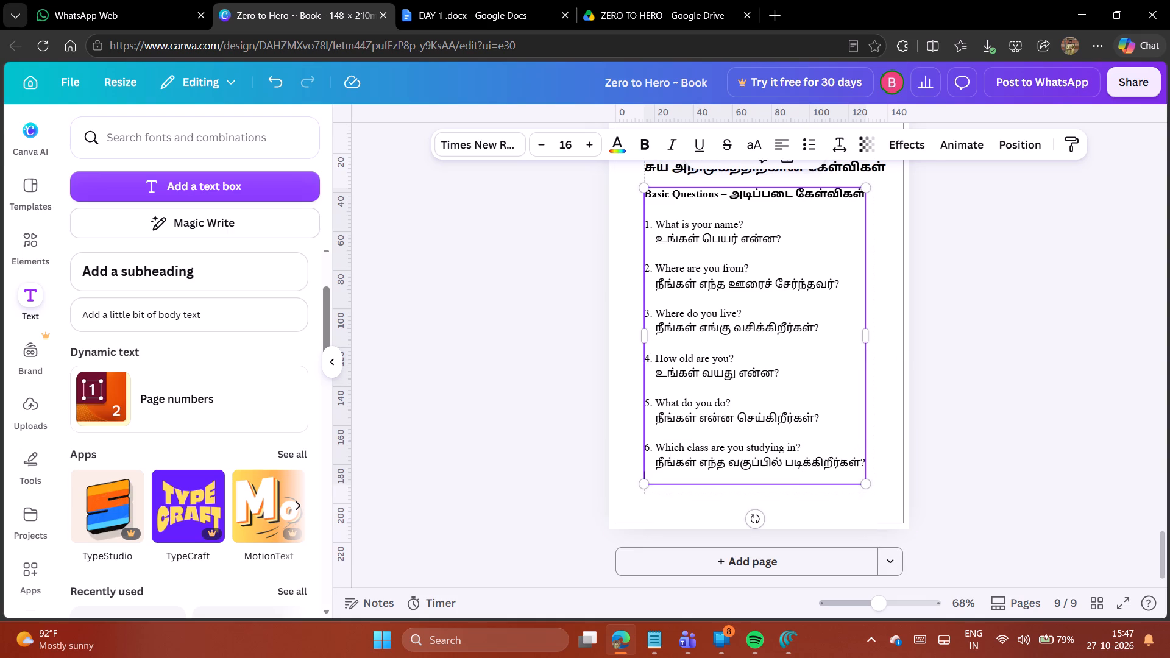
click(966, 463)
Add a blank page 10 after page 9.
click(741, 573)
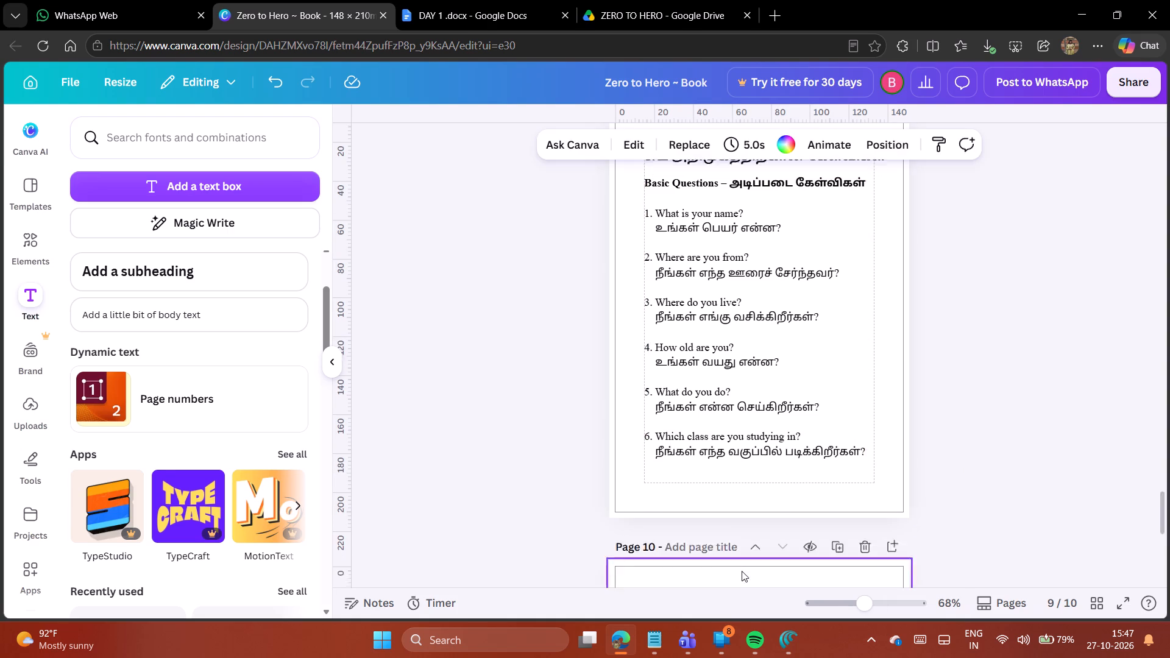
In the DAY 1 Google Doc, select the Basic Questions text starting from question 7, "What is your hobby?".
click(409, 0)
scroll(652, 489, down, 3)
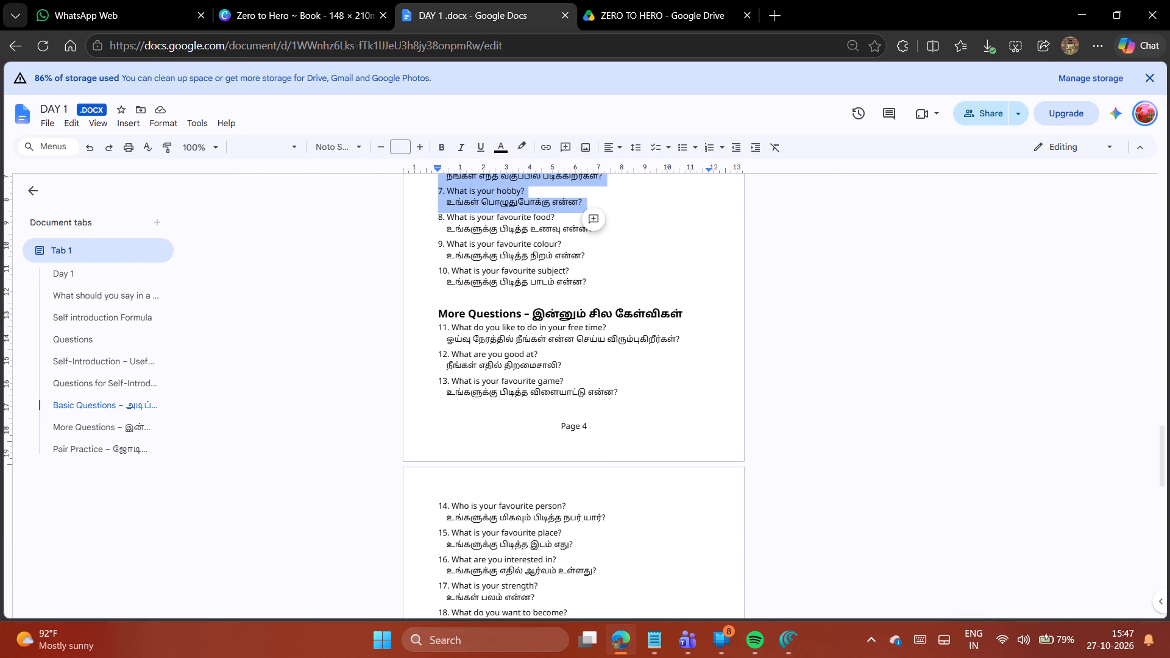
click(427, 194)
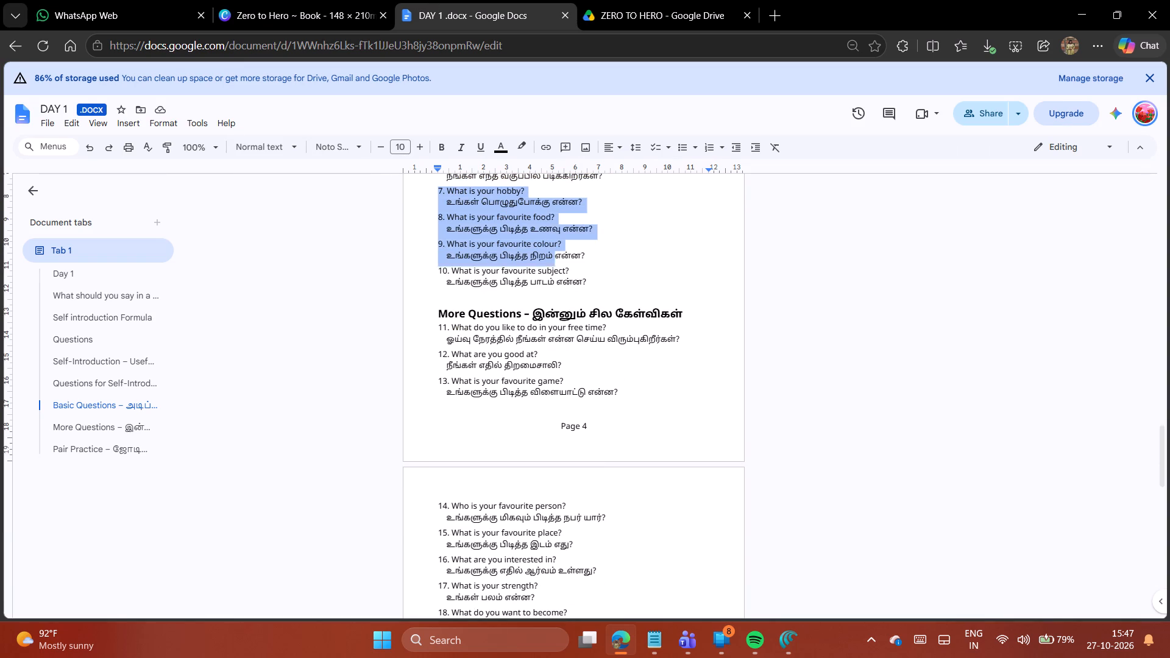
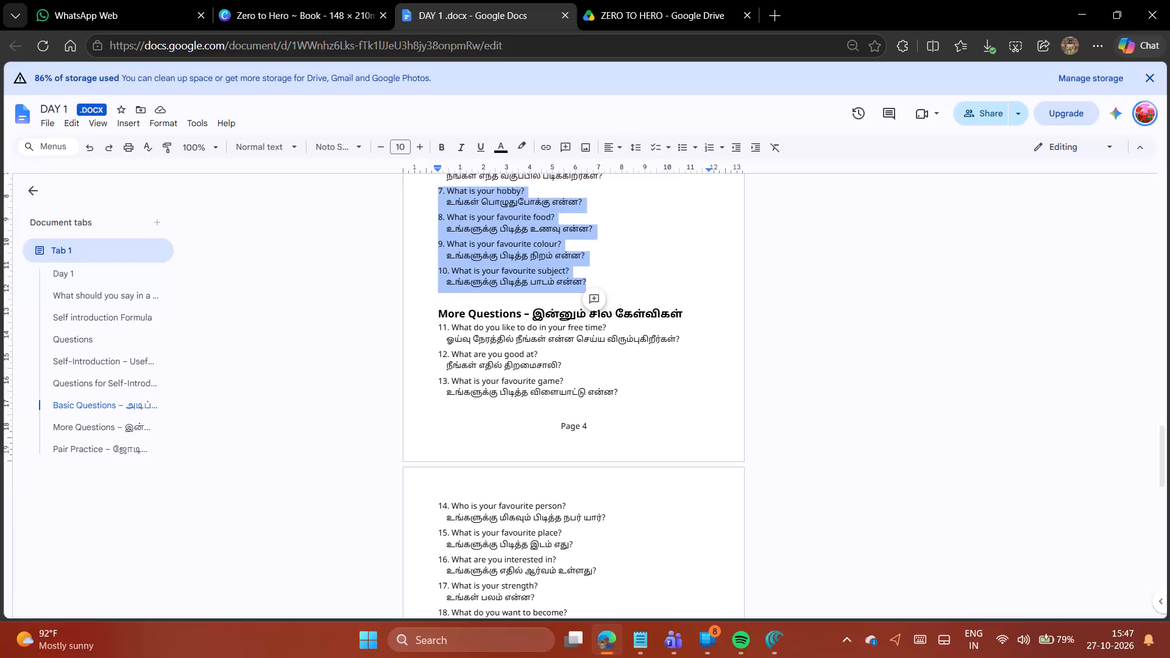
Copy questions 7 to 10 with their Tamil lines from the DAY 1 Google Doc and paste them onto Canva page 10.
click(515, 300)
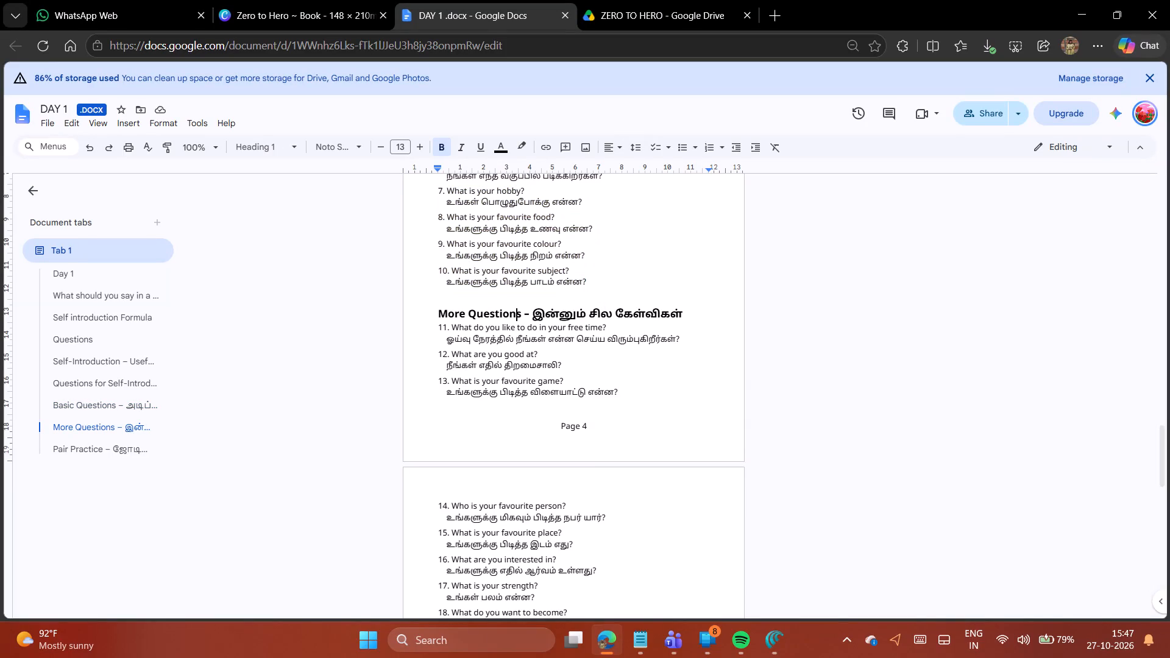
drag(436, 190, 589, 286)
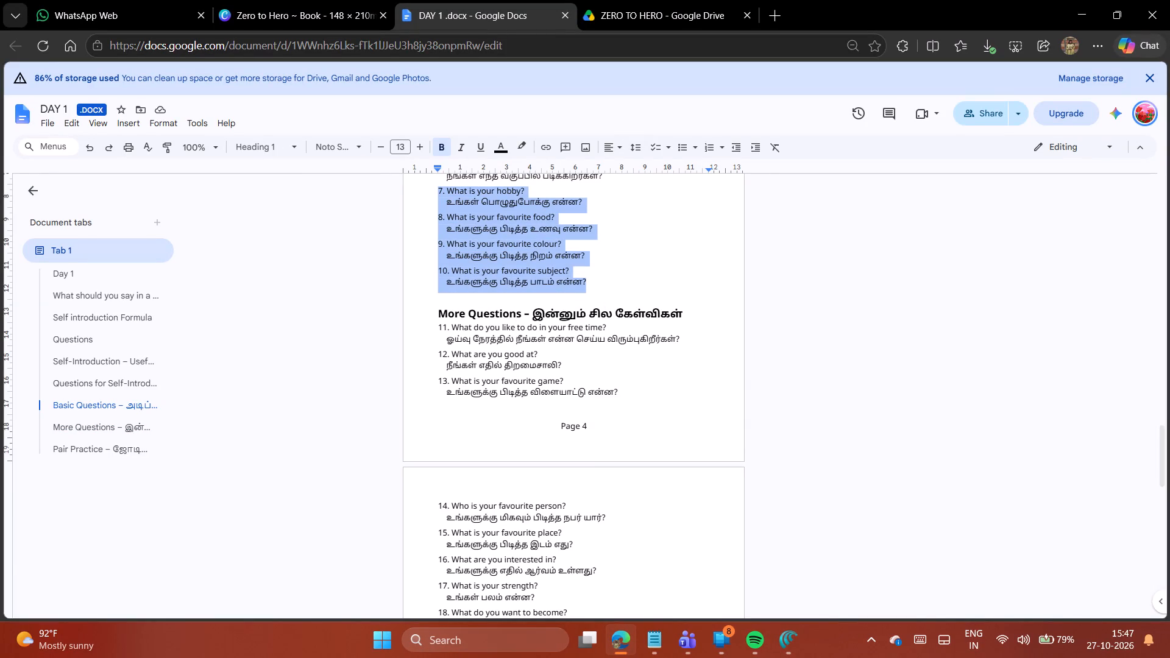
drag(589, 286, 590, 287)
key(ctrl+c)
click(330, 0)
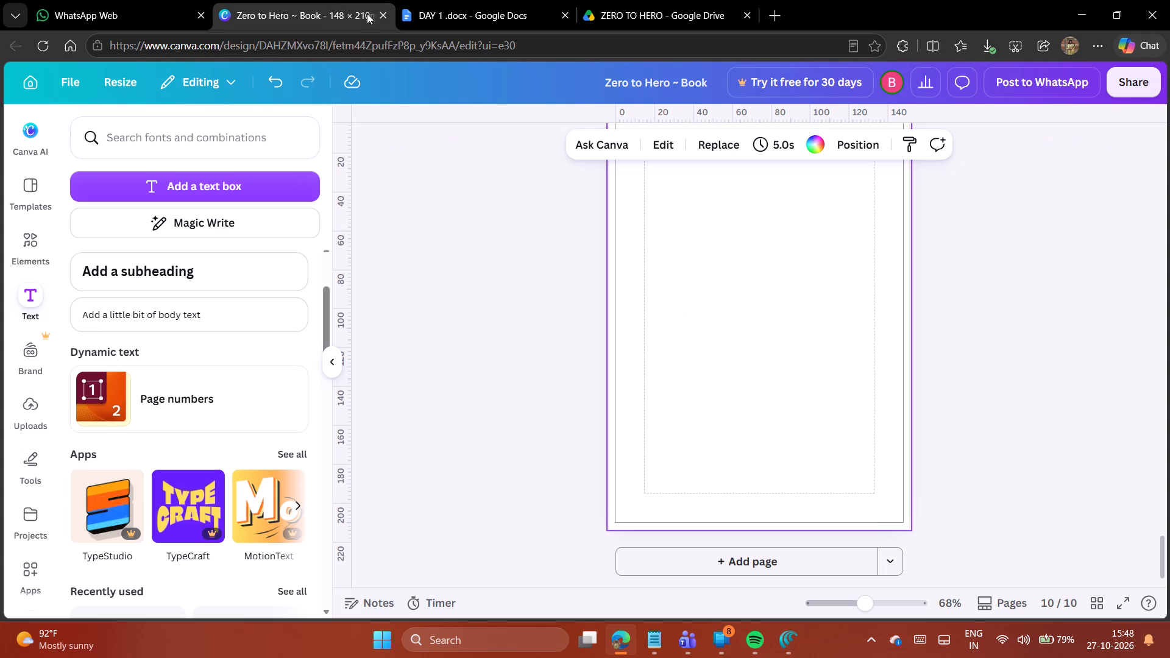
click(700, 350)
key(ctrl+v)
Left-align the pasted questions 7 to 10 and move their text box to the top-left corner of page 10's margin guides.
scroll(965, 388, up, 2)
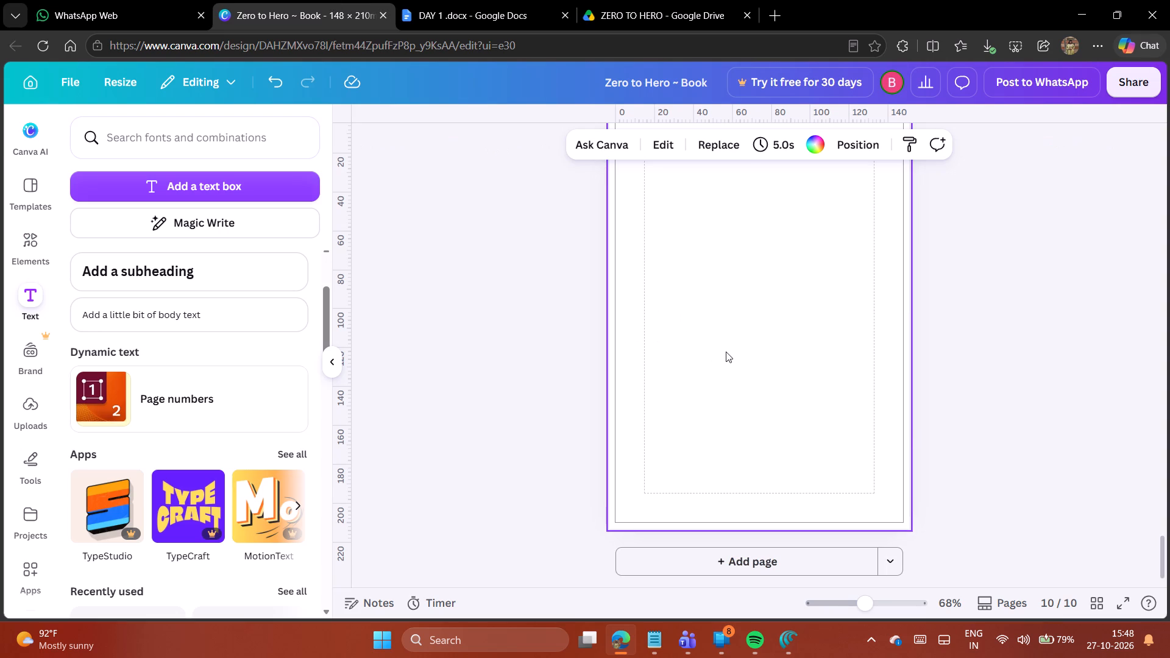
click(780, 147)
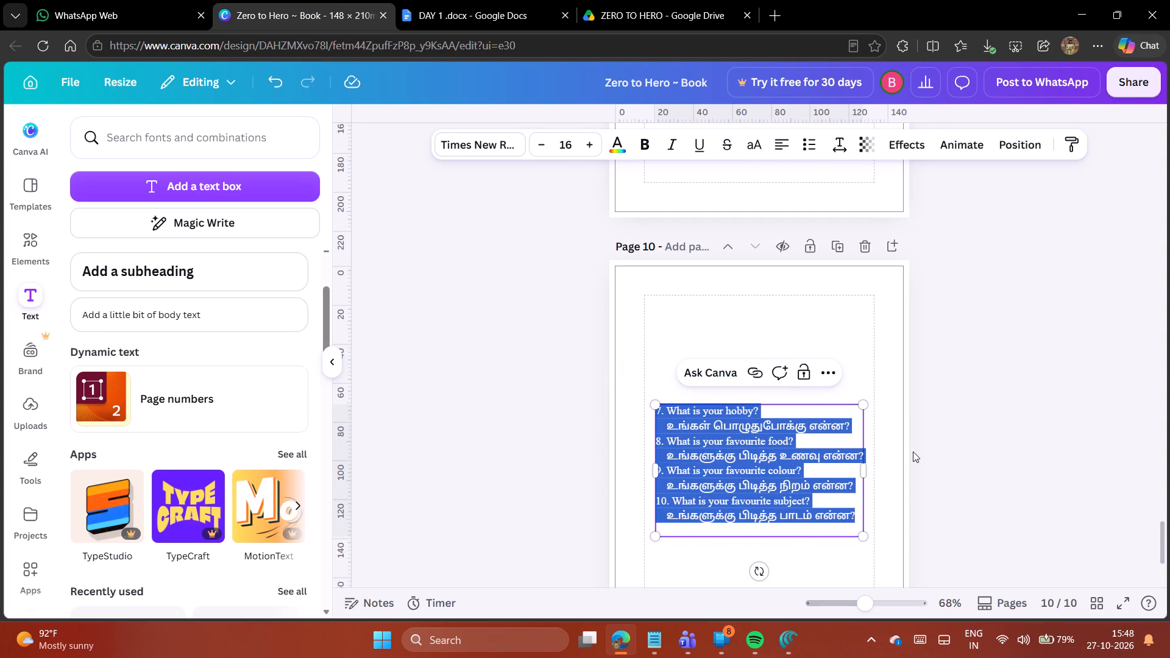
click(989, 451)
drag(808, 470, 799, 361)
click(842, 310)
click(845, 319)
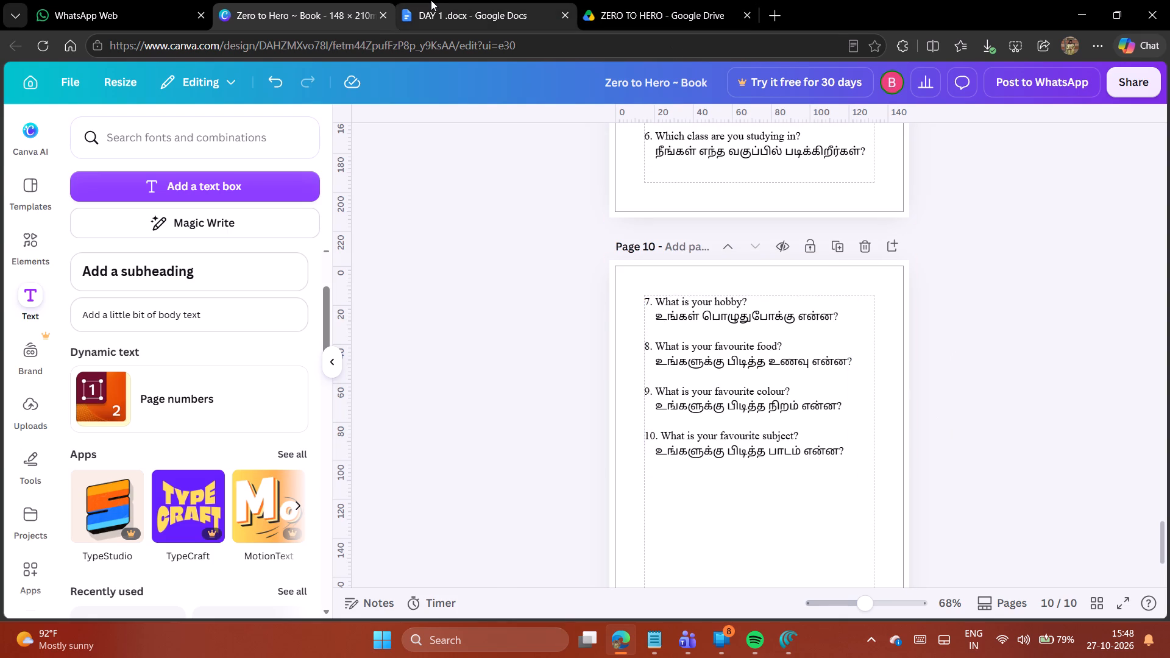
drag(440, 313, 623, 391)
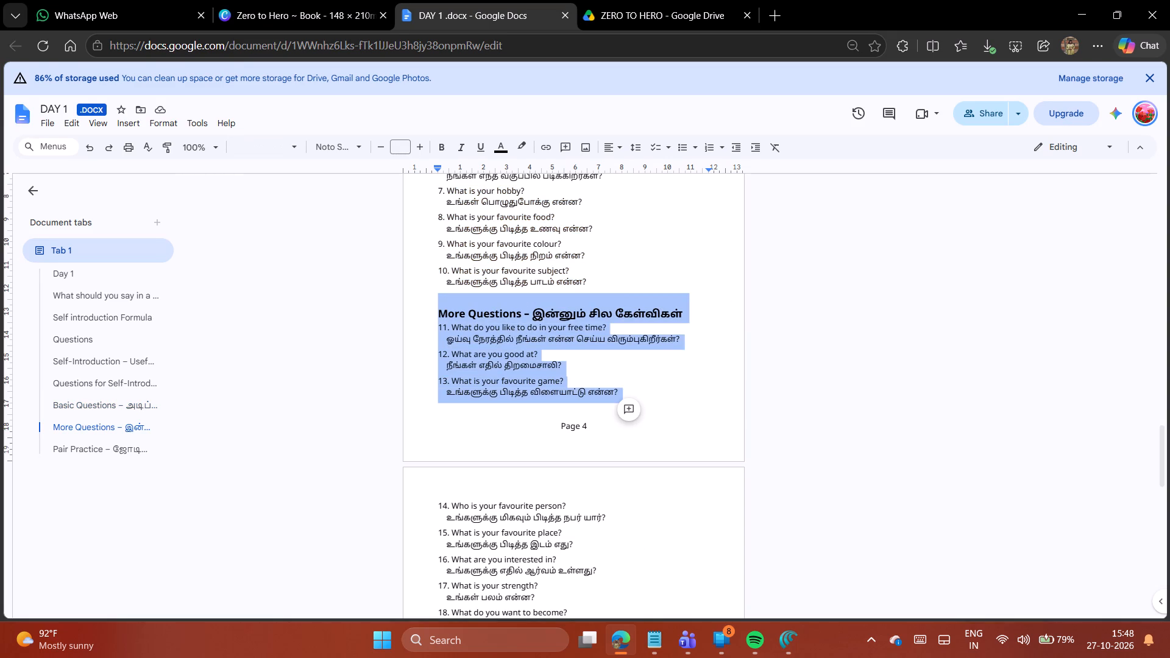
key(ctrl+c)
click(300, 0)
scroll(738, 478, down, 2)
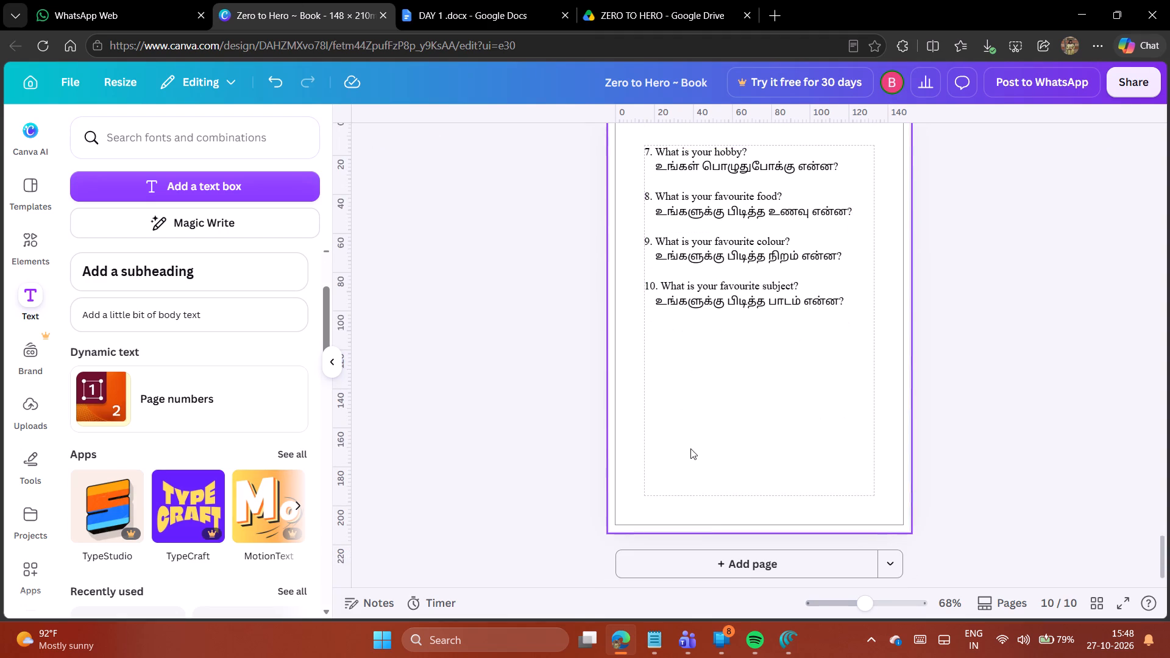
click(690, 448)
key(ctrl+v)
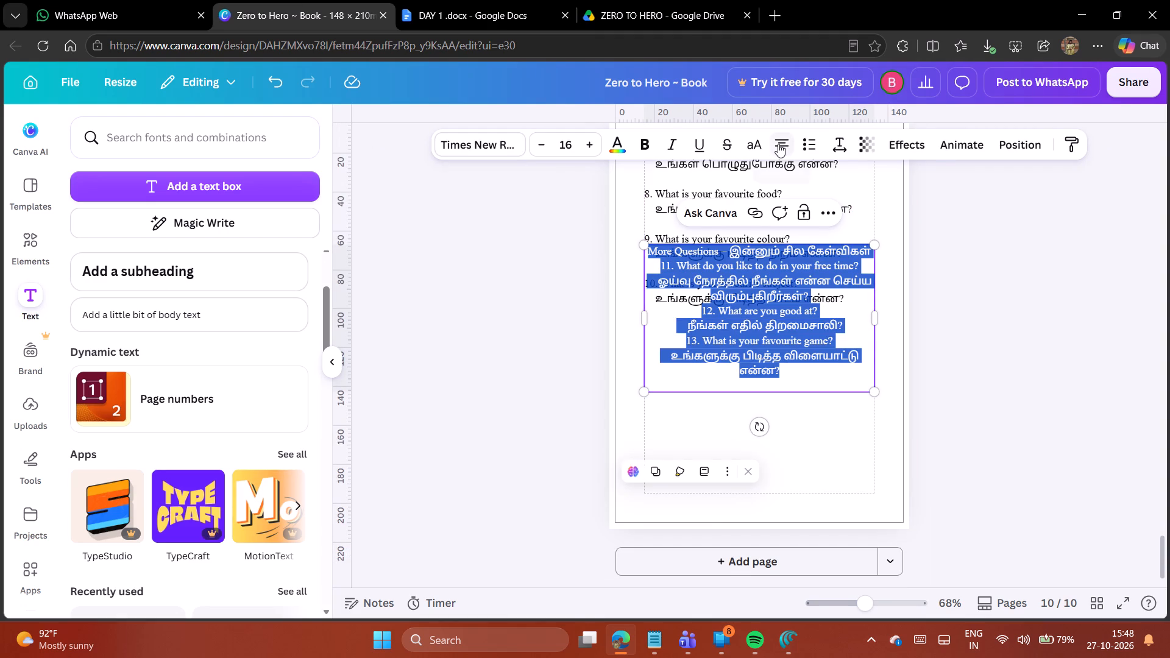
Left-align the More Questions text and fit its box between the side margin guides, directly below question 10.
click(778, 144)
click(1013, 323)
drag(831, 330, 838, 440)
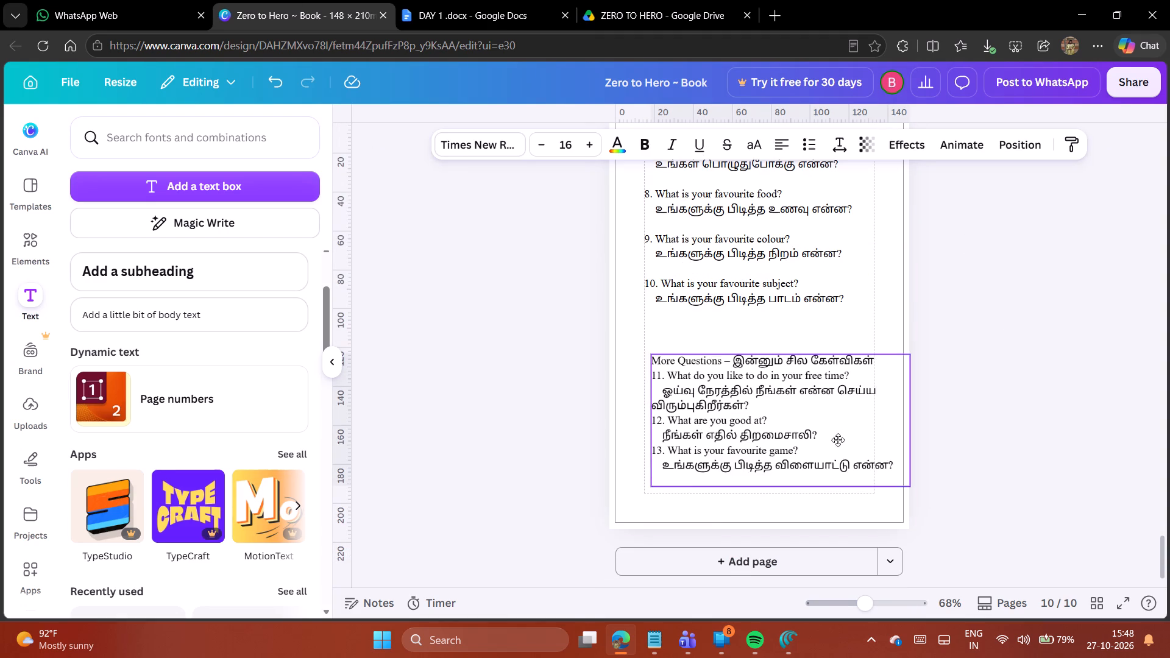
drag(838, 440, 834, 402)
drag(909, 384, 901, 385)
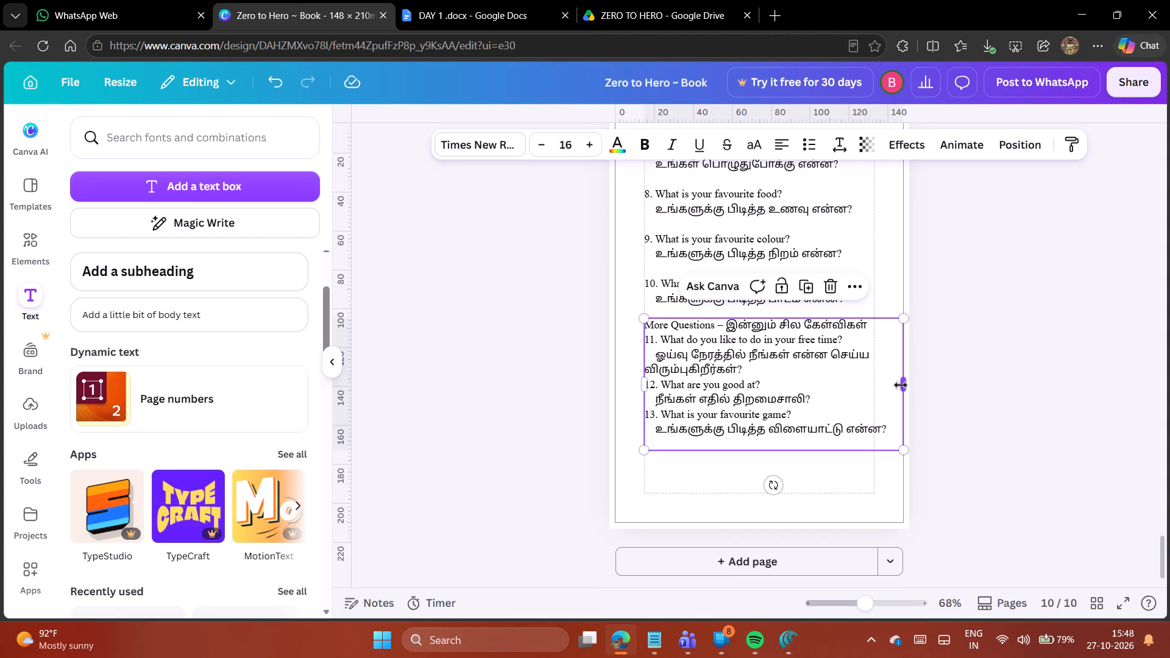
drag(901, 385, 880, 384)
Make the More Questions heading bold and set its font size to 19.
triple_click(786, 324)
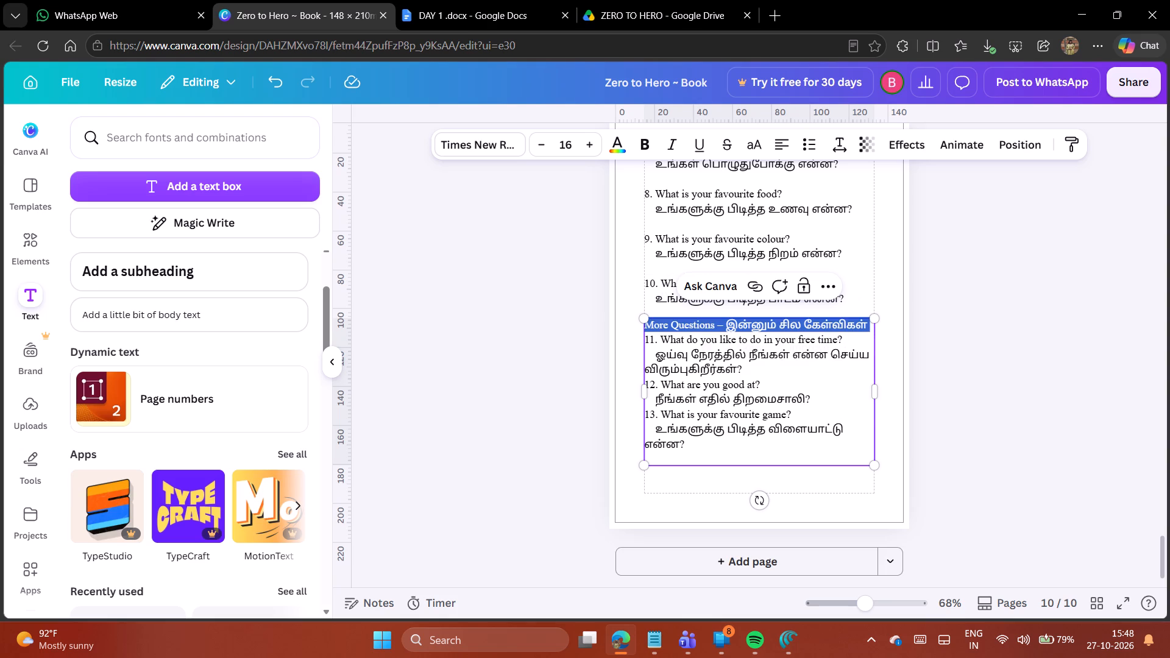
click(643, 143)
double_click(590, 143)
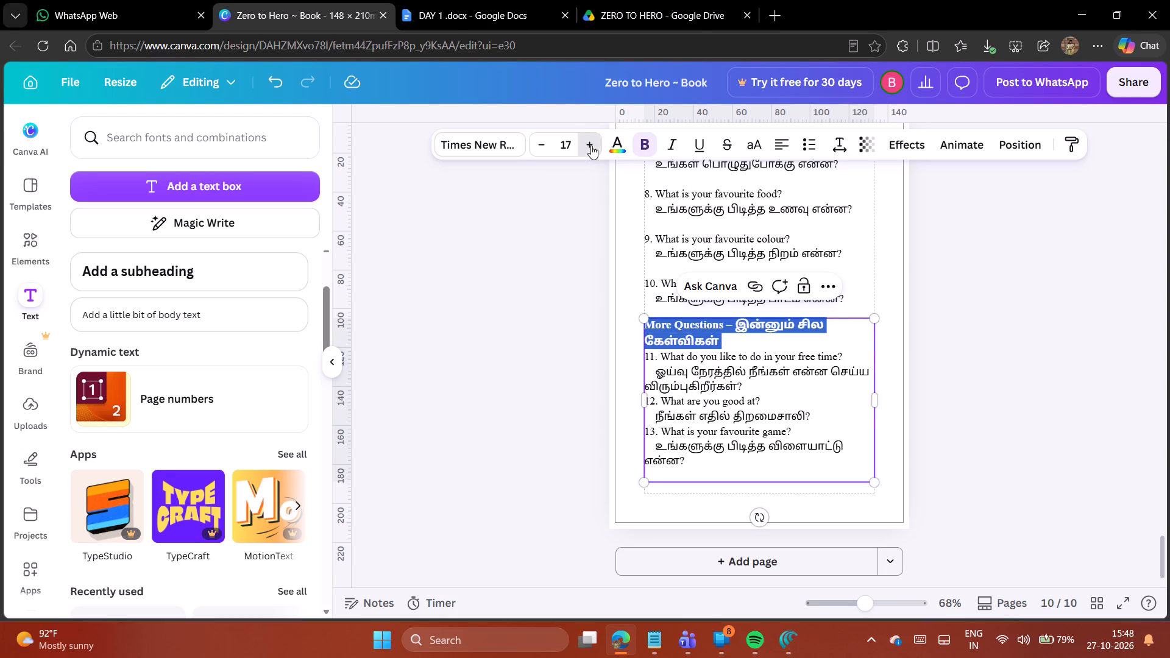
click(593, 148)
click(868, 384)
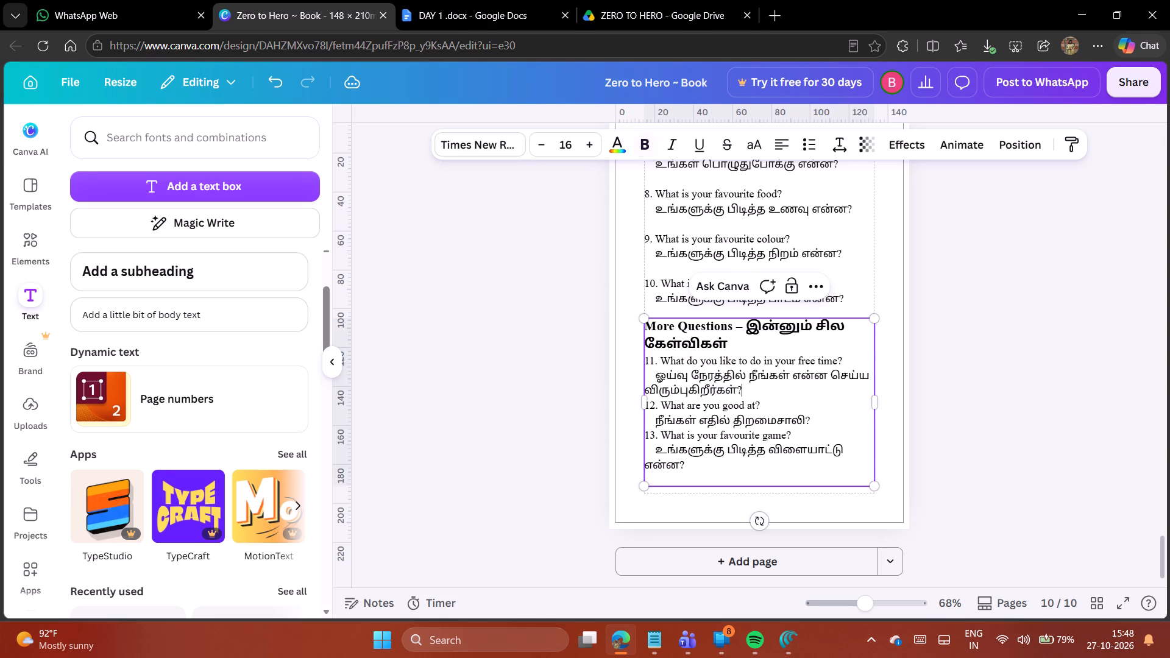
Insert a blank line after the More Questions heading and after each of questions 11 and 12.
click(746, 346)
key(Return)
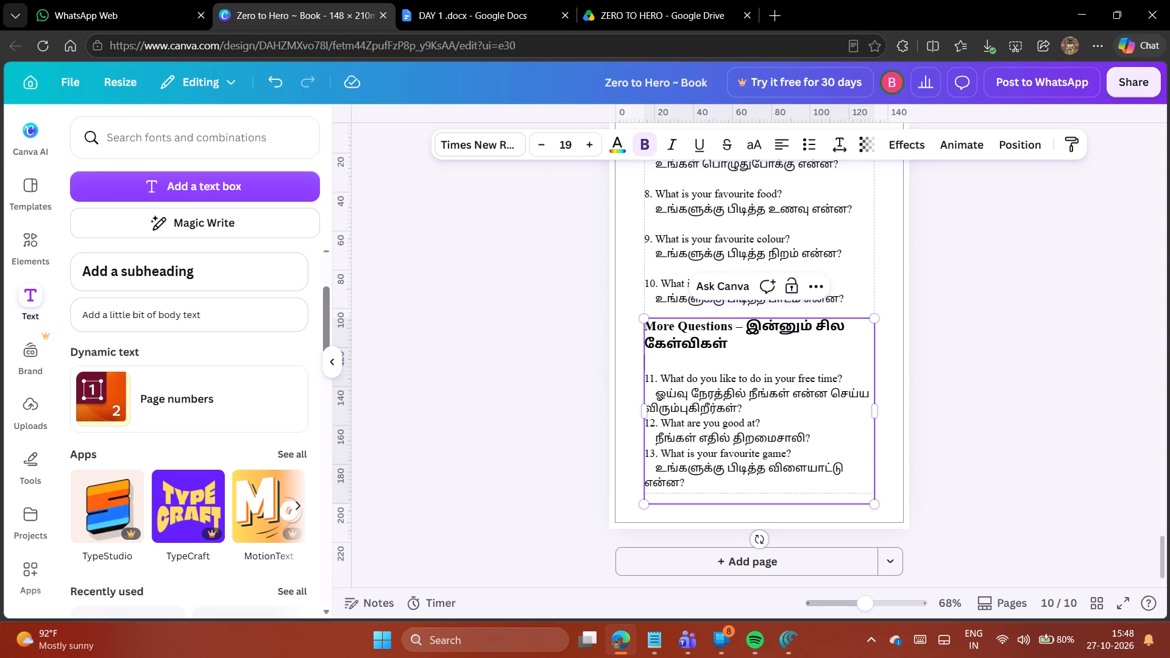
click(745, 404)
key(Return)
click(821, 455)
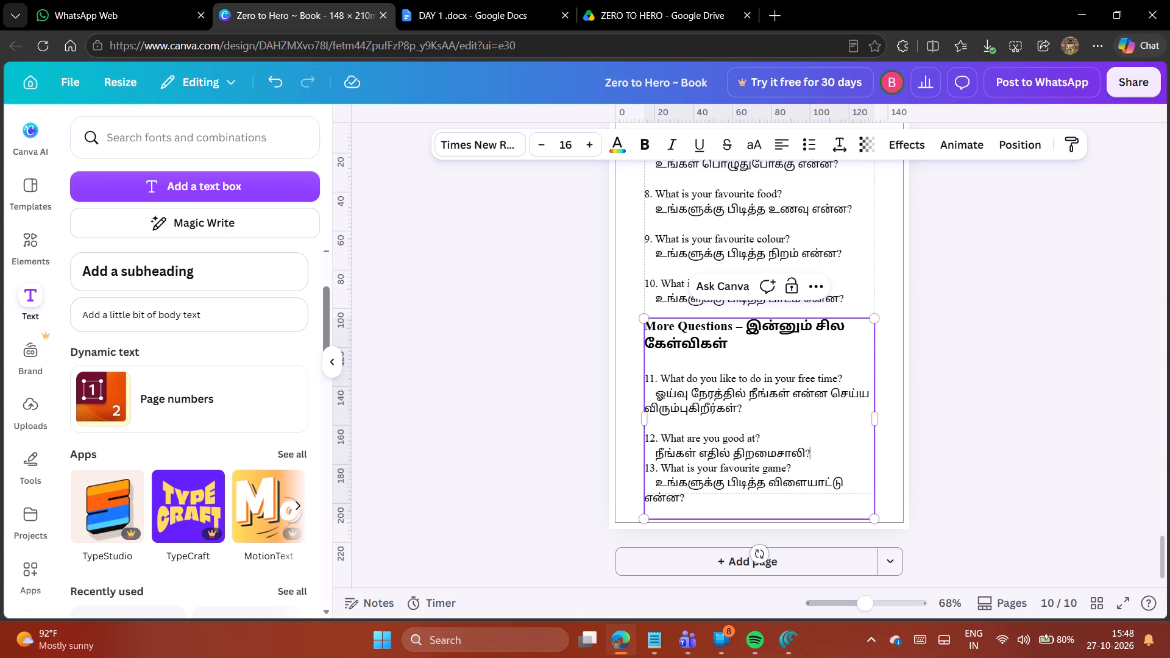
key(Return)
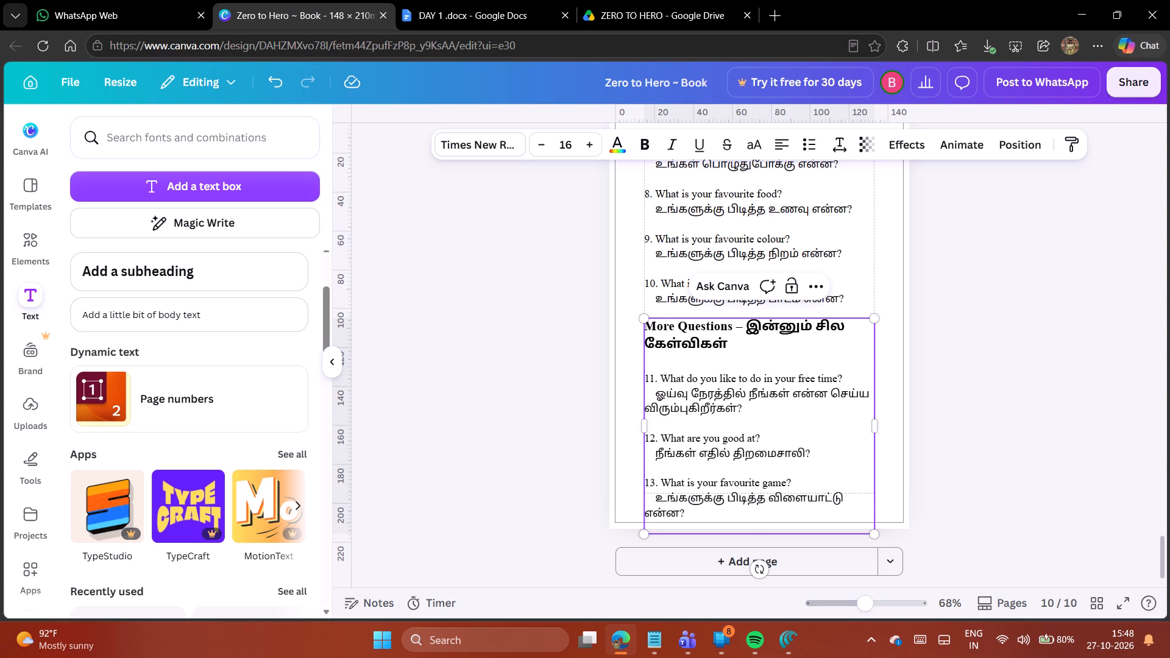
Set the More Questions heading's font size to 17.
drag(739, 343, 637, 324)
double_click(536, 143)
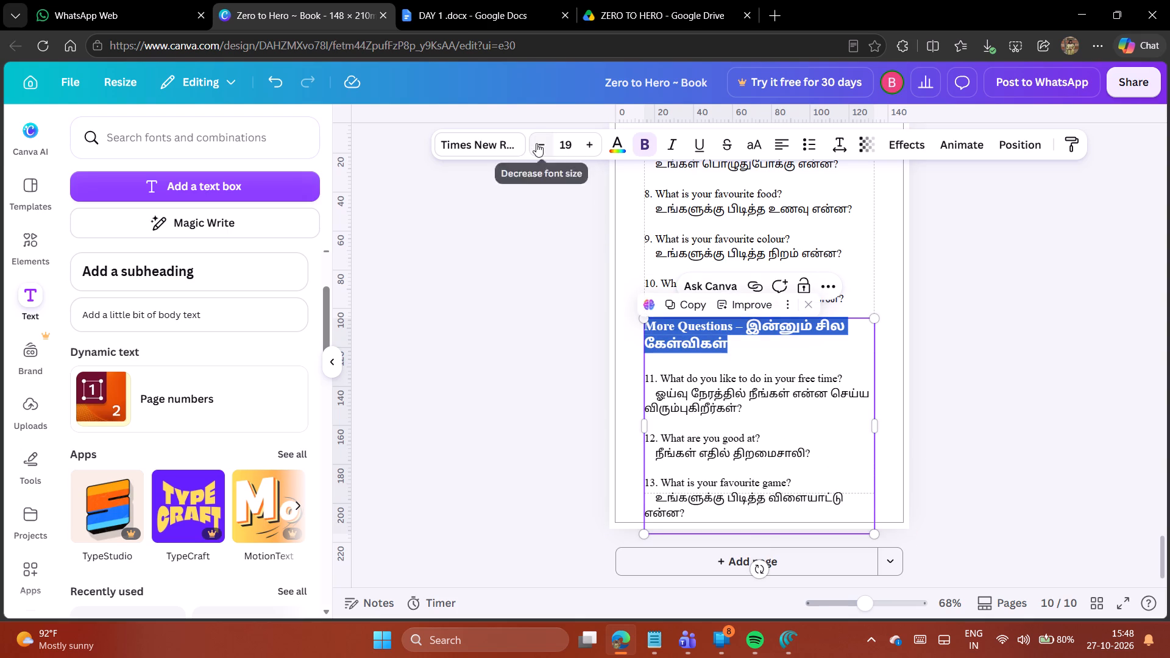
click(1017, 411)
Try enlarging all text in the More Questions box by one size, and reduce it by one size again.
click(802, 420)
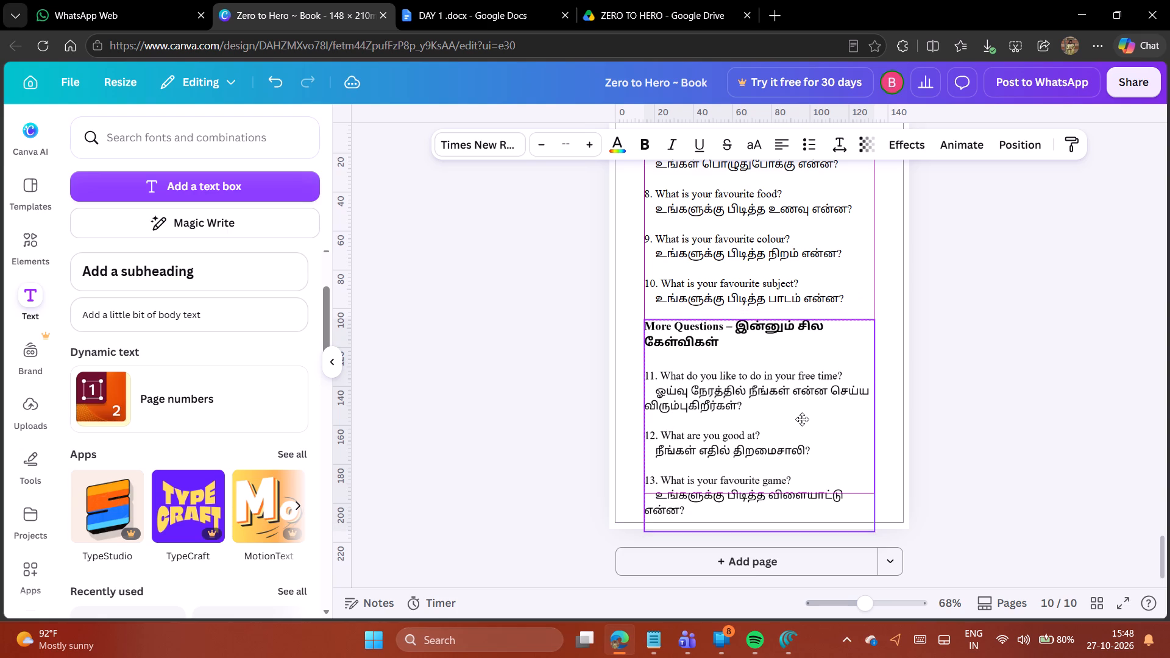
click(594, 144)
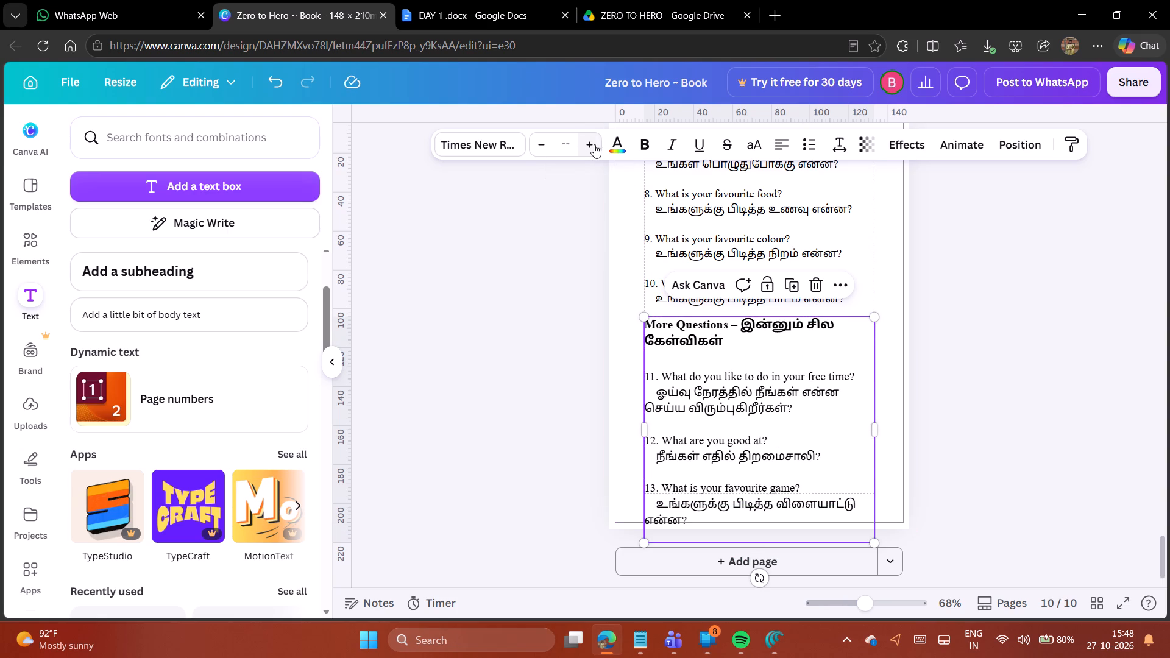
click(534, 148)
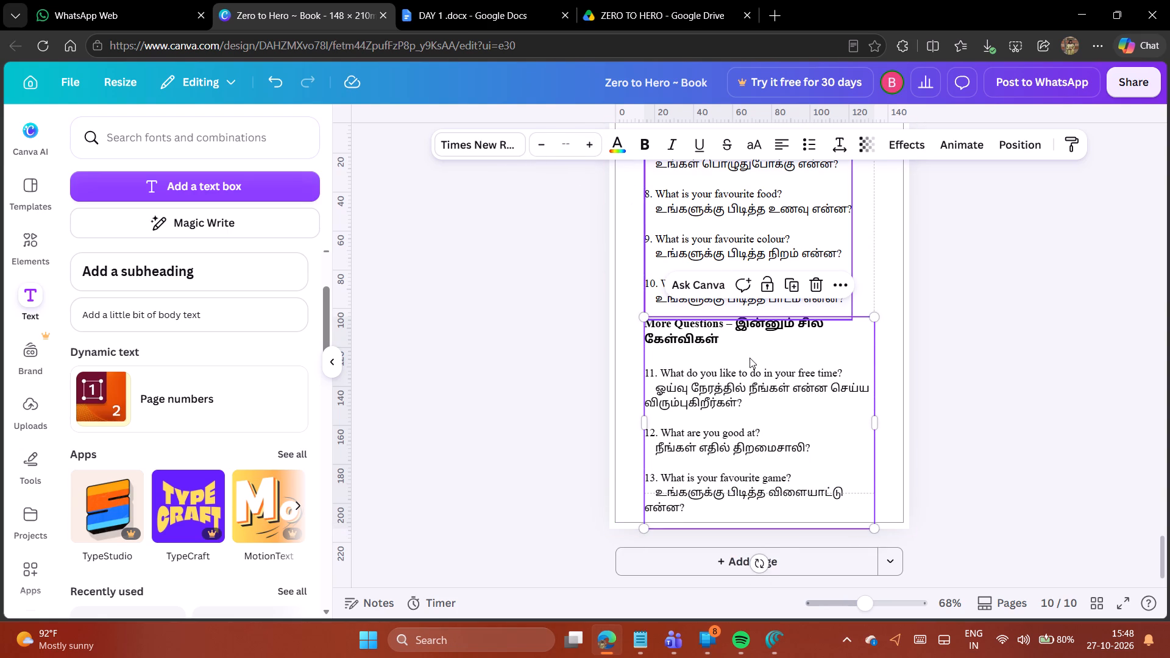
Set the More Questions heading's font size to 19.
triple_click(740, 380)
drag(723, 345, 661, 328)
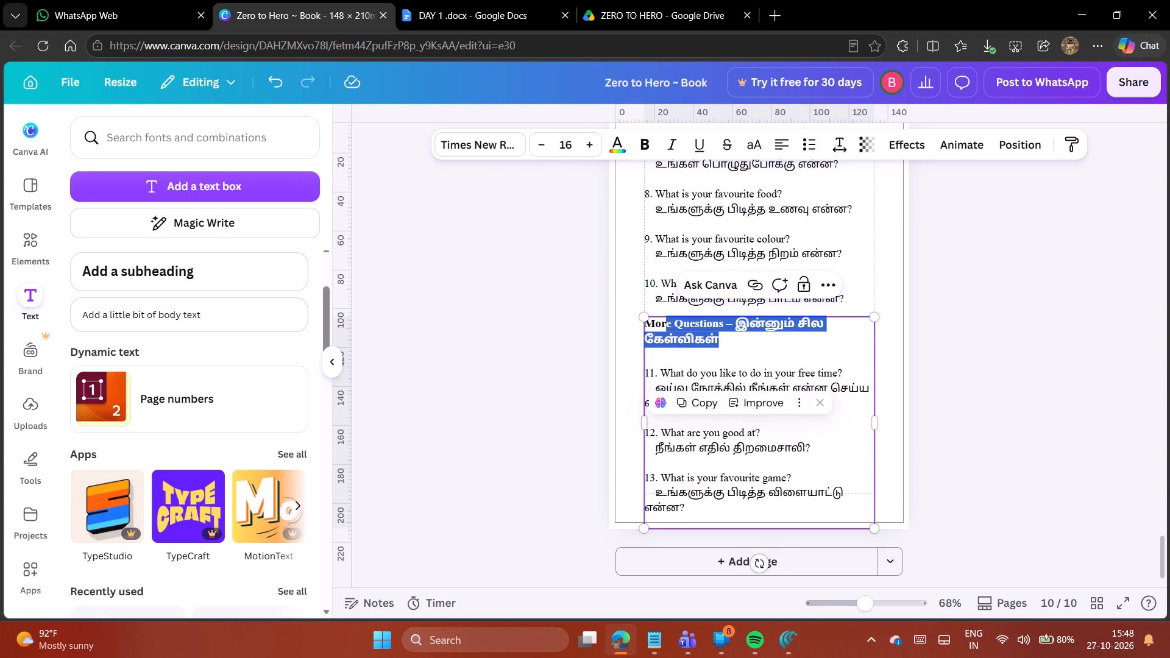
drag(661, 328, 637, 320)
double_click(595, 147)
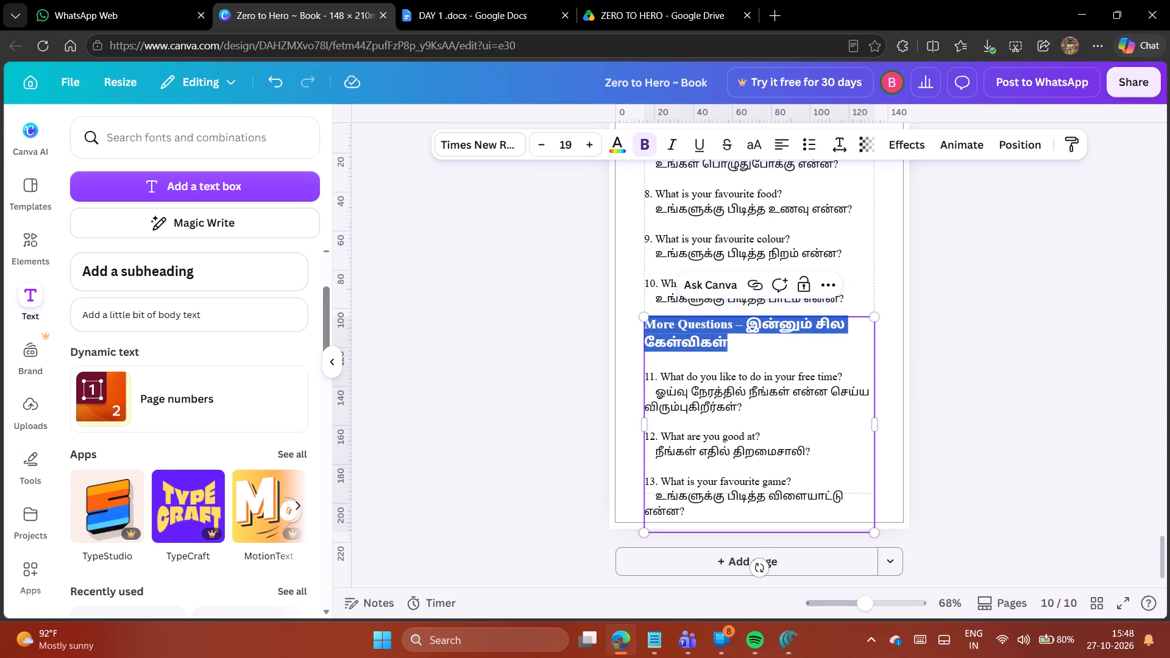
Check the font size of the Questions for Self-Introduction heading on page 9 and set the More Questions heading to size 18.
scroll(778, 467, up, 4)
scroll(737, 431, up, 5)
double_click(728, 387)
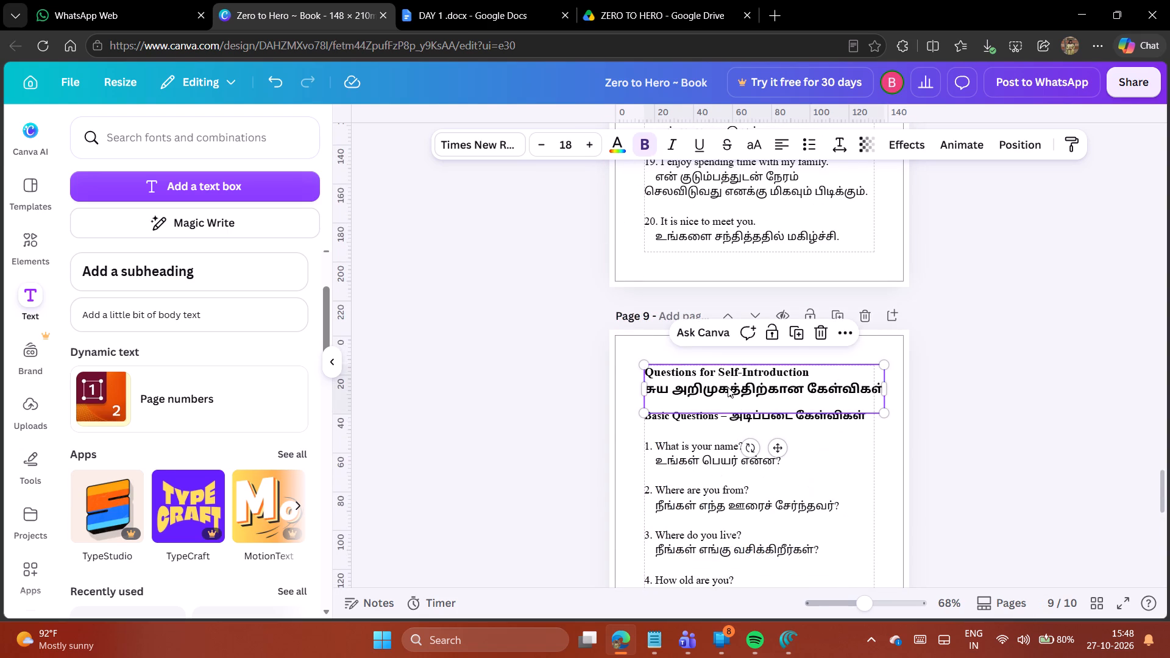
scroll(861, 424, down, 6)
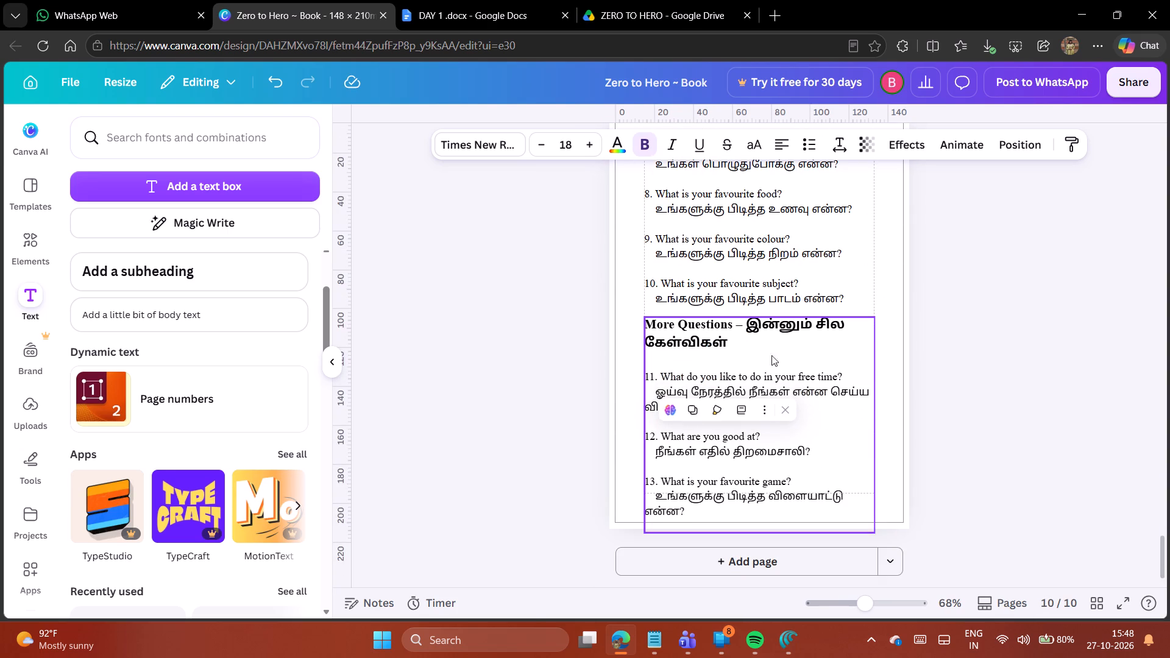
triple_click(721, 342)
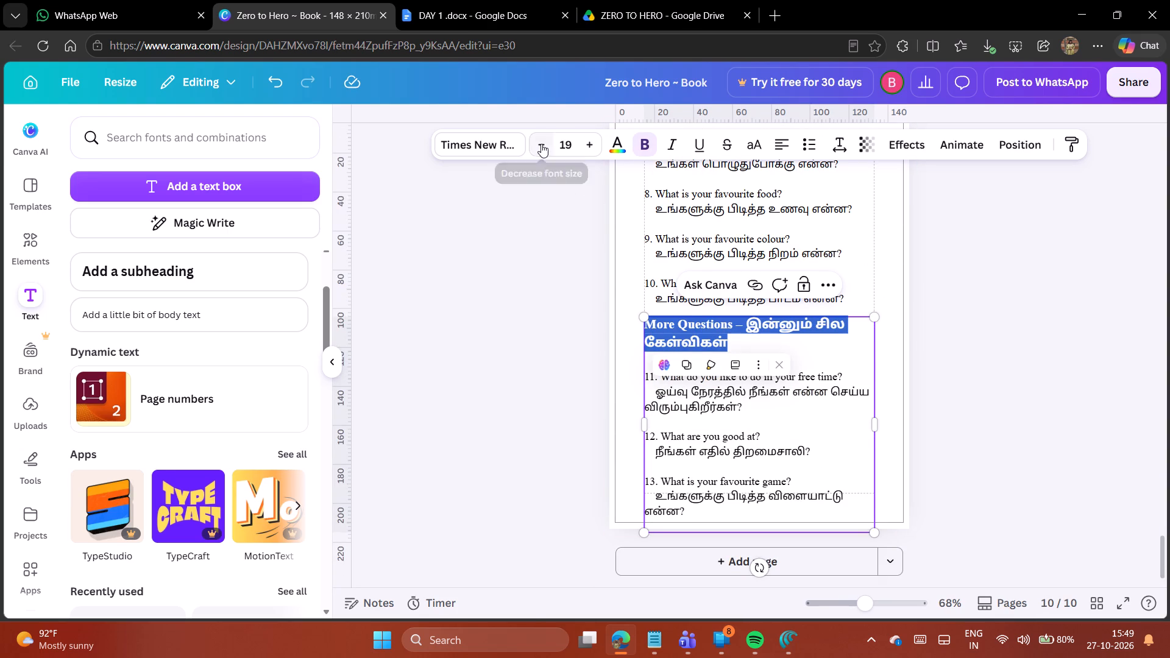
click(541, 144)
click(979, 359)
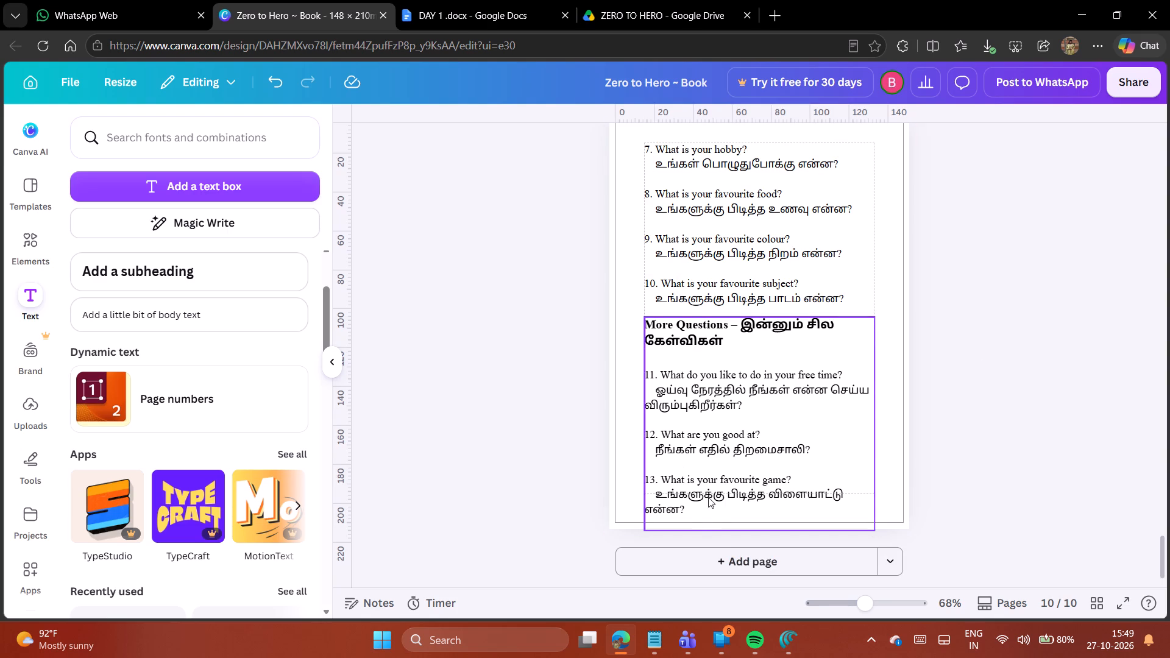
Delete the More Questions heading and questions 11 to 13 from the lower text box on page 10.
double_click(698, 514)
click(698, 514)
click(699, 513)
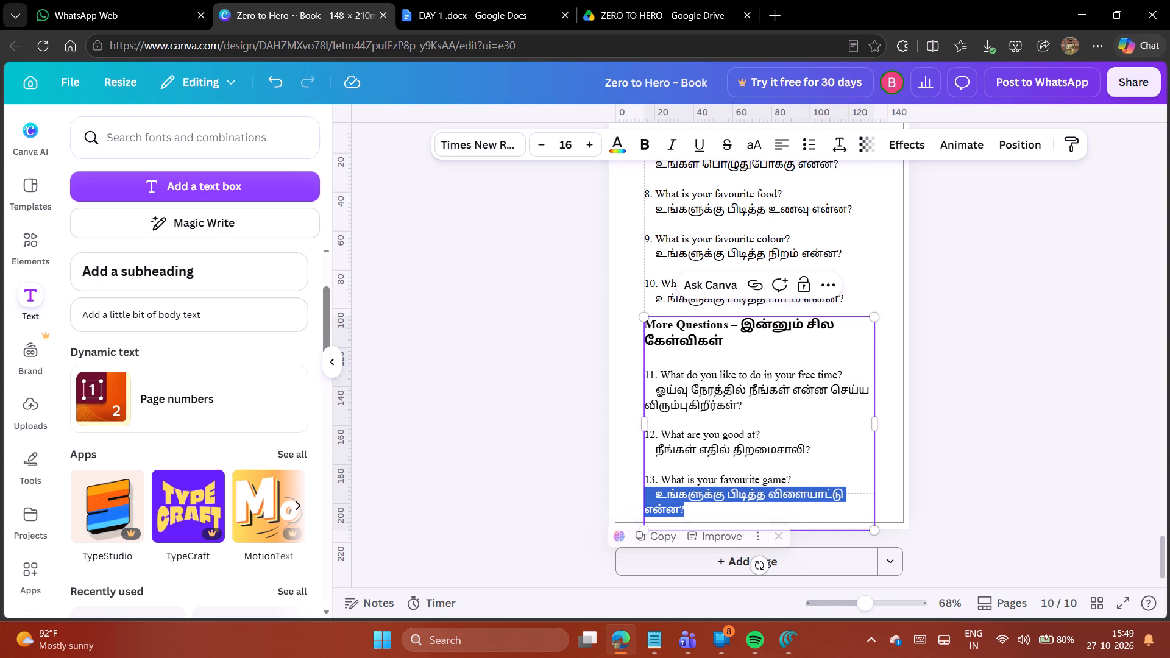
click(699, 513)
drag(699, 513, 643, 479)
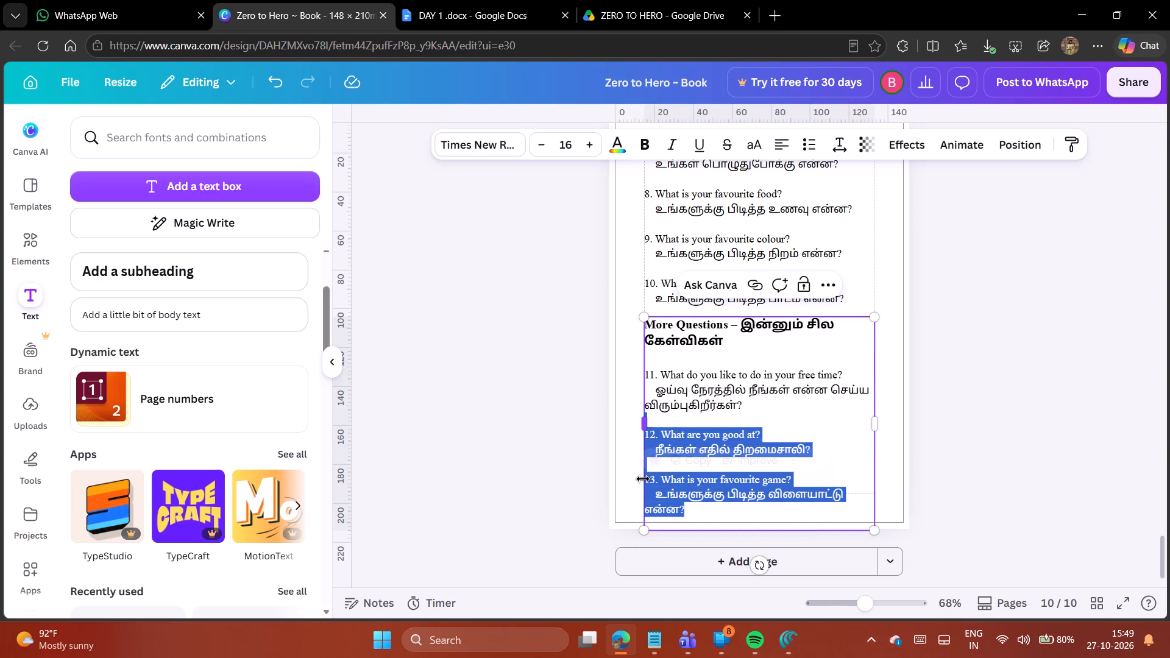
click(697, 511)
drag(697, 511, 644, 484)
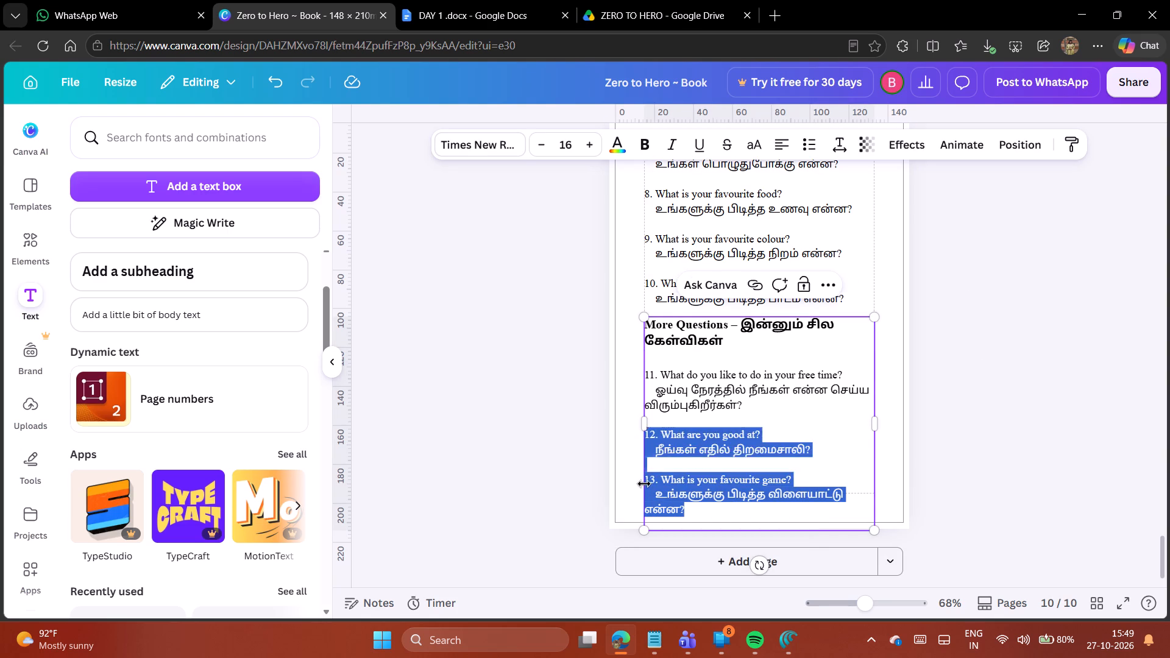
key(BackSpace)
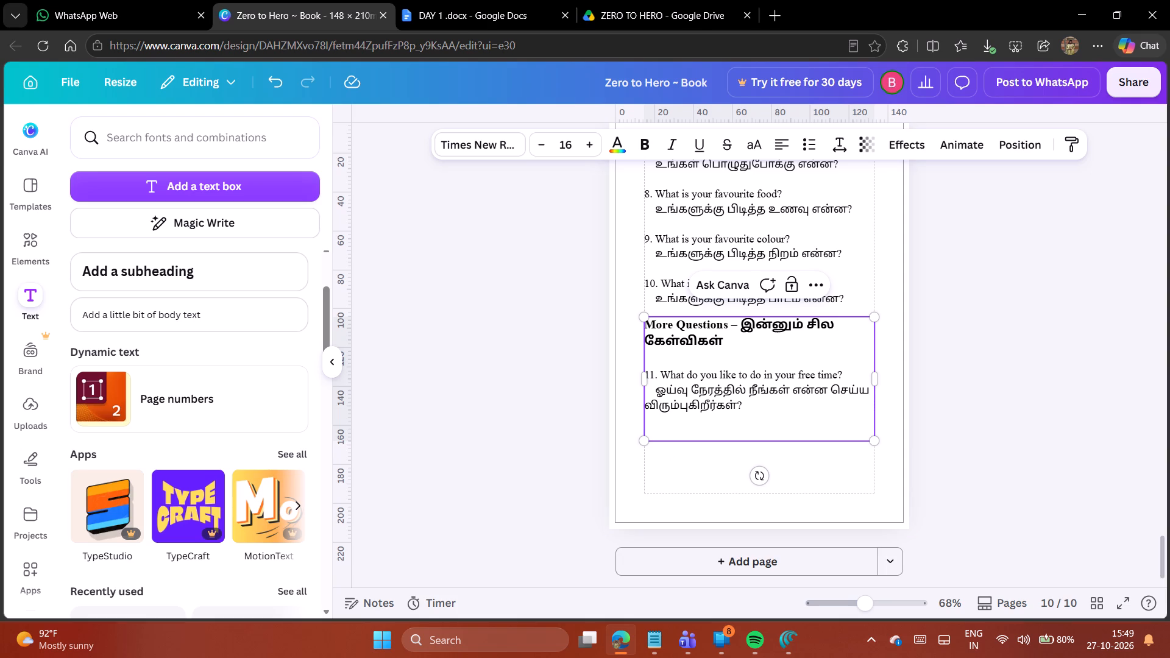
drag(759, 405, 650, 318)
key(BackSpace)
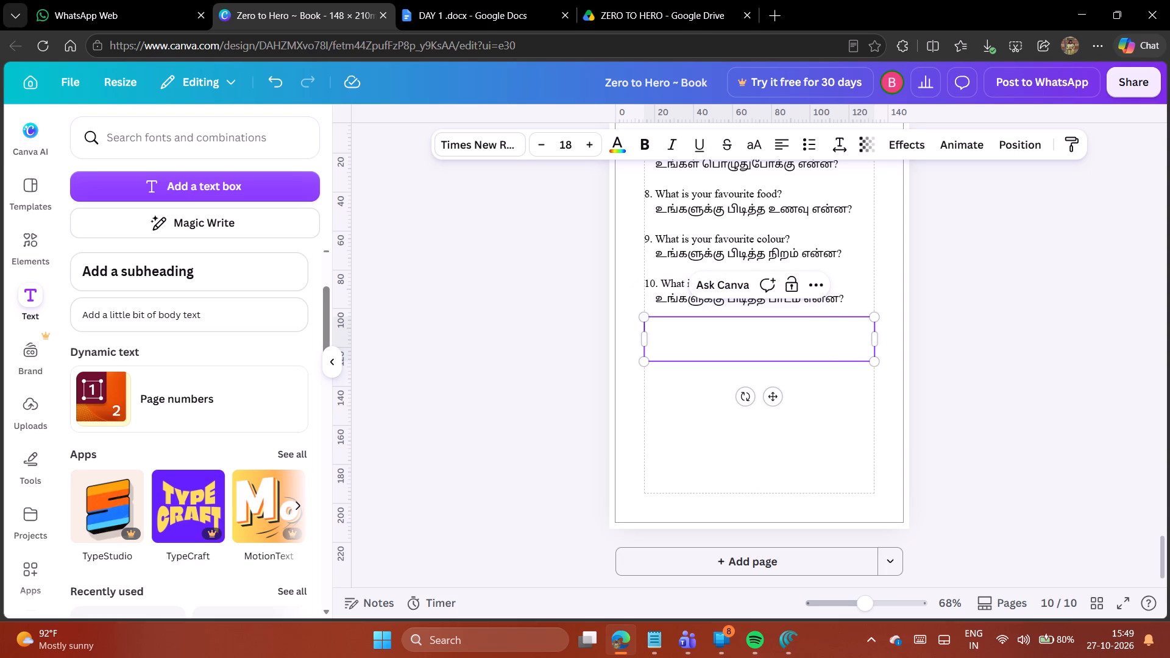
Paste the More Questions heading and questions 11 to 13 into the empty box on page 10, separating them with blank lines.
key(ctrl+v)
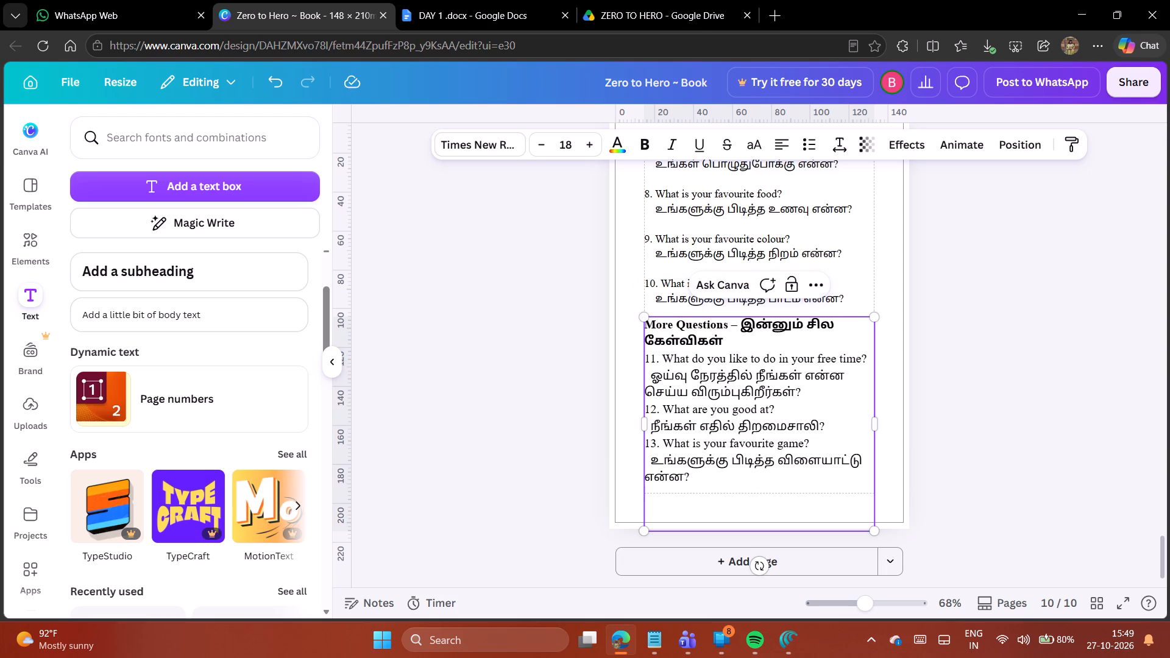
drag(729, 344, 645, 323)
click(739, 348)
key(Return)
click(808, 412)
key(Return)
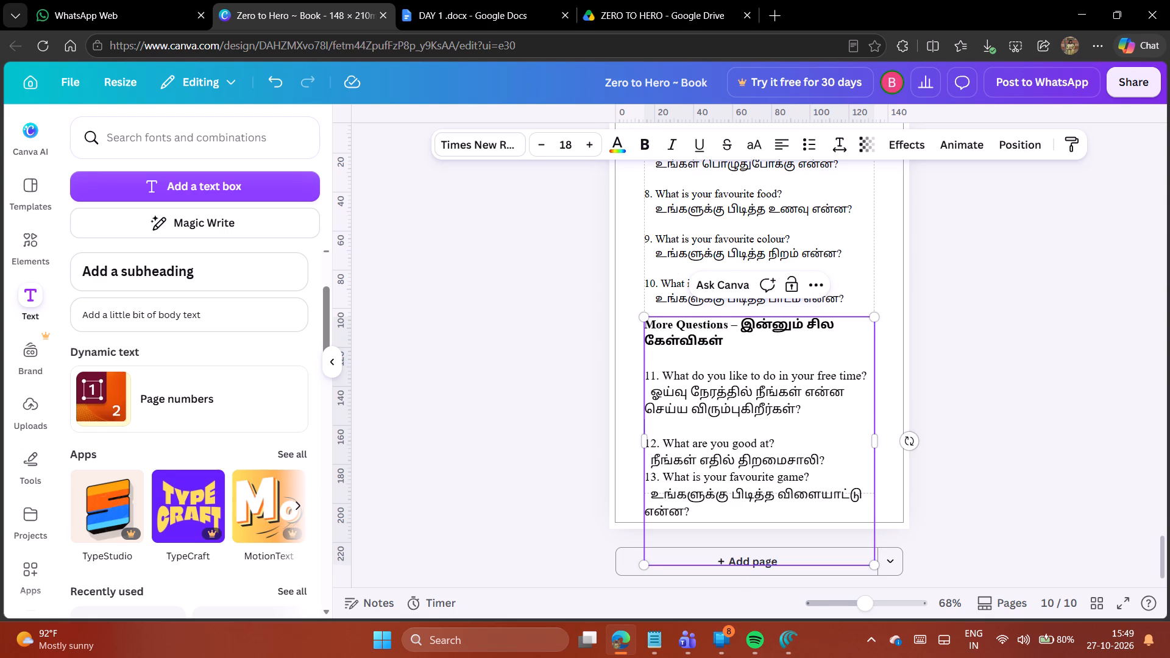
click(828, 458)
key(Return)
Delete question 13 and its Tamil translation from the More Questions box on page 10.
drag(697, 532, 644, 495)
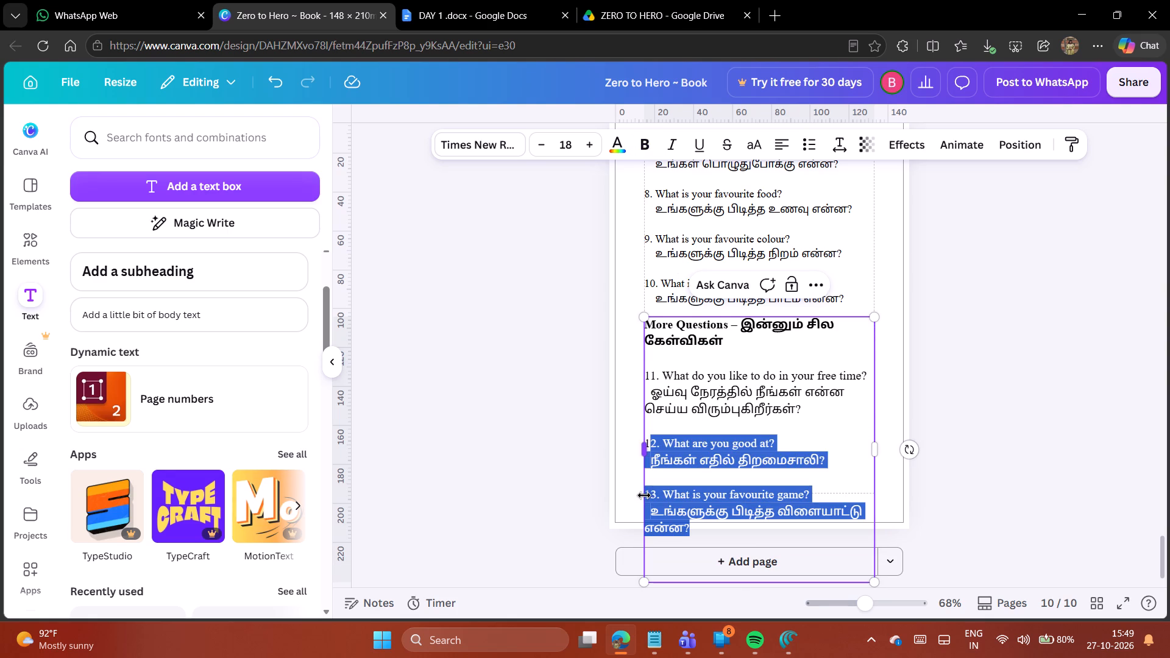
drag(644, 495, 652, 490)
key(BackSpace)
key(BackSpace)
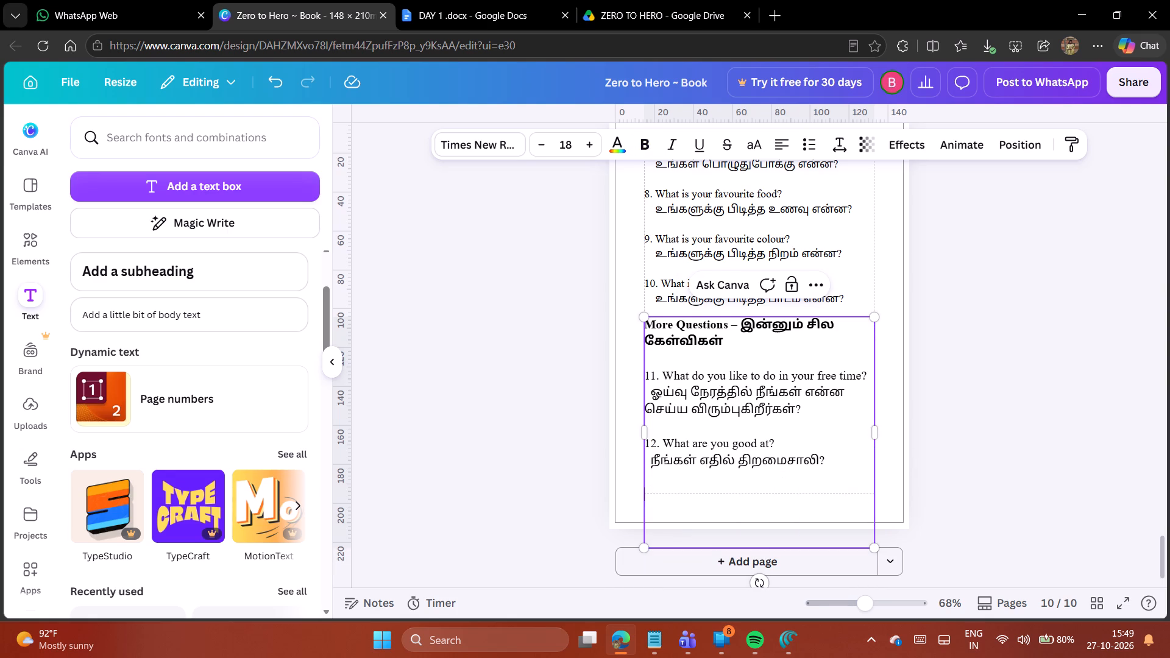
click(975, 466)
Set questions 11 and 12 with their Tamil translations to font size 16.
triple_click(739, 463)
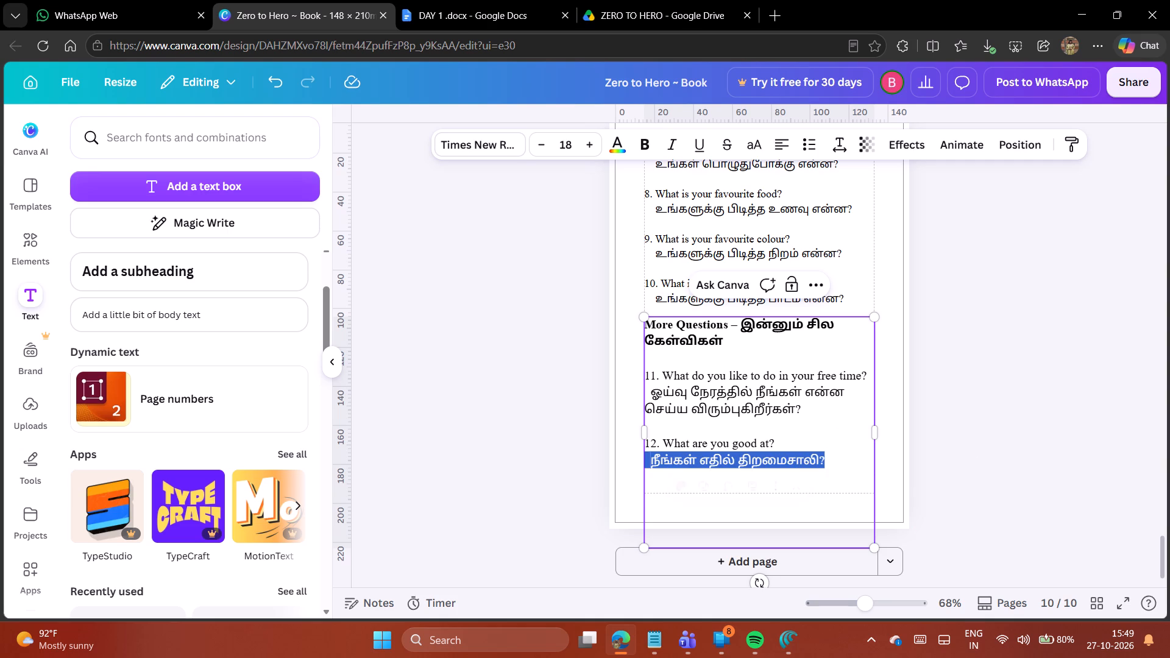
click(843, 463)
drag(842, 464, 644, 373)
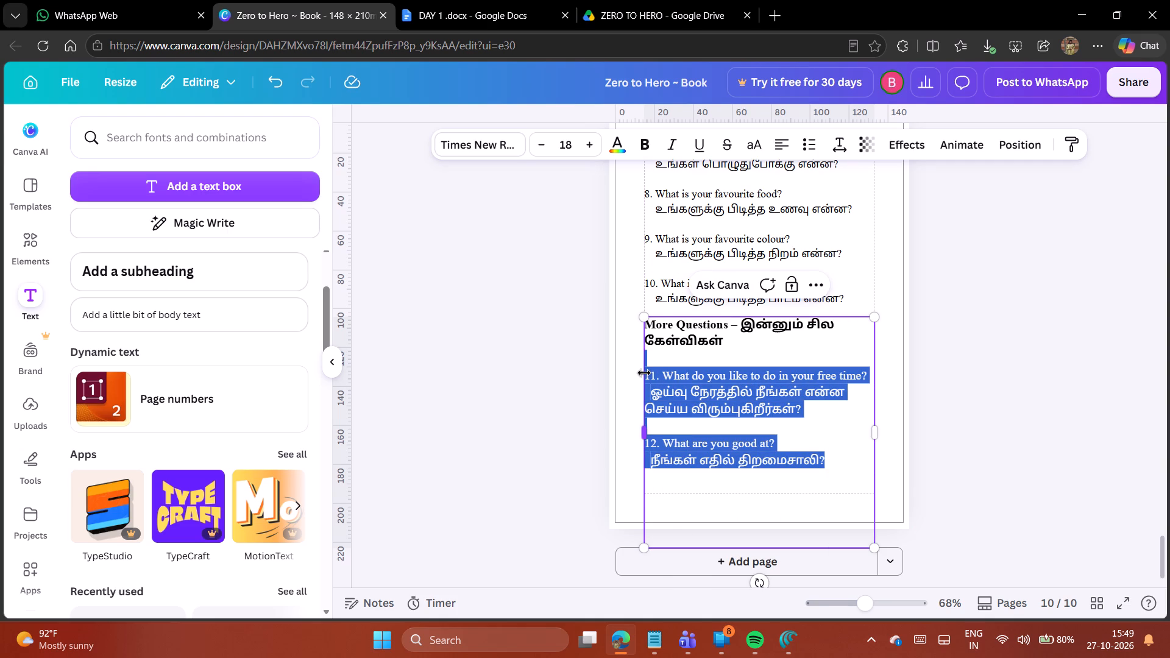
drag(644, 373, 643, 373)
click(543, 144)
click(543, 144)
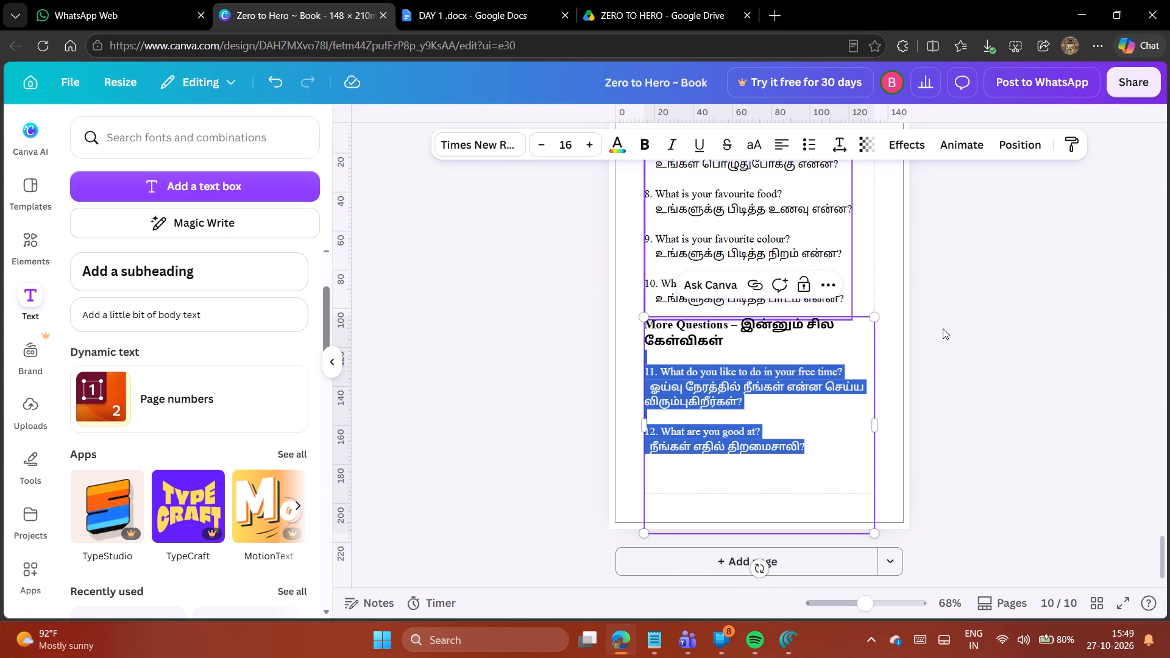
click(966, 382)
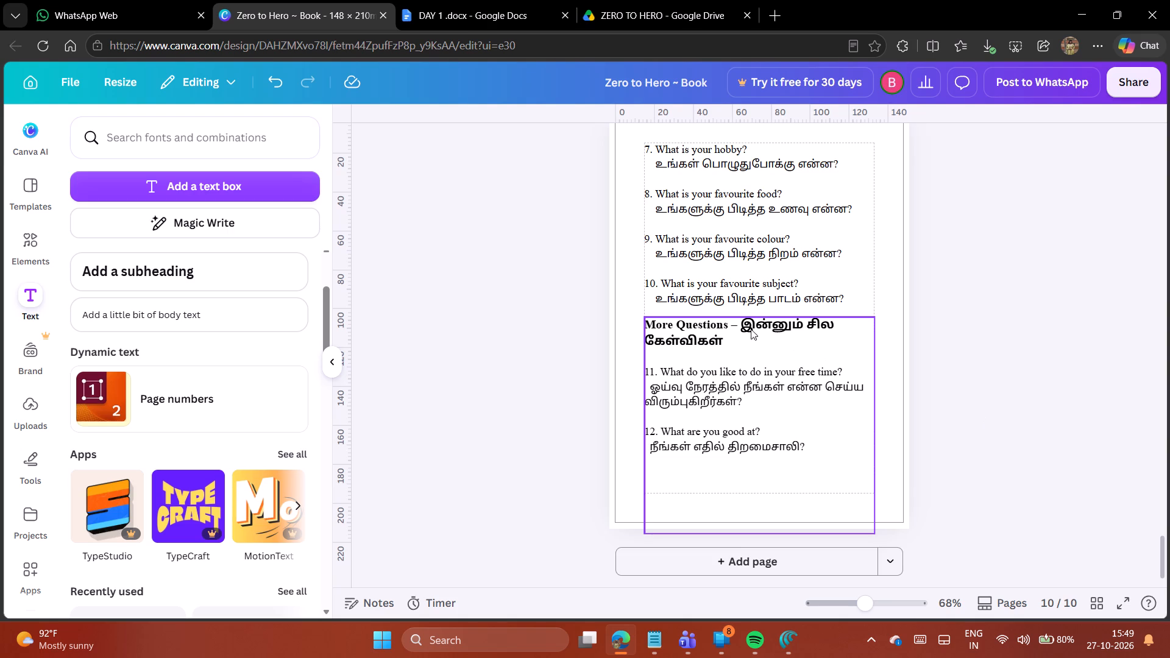
Move the More Questions box down slightly to leave a gap below question 10.
drag(752, 364, 752, 381)
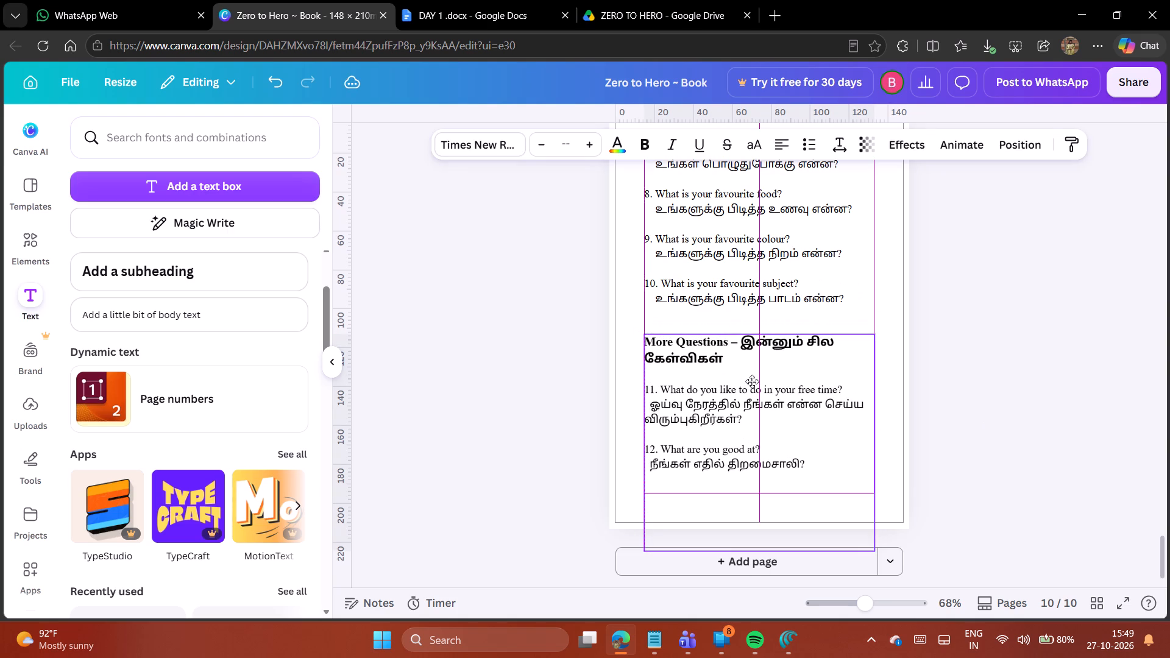
drag(752, 381, 753, 381)
click(936, 392)
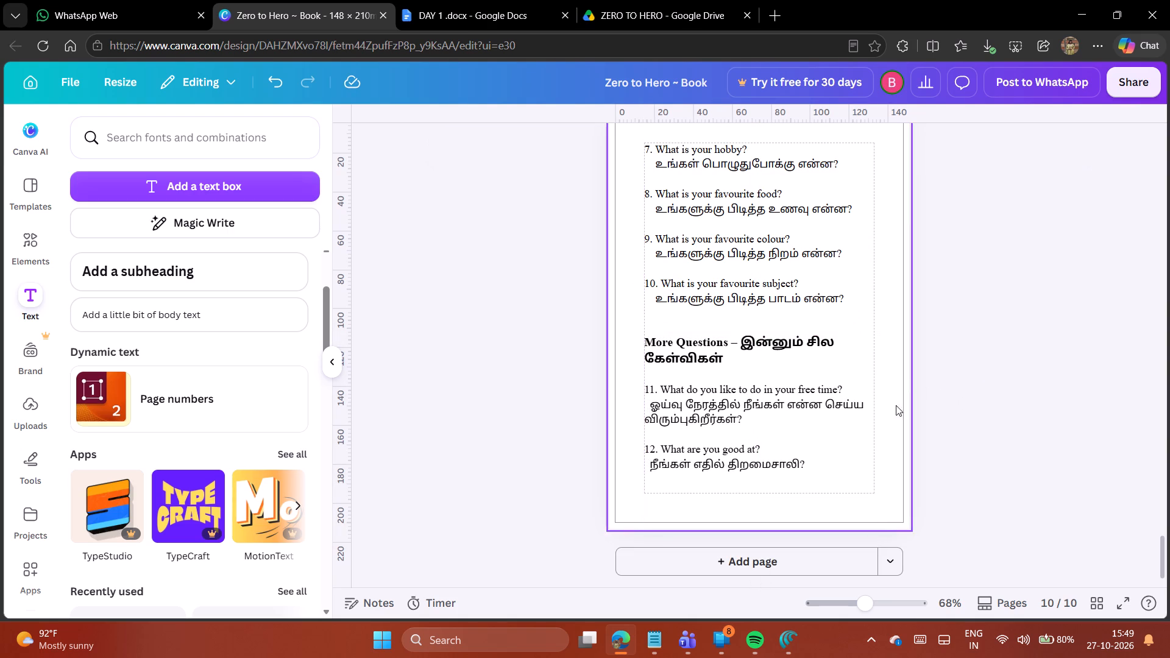
Add a blank page 11 after page 10.
scroll(996, 504, down, 3)
click(809, 550)
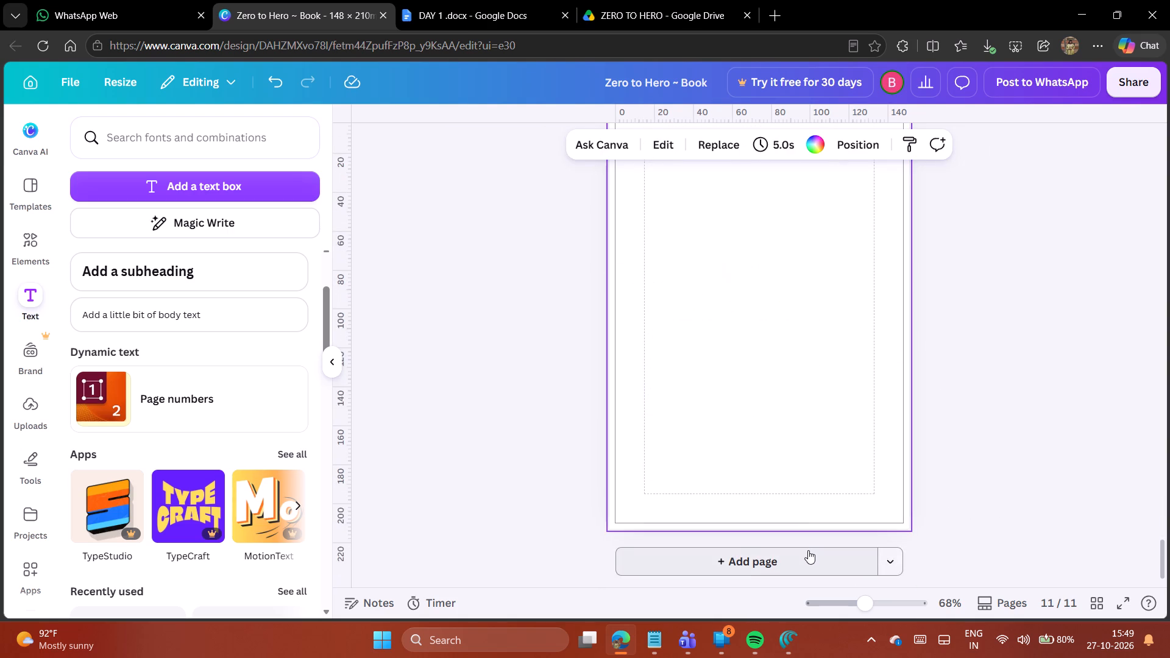
Copy question 13 with its Tamil translation from the DAY 1 Google Docs file and paste it onto page 11 in Canva.
click(449, 0)
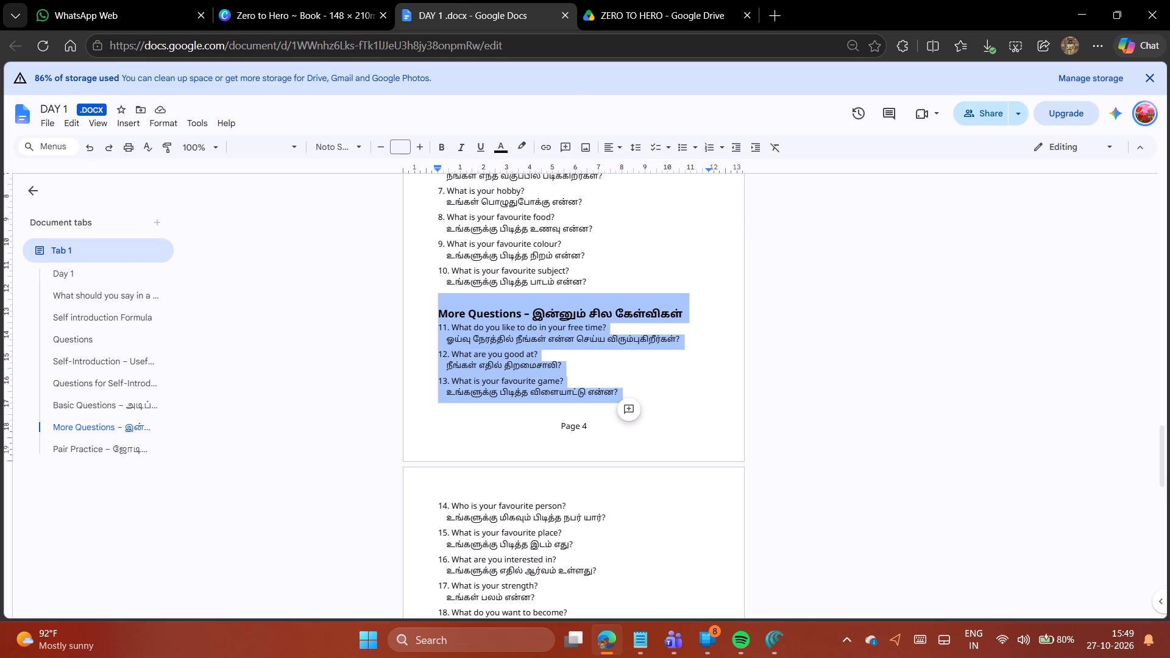
click(645, 350)
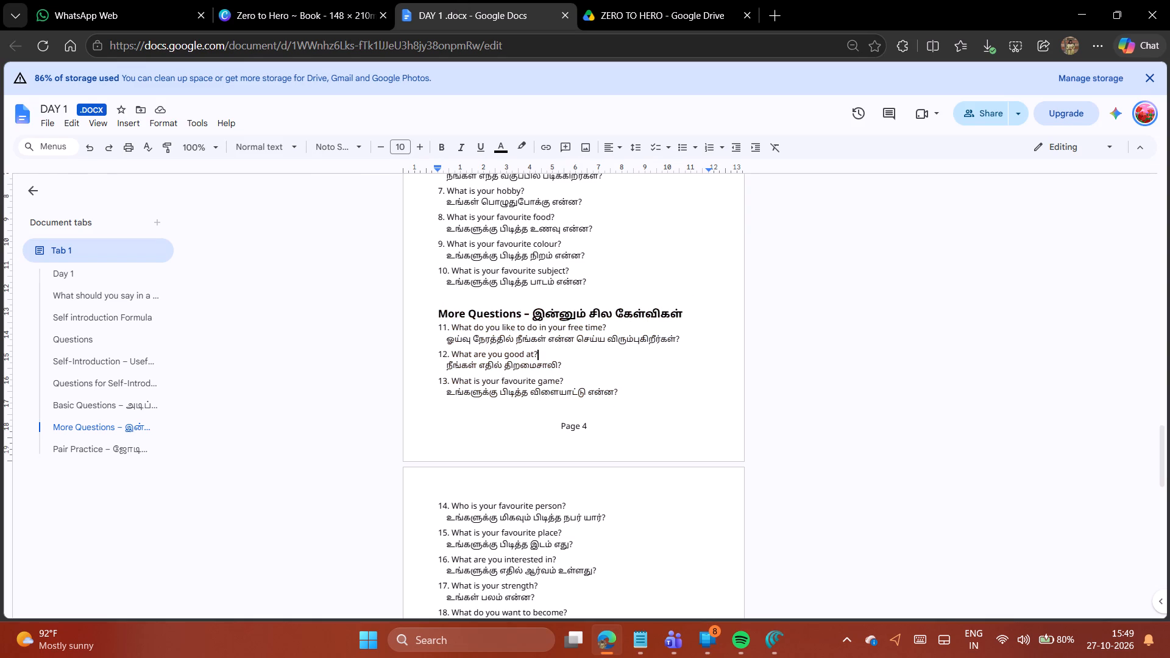
drag(437, 381, 622, 394)
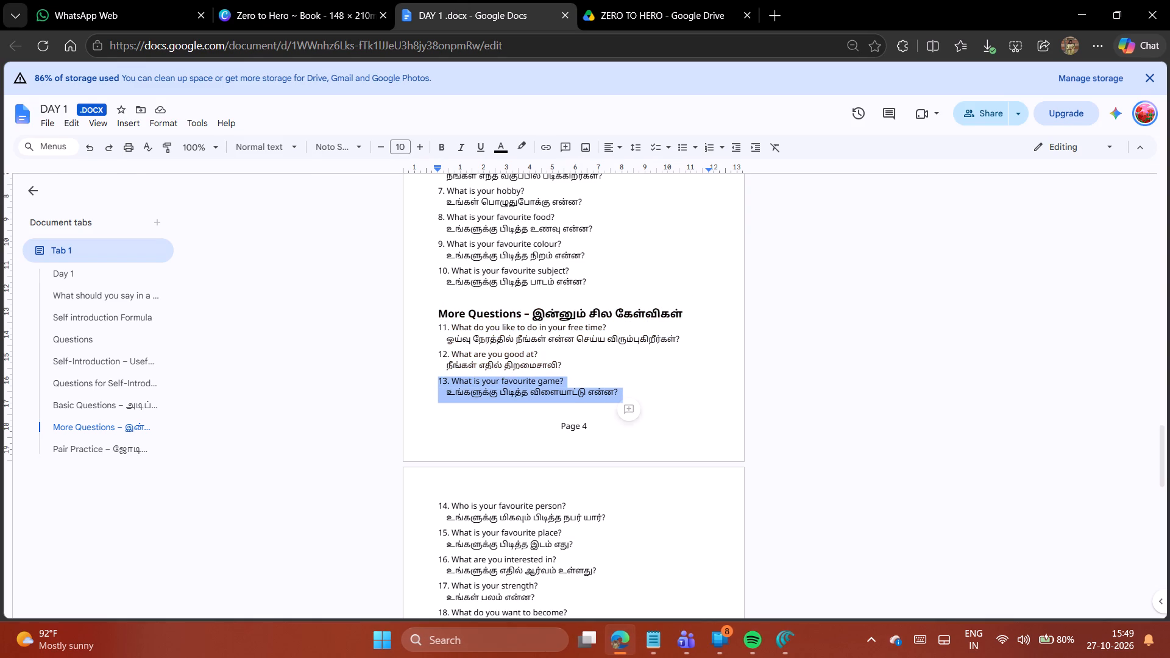
key(ctrl+c)
click(305, 0)
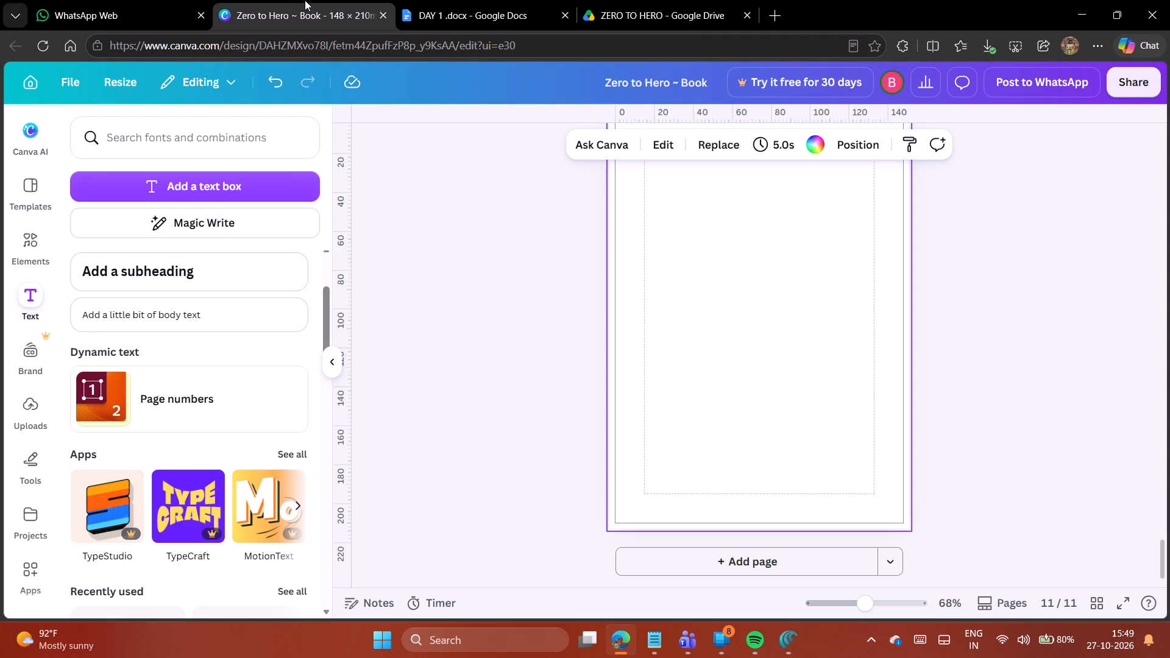
scroll(711, 334, up, 1)
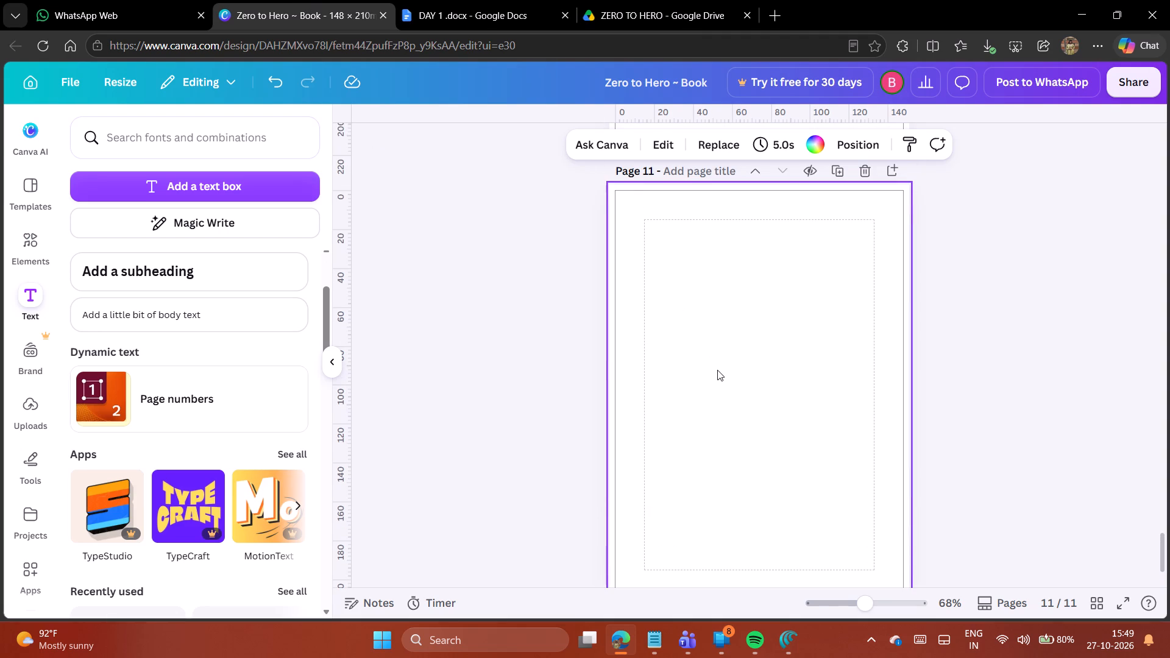
key(ctrl+v)
Format the question 13 text at size 16, without bold and left-aligned.
double_click(536, 146)
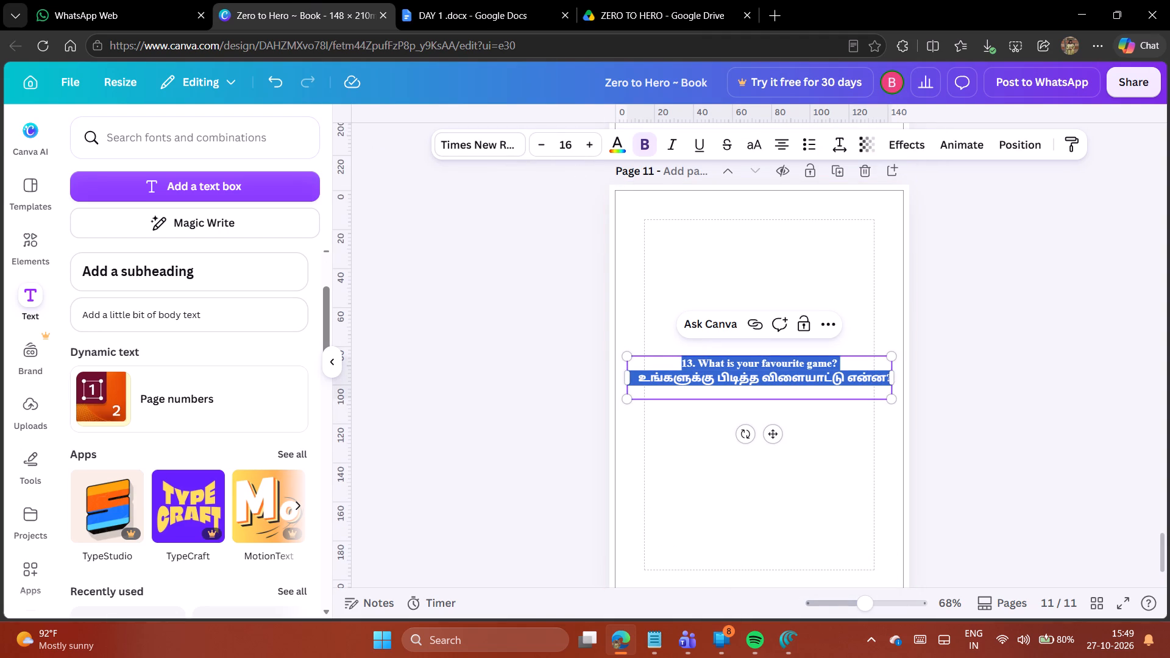
click(639, 143)
scroll(899, 418, up, 3)
scroll(902, 420, down, 2)
click(979, 442)
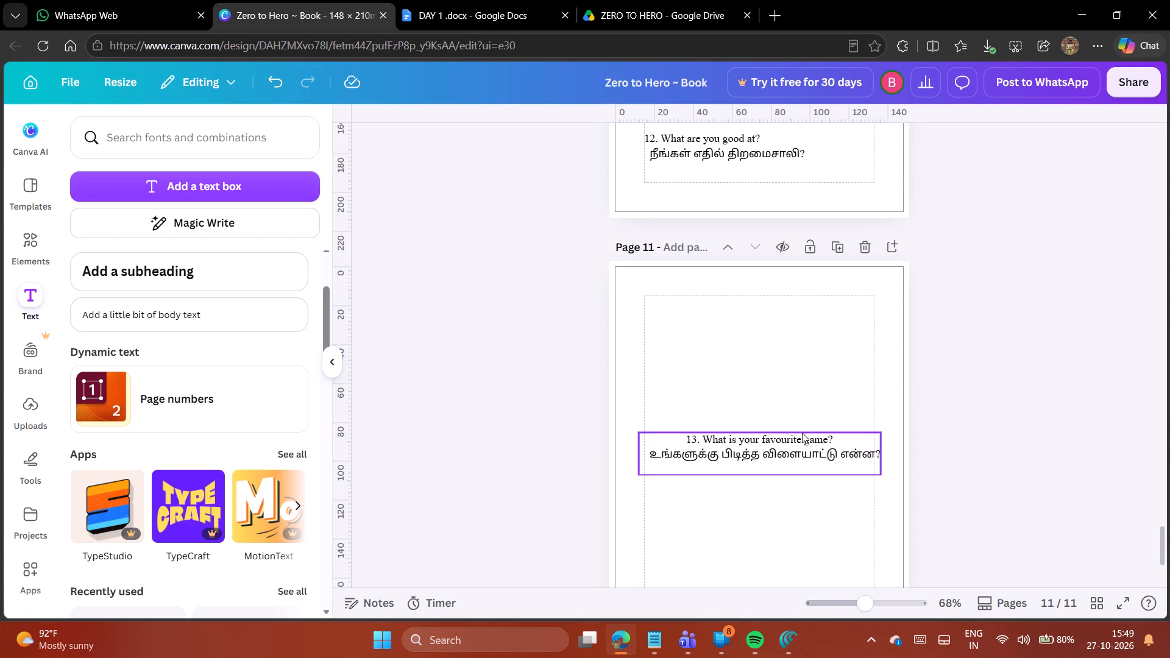
click(771, 442)
click(779, 144)
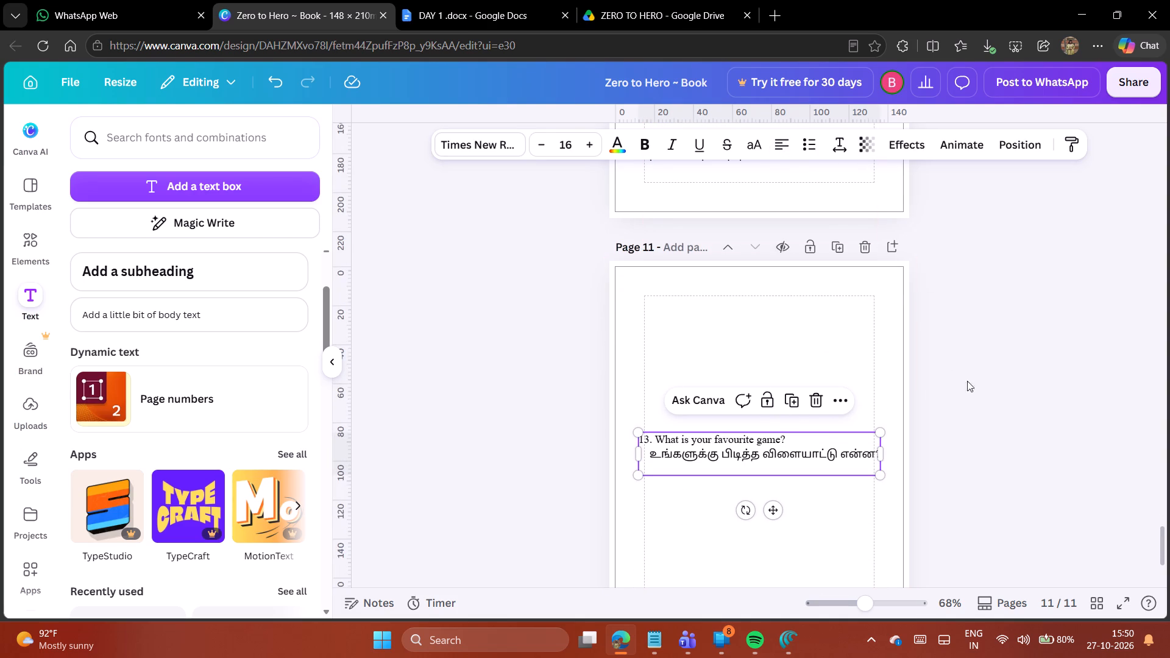
click(983, 399)
Place the question 13 box at the top-left corner of page 11's margins and narrow it to the margin width.
drag(773, 451, 779, 319)
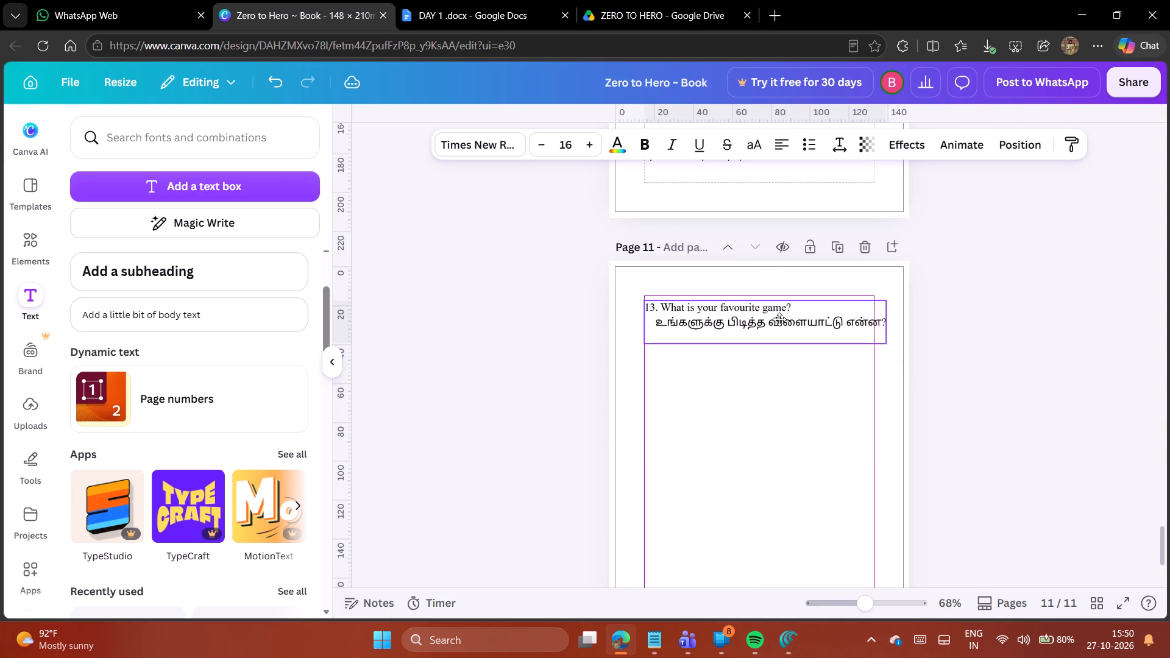
drag(779, 319, 779, 318)
drag(887, 321, 888, 322)
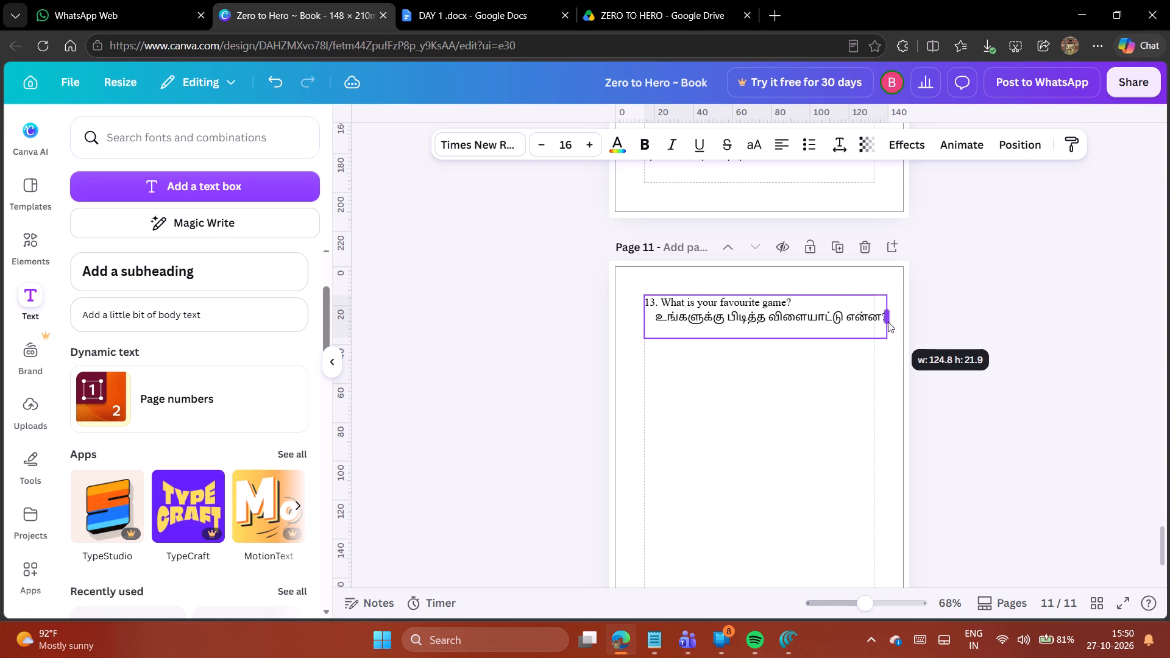
drag(888, 322, 875, 320)
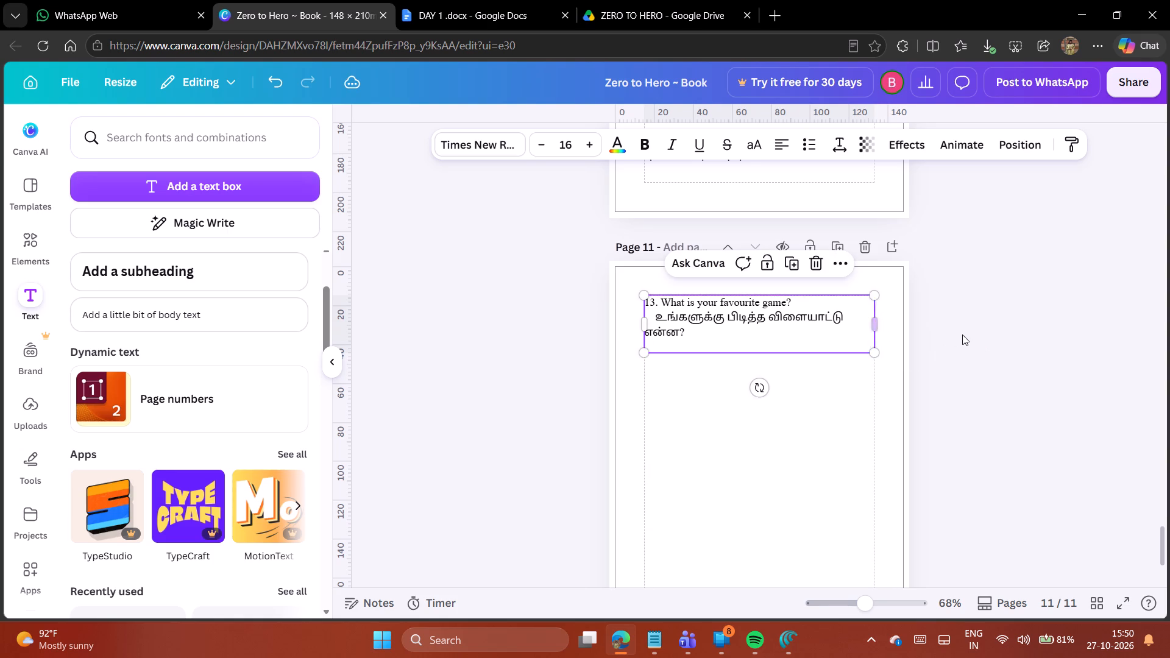
click(963, 335)
Copy questions 14 to 20 with their Tamil translations from the DAY 1 Google Docs file and paste them onto page 11 in Canva.
click(451, 1)
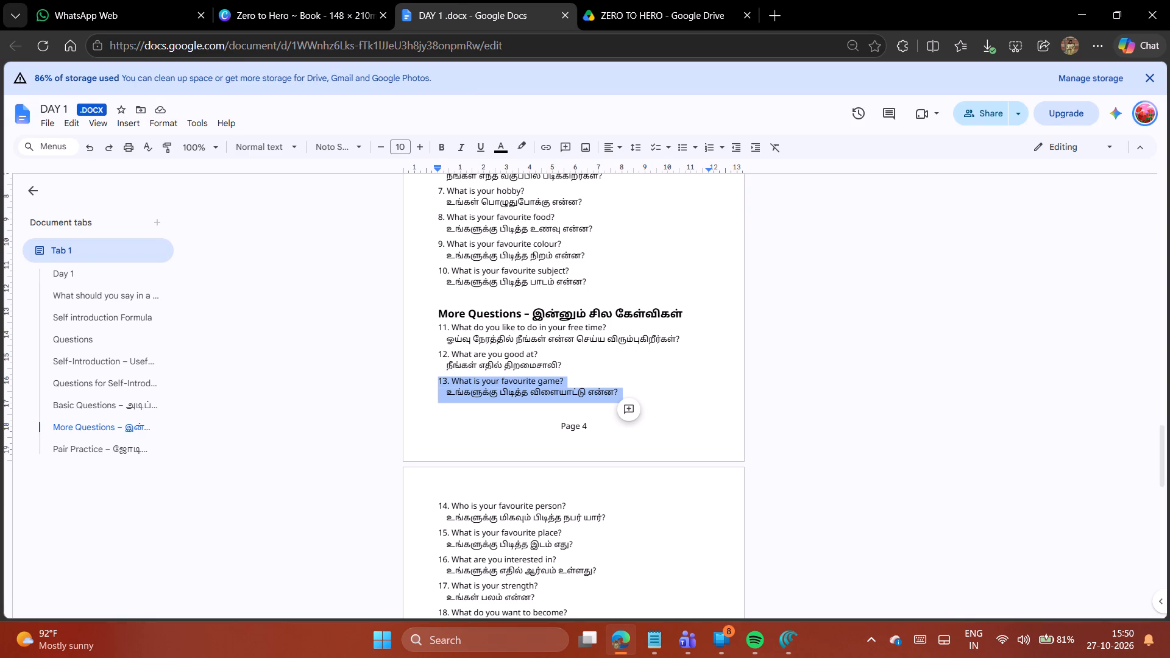
scroll(730, 546, down, 2)
scroll(670, 458, down, 2)
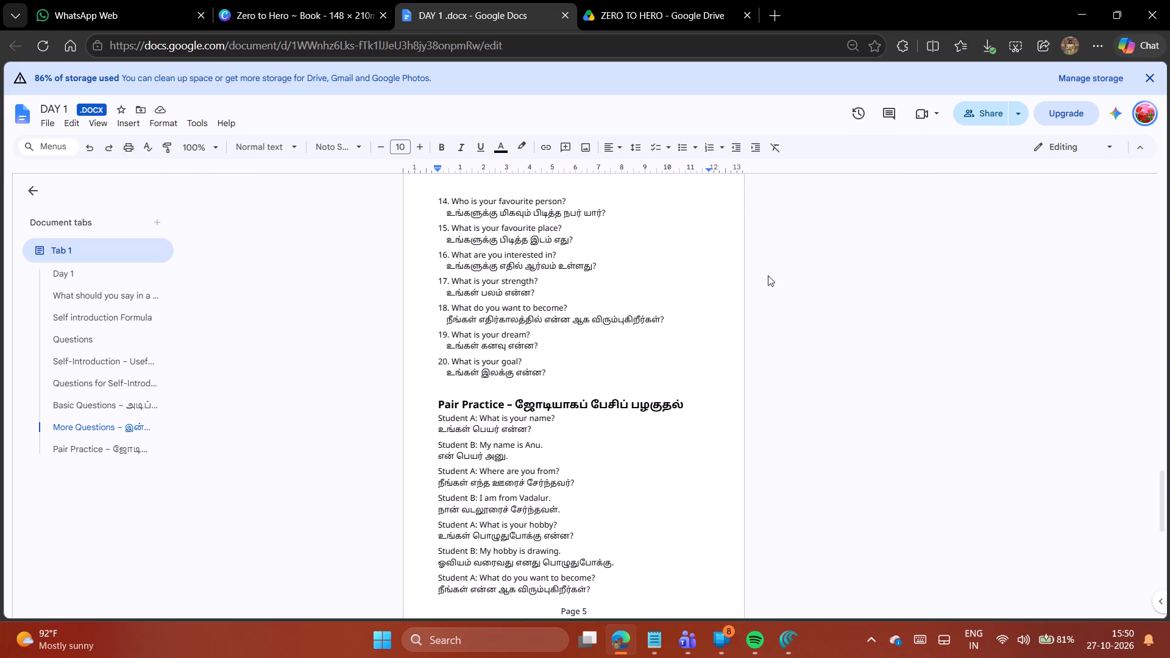
click(317, 0)
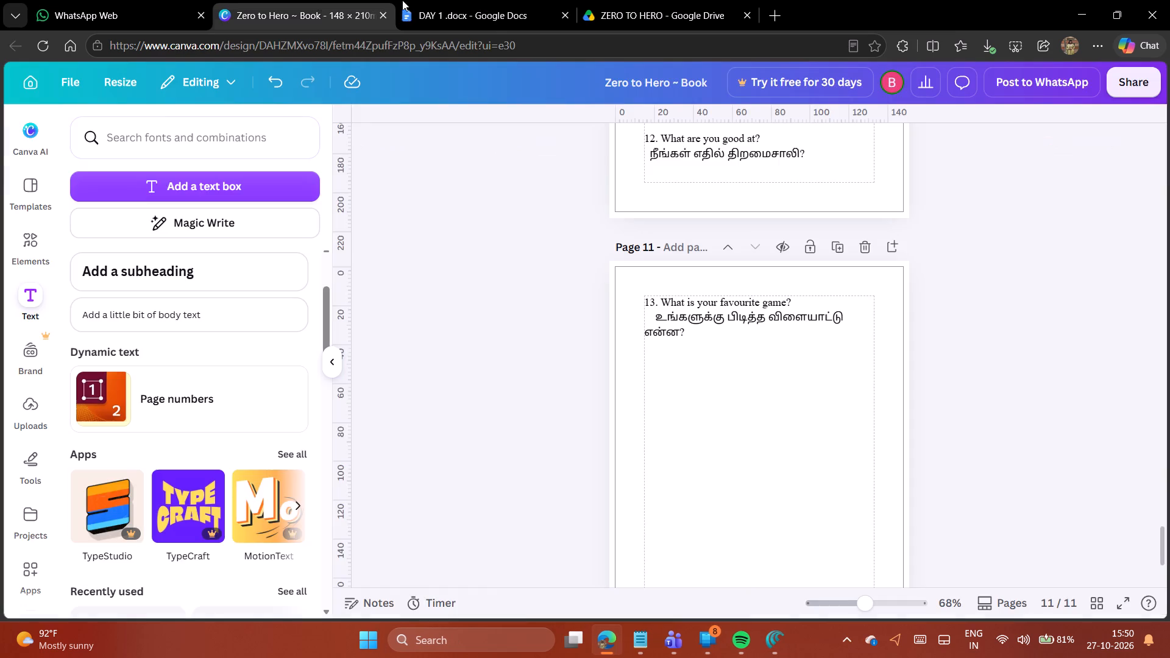
click(463, 0)
scroll(511, 293, up, 1)
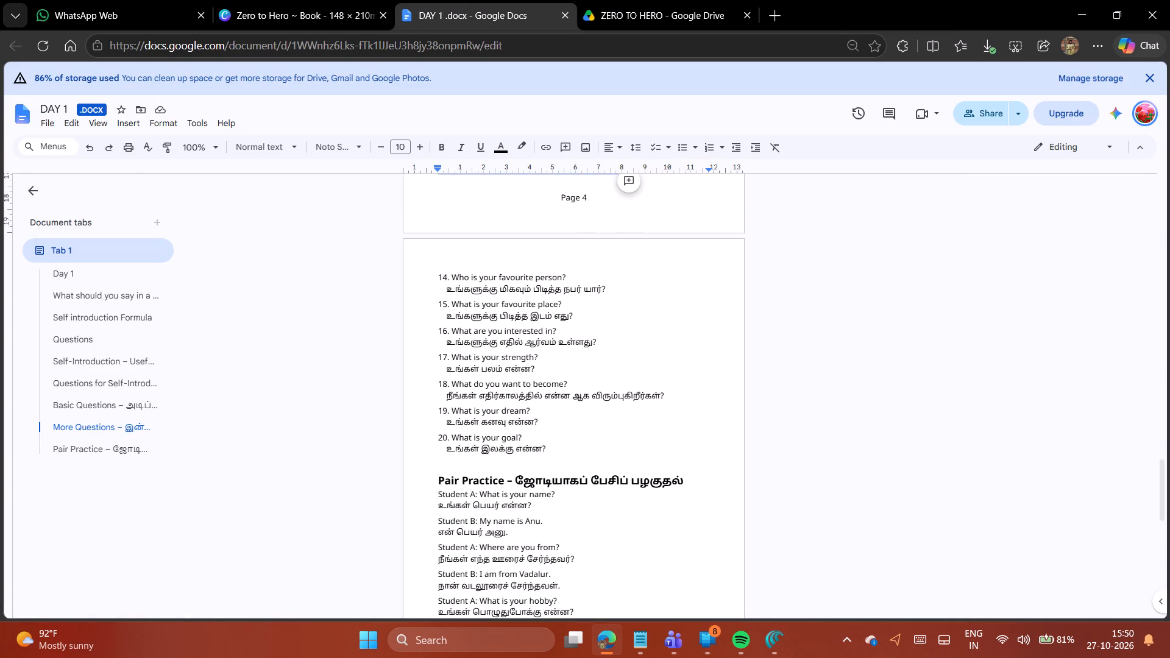
drag(437, 276, 559, 455)
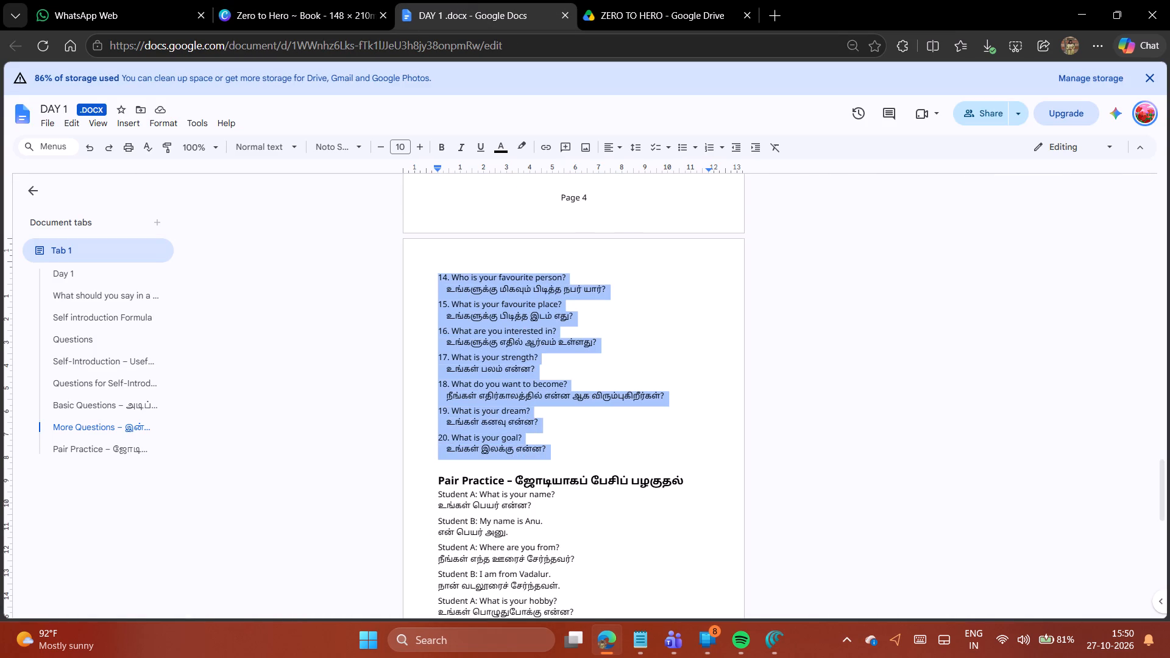
drag(559, 455, 559, 455)
key(ctrl+c)
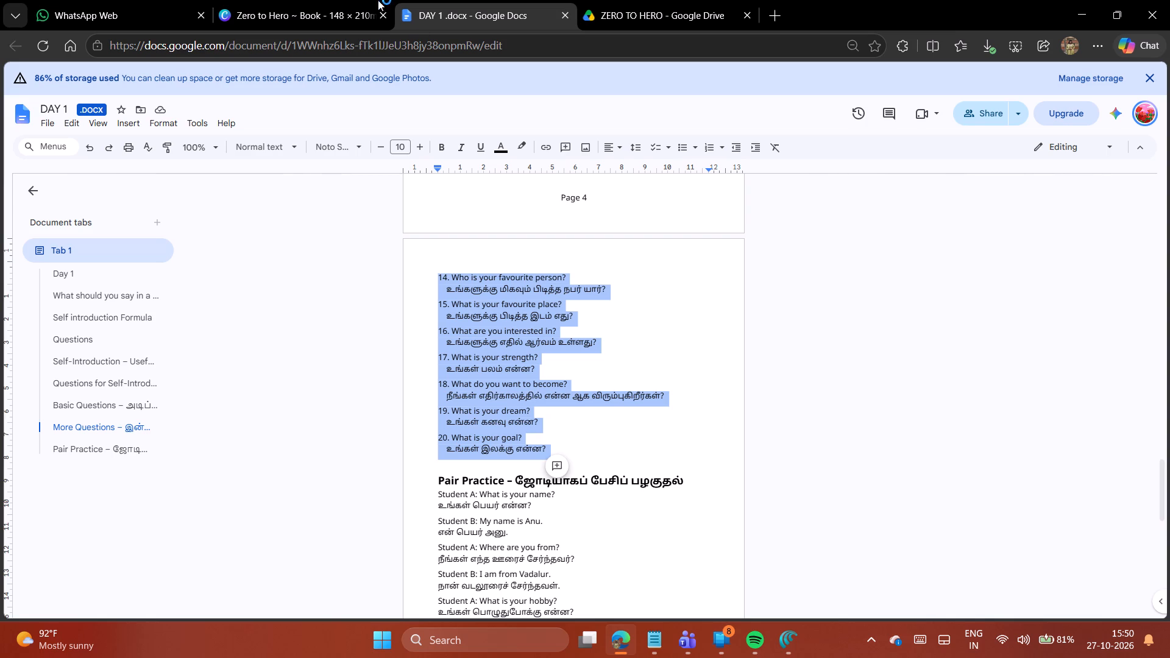
click(322, 0)
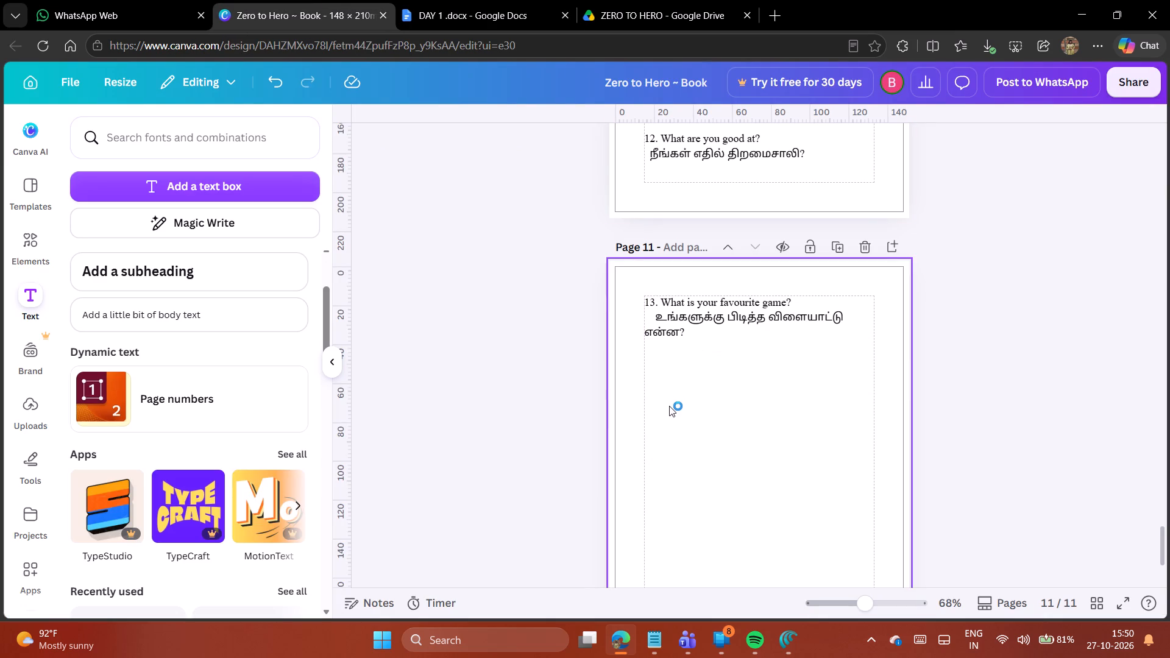
click(668, 414)
key(ctrl+v)
Left-align the text of questions 14 to 20.
scroll(1013, 424, down, 2)
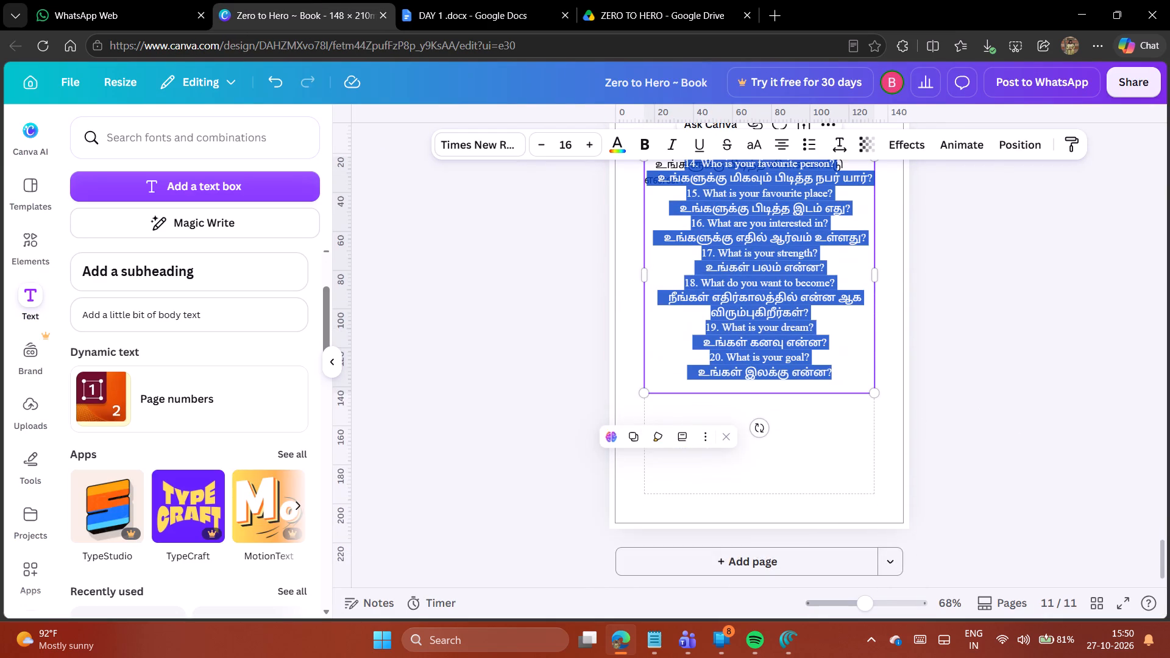
scroll(887, 381, up, 1)
click(781, 139)
click(964, 300)
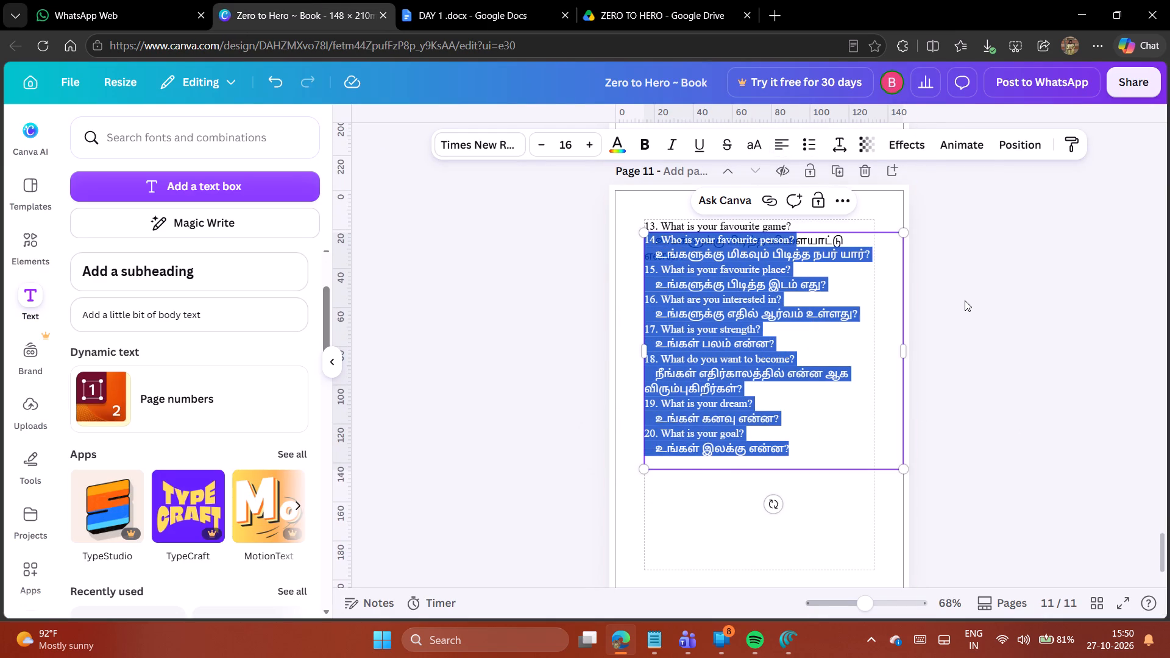
Move the questions 14 to 20 box down so it sits below question 13 on page 11.
drag(829, 362, 828, 403)
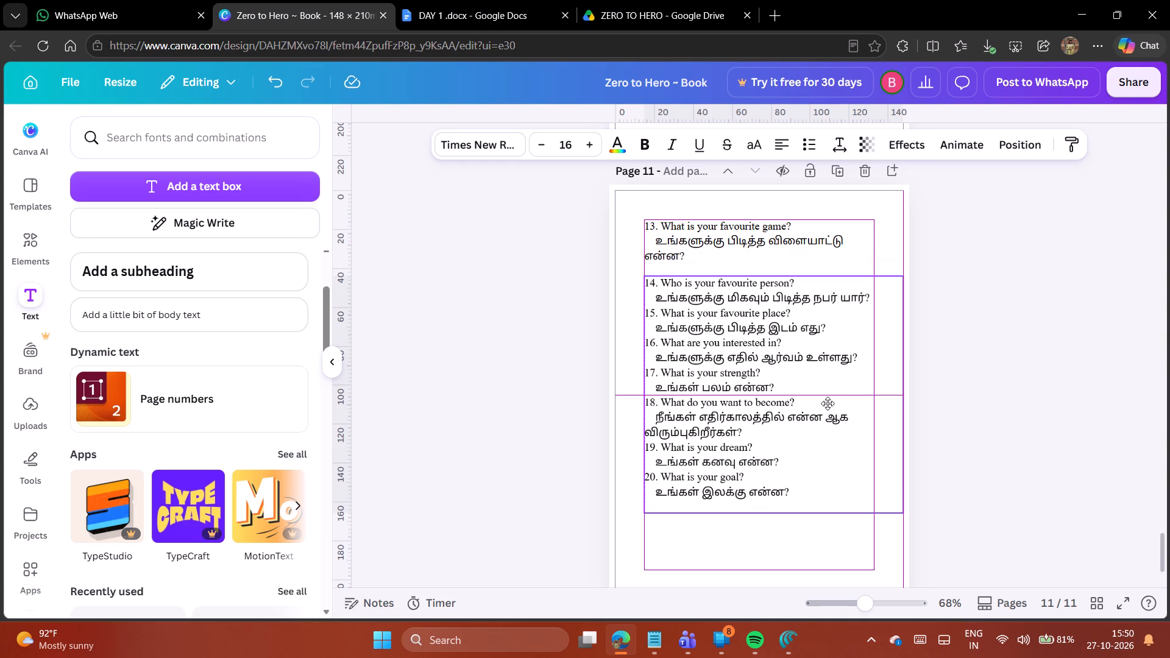
drag(828, 403, 826, 404)
drag(818, 401, 817, 391)
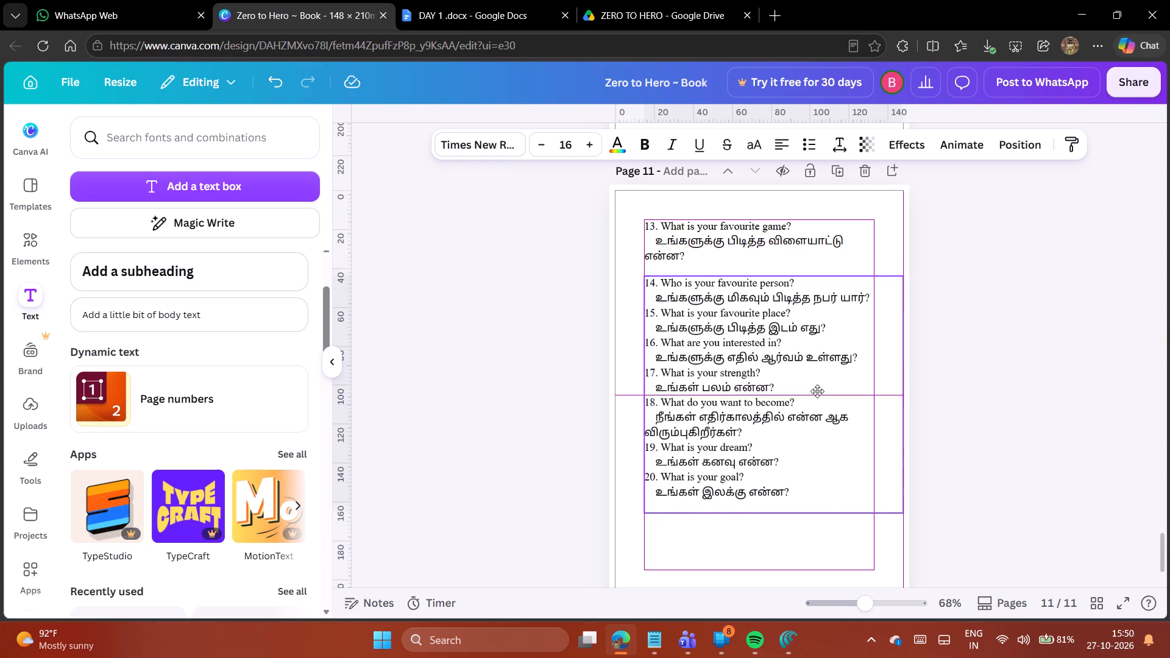
drag(817, 391, 817, 395)
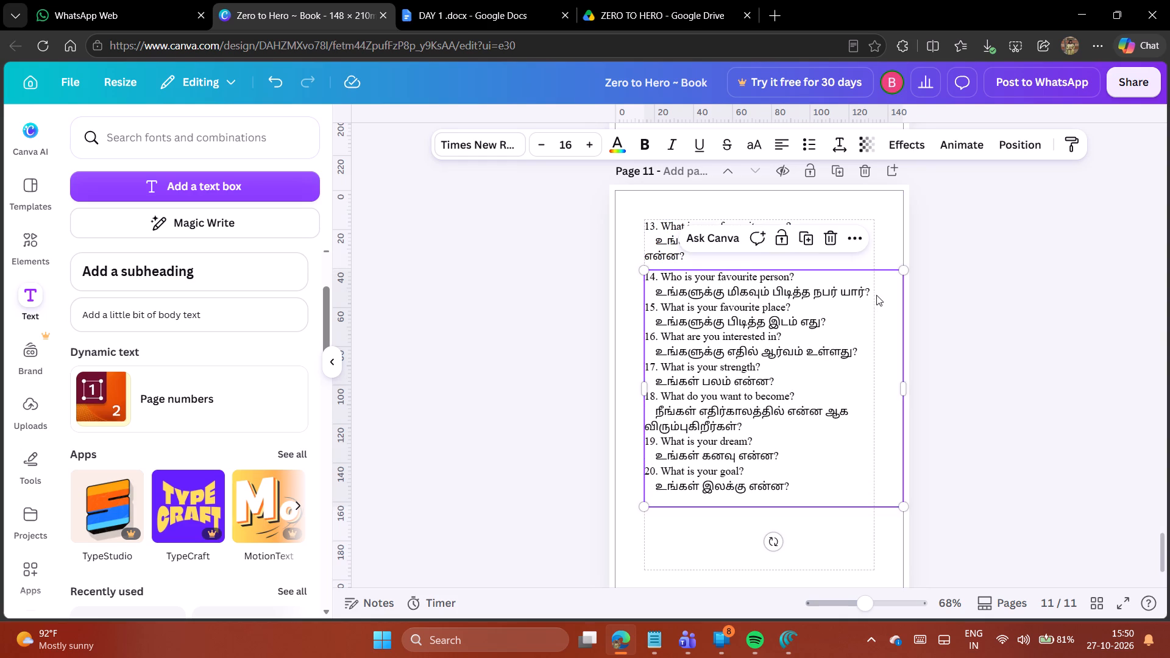
Insert a blank line after the Tamil translation of each of questions 14 to 18 on page 11.
click(873, 292)
click(873, 292)
key(Return)
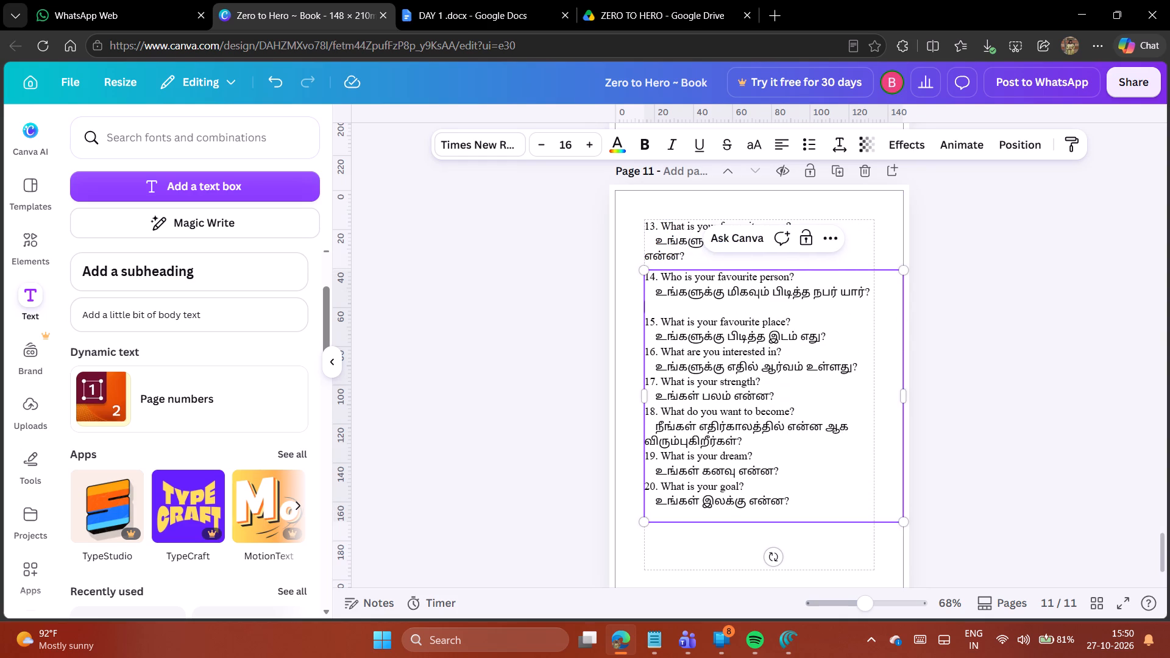
click(832, 335)
key(Return)
click(863, 386)
key(Return)
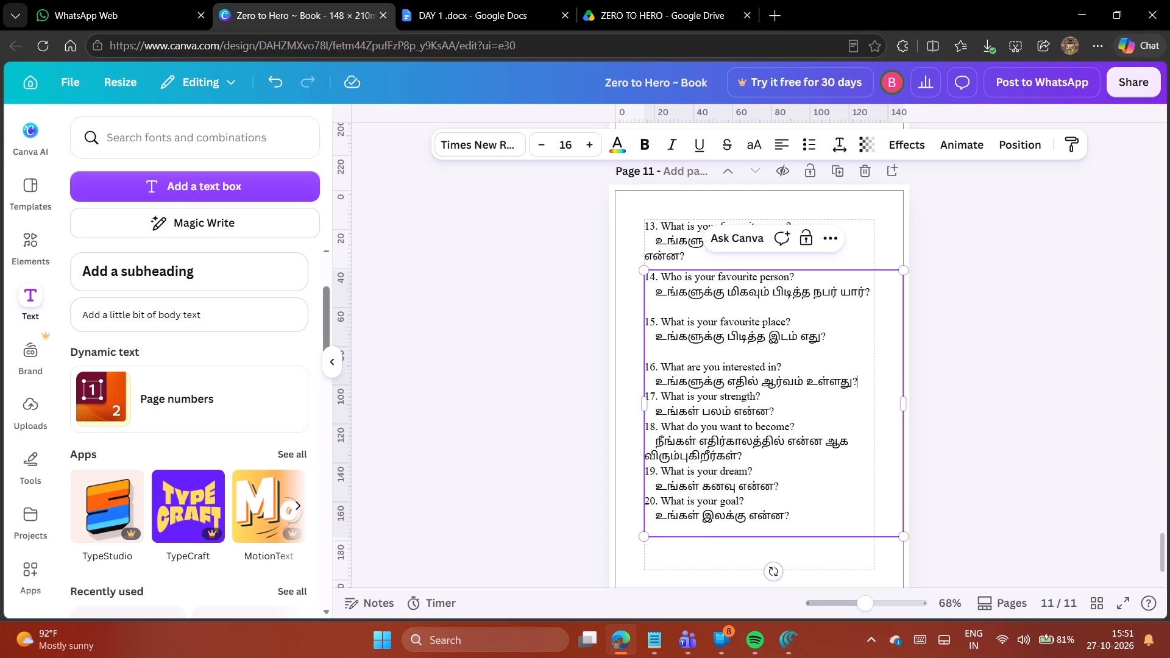
click(787, 425)
key(Return)
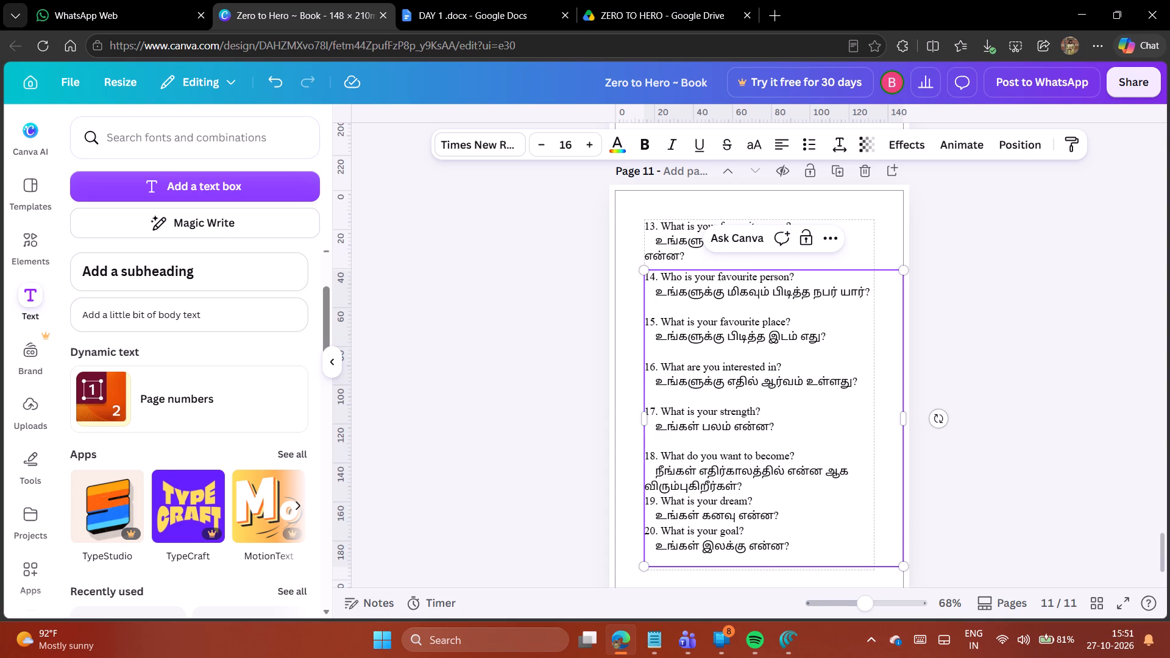
click(754, 487)
key(Return)
scroll(923, 473, down, 2)
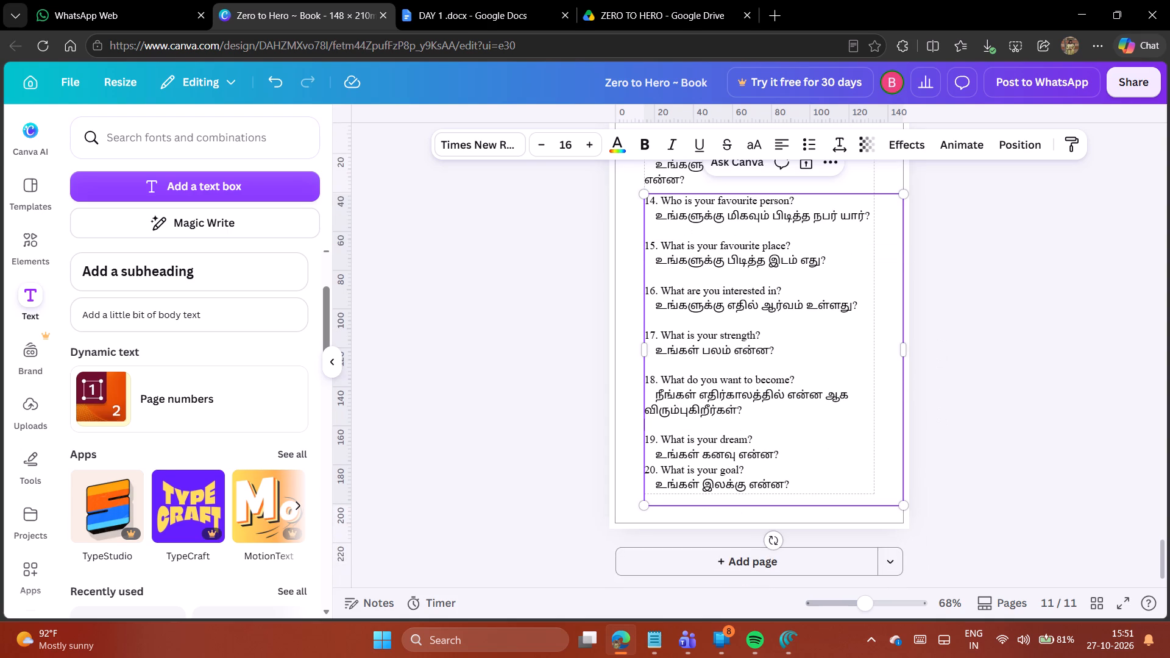
click(768, 469)
key(Return)
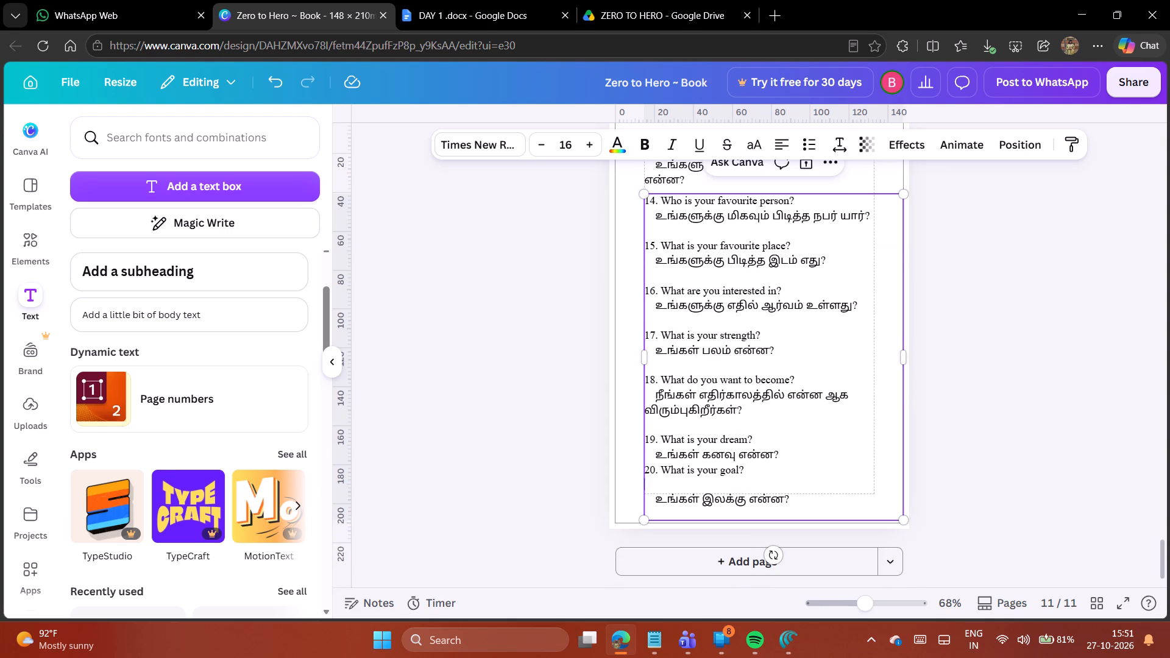
Delete question 20 and its Tamil translation from the text box on page 11.
drag(791, 497, 642, 465)
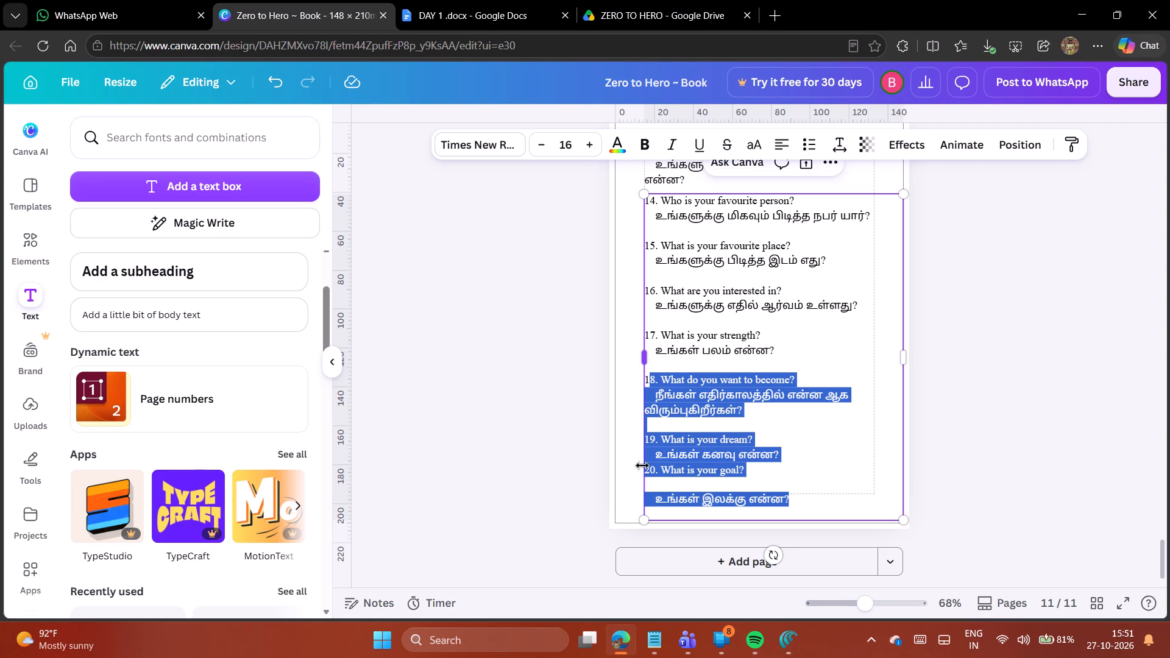
drag(642, 465, 646, 472)
key(BackSpace)
click(1052, 480)
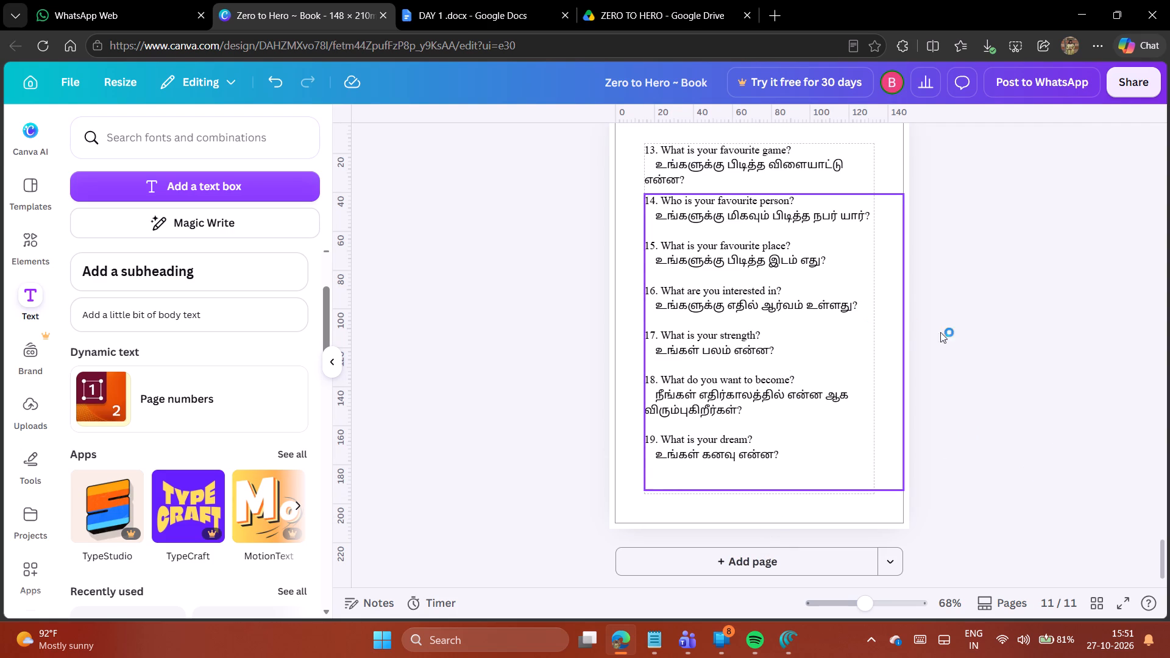
Add page 12 and paste question 20 with its Tamil translation onto it from the DAY 1 Google Docs file.
click(764, 559)
click(441, 0)
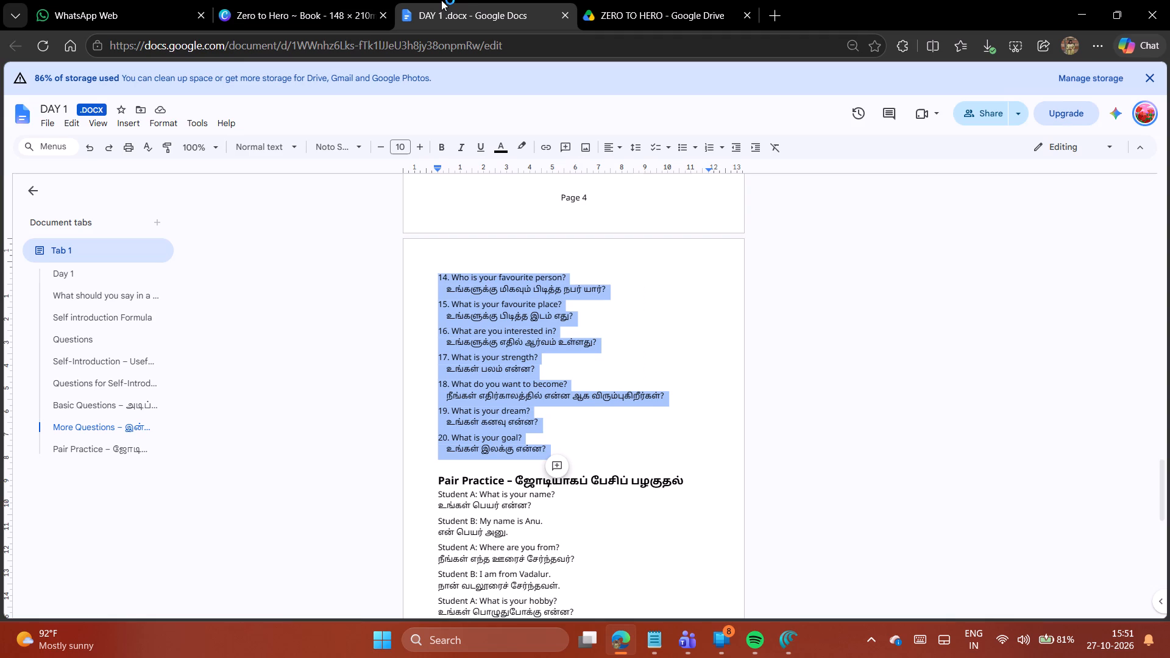
scroll(843, 451, down, 2)
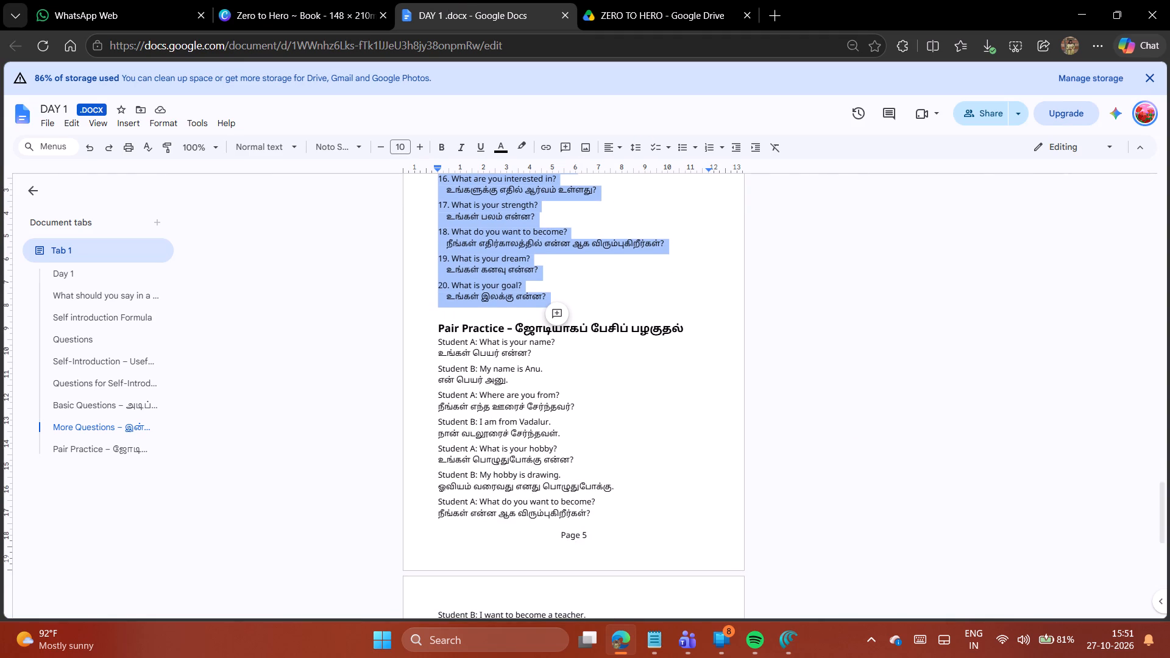
click(673, 297)
scroll(682, 311, down, 5)
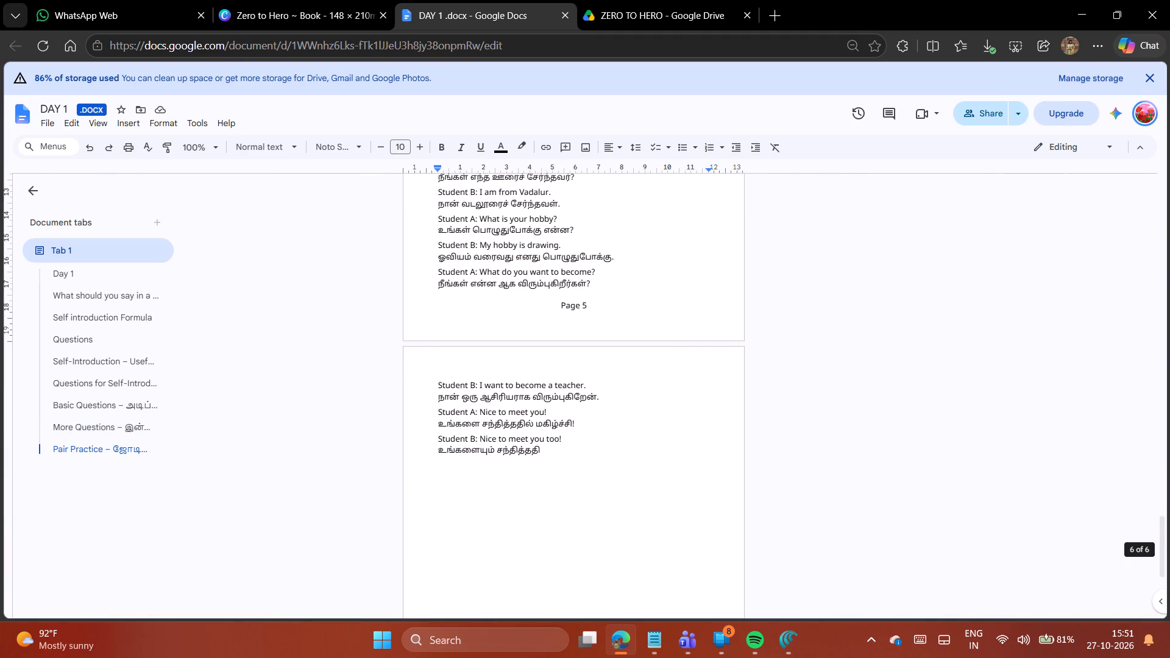
scroll(686, 323, down, 7)
scroll(686, 325, up, 7)
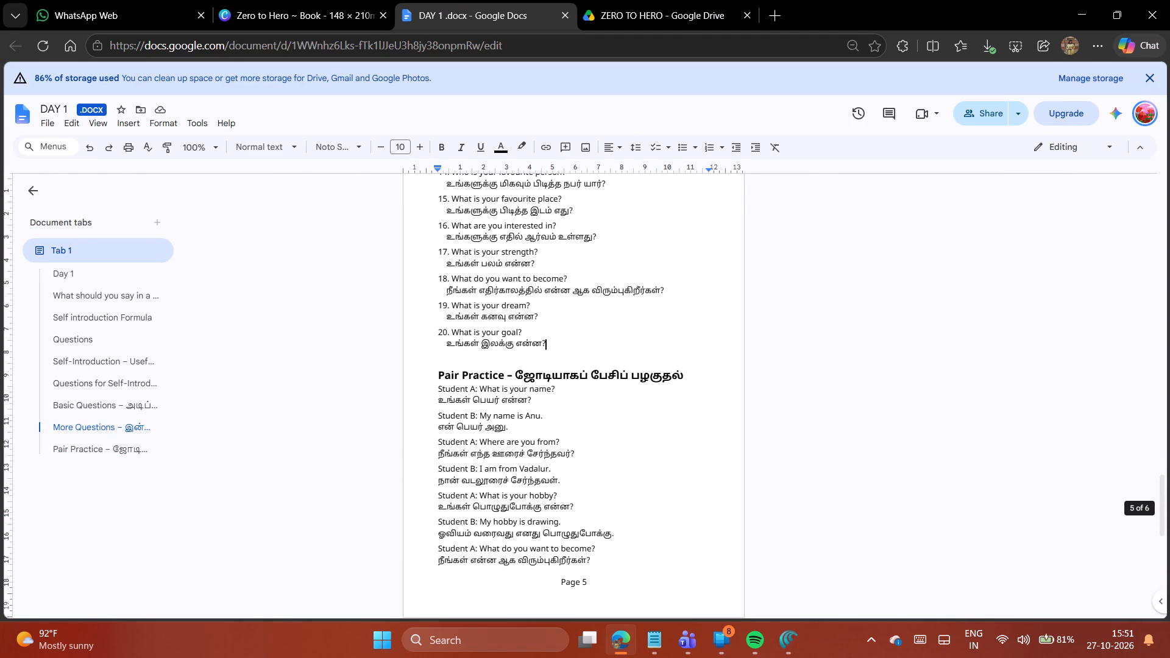
drag(439, 331, 555, 346)
key(ctrl+c)
click(294, 0)
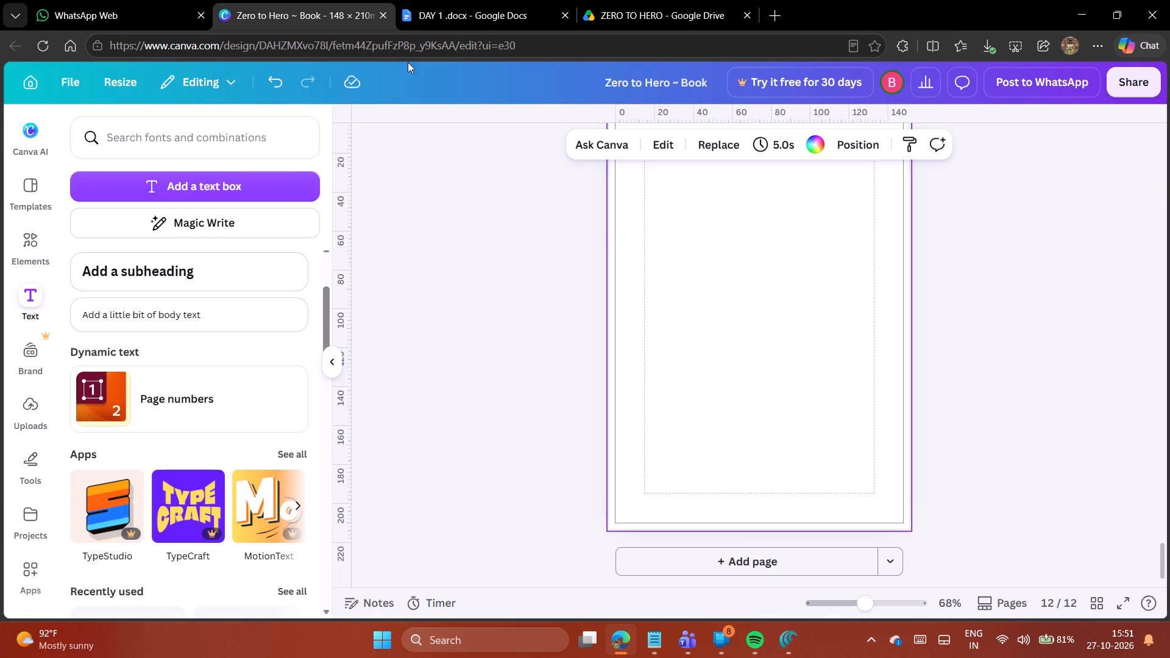
scroll(696, 370, up, 2)
click(699, 373)
key(ctrl+v)
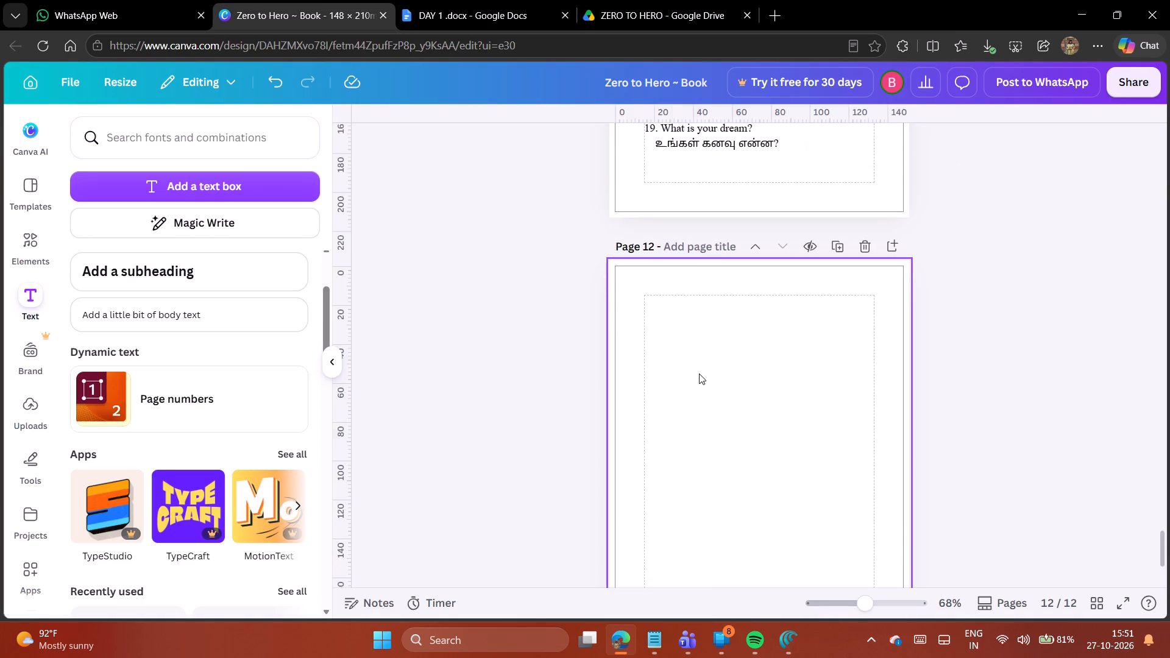
Format the question 20 text at size 16, without bold and left-aligned.
double_click(531, 143)
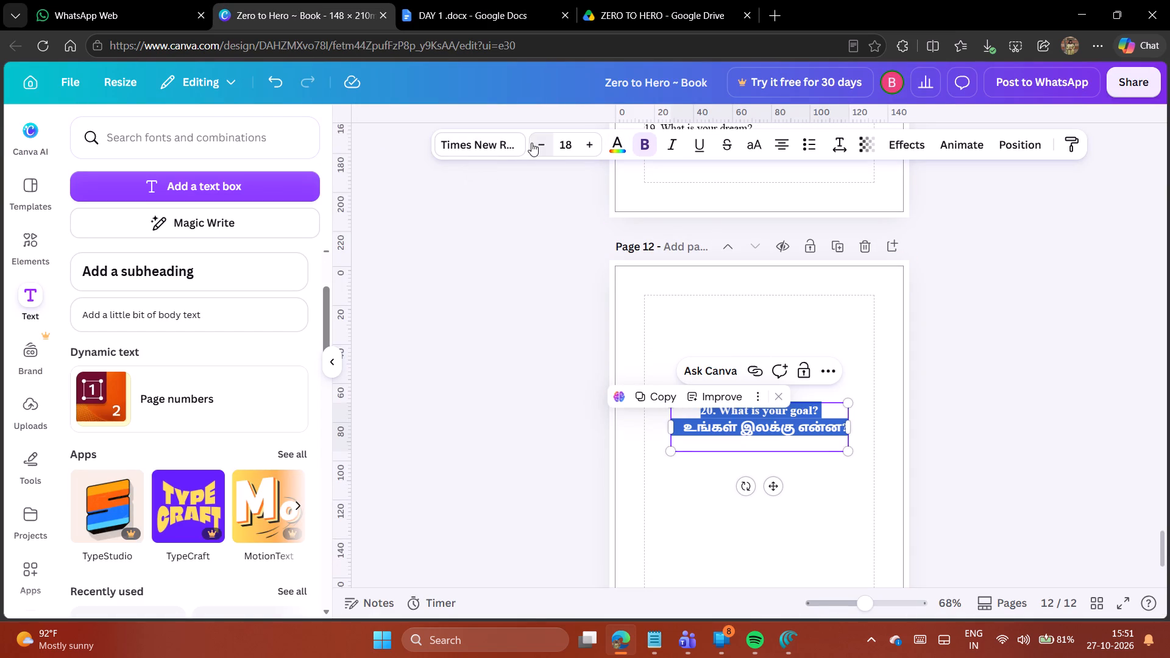
click(650, 136)
click(778, 149)
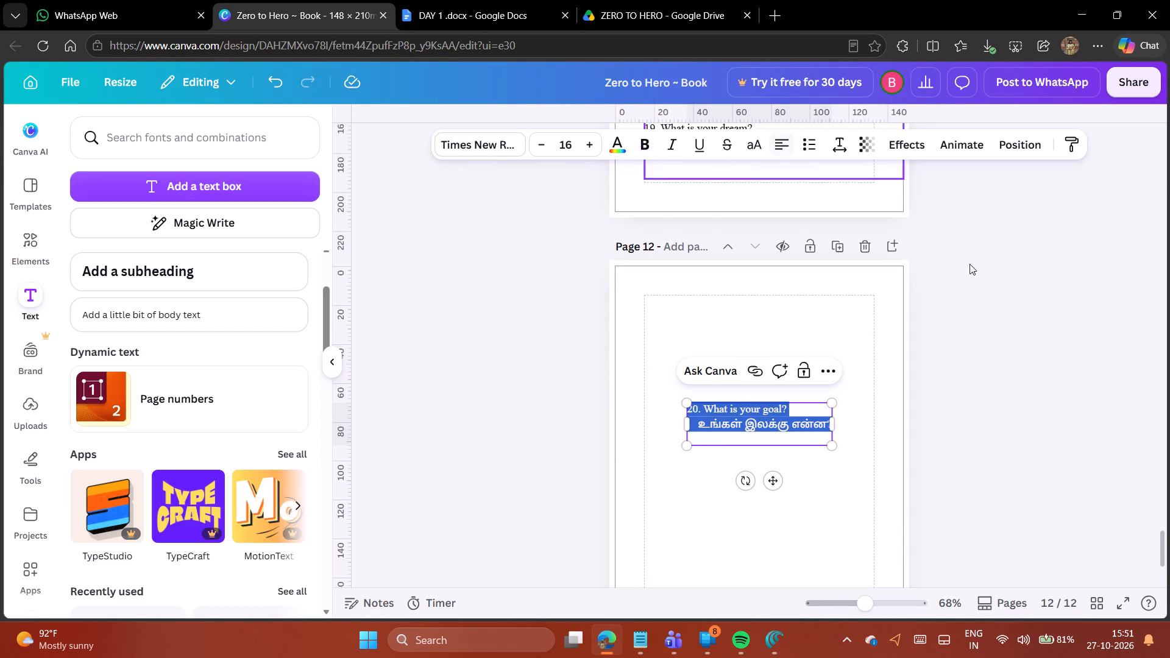
click(1019, 294)
Place the question 20 box at the top-left corner of page 12's margins.
drag(790, 420, 750, 320)
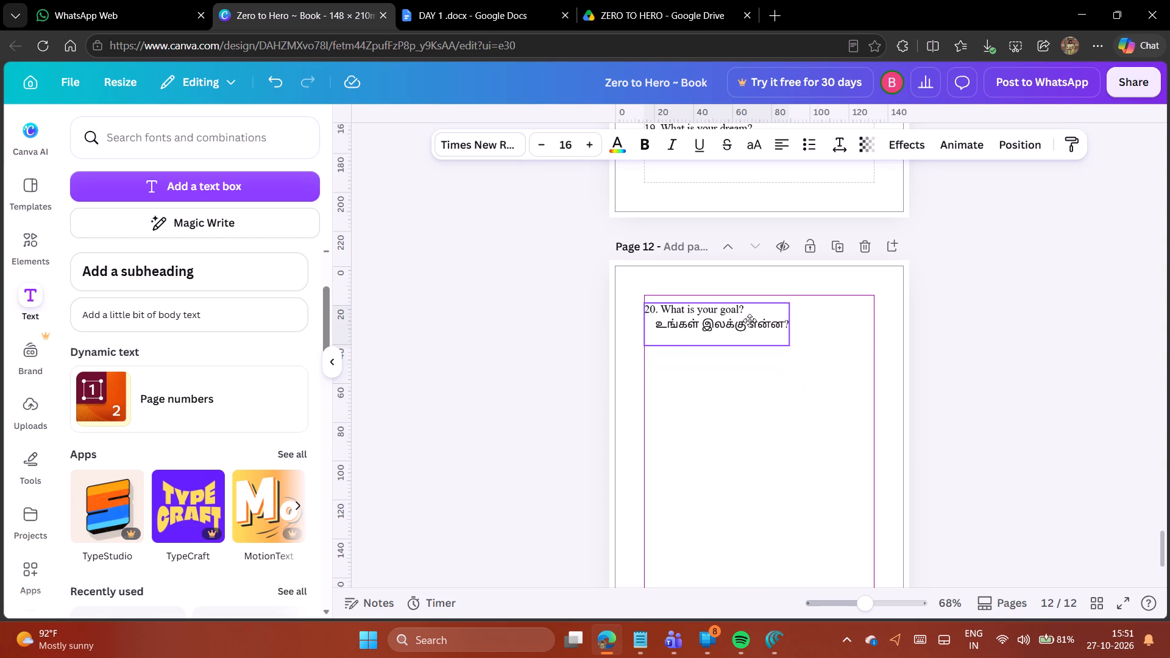
drag(750, 320, 750, 317)
click(947, 352)
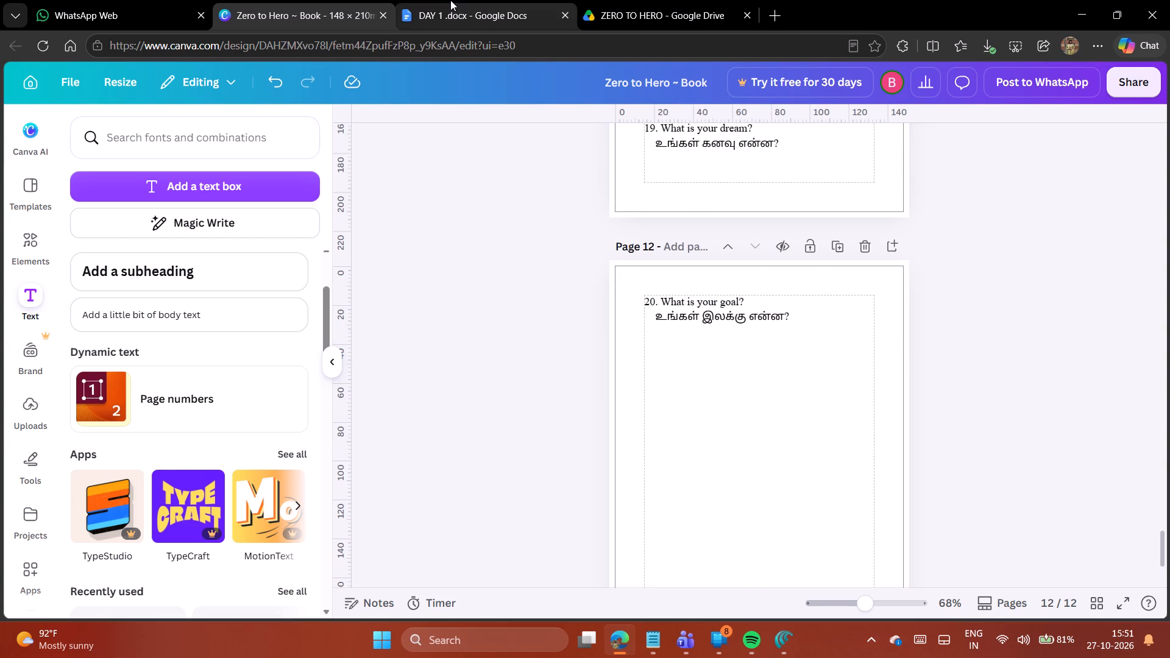
Copy the "Pair Practice" heading with its Tamil text from the DAY 1 Google Docs file and paste it onto page 12 in Canva.
click(450, 0)
triple_click(522, 378)
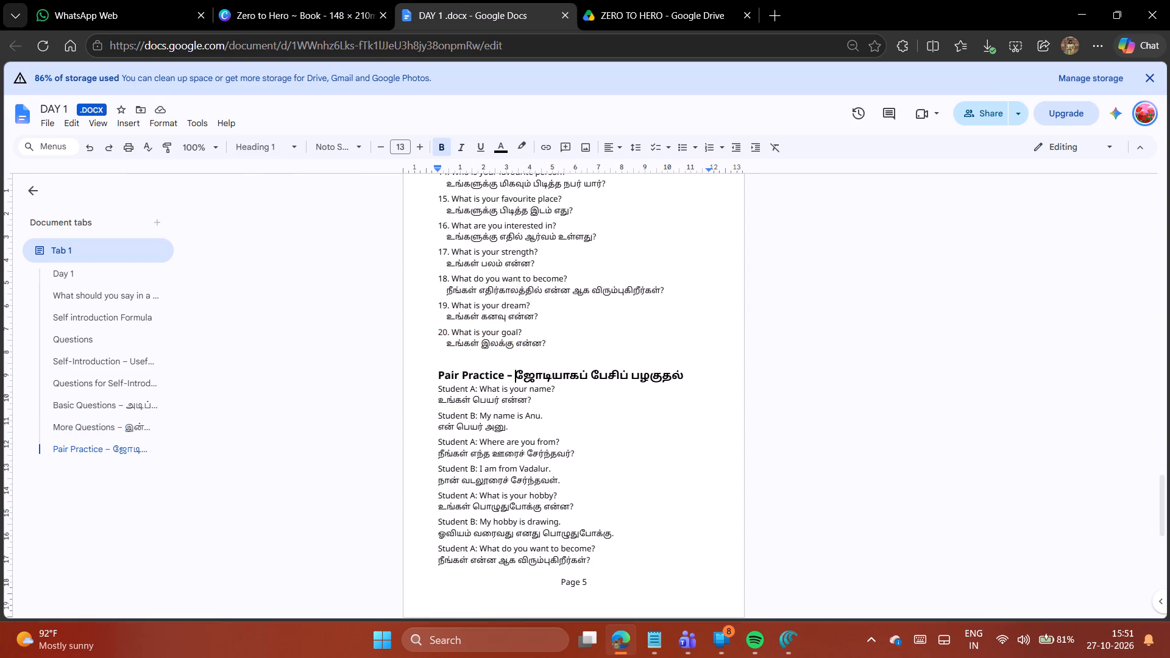
click(522, 378)
triple_click(522, 378)
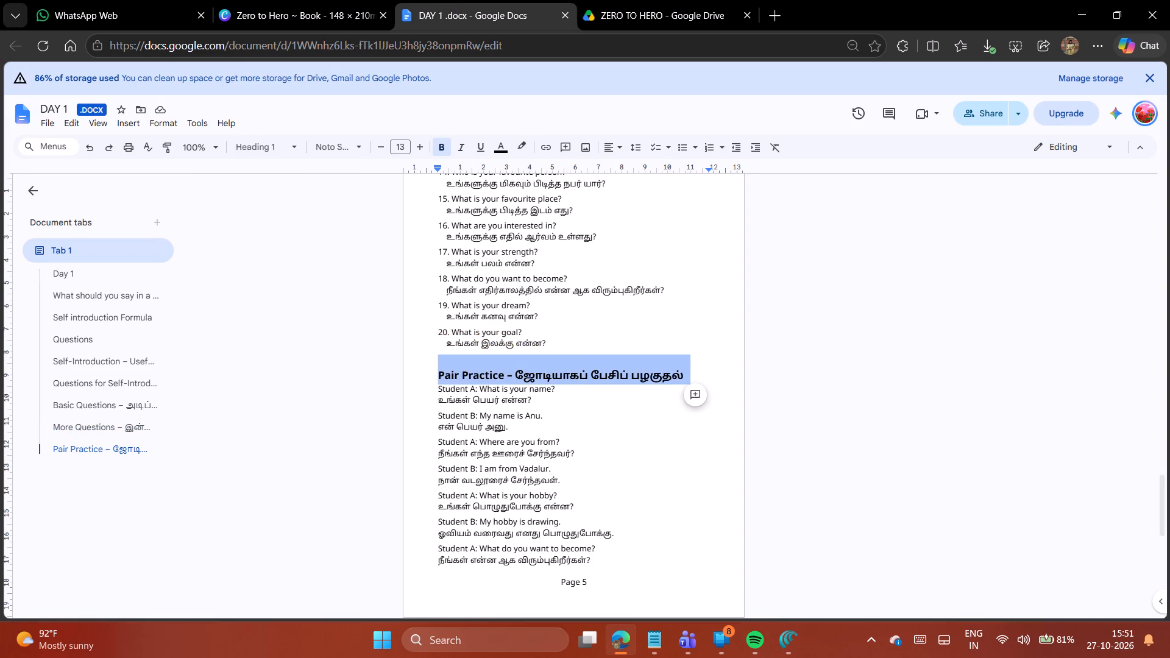
key(ctrl+c)
click(319, 0)
click(687, 457)
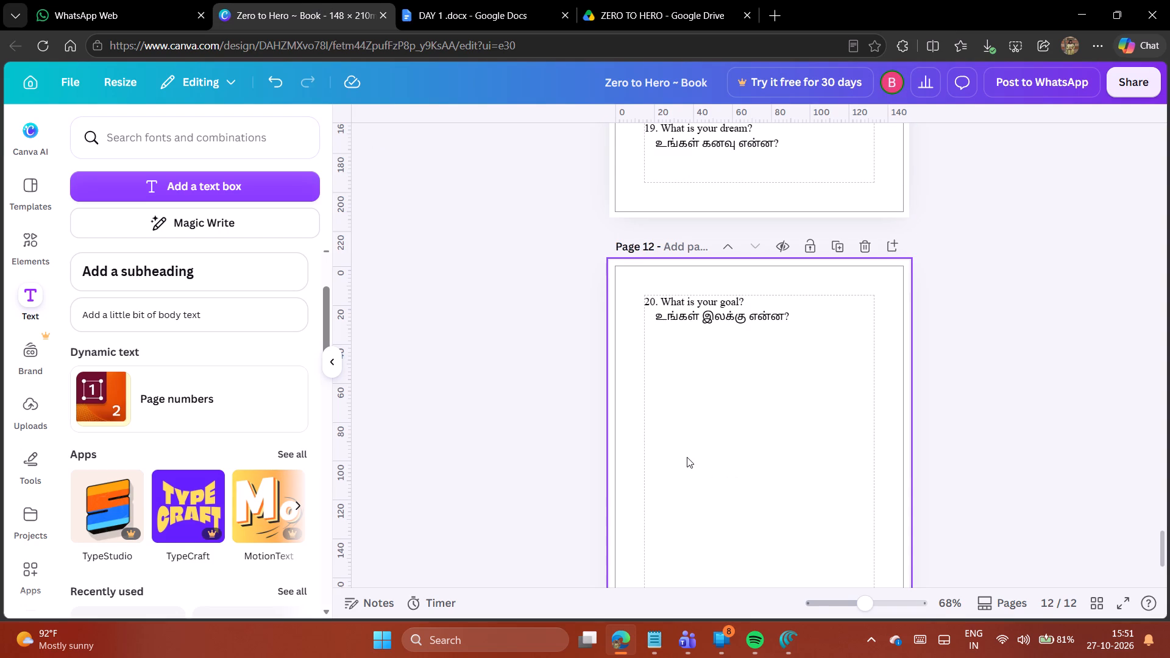
key(ctrl+v)
Format the "Pair Practice" heading at size 18 in bold.
double_click(583, 147)
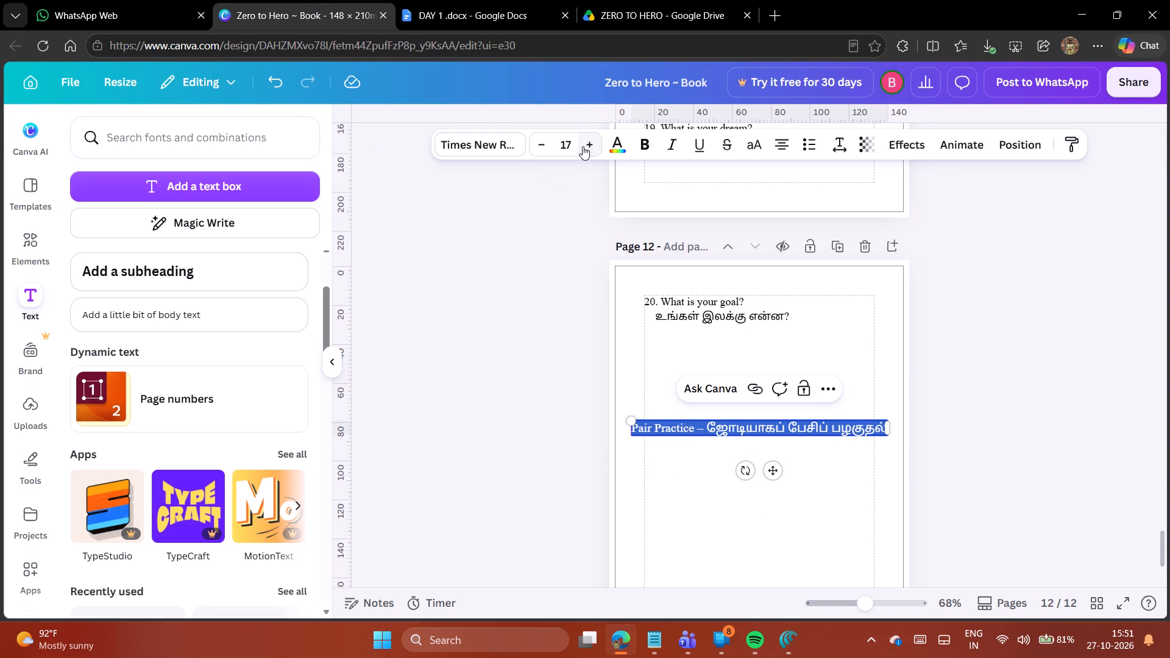
click(645, 146)
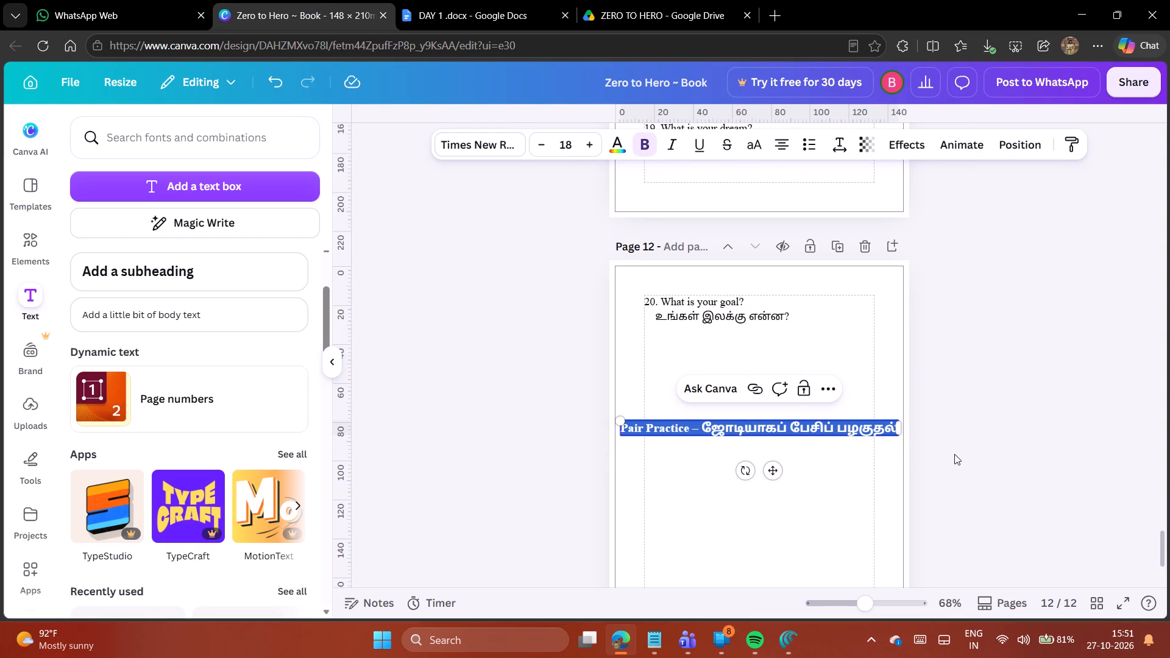
click(980, 445)
Place the "Pair Practice" heading below question 20 and narrow its box to the margin width.
drag(787, 431, 811, 352)
drag(923, 348, 880, 346)
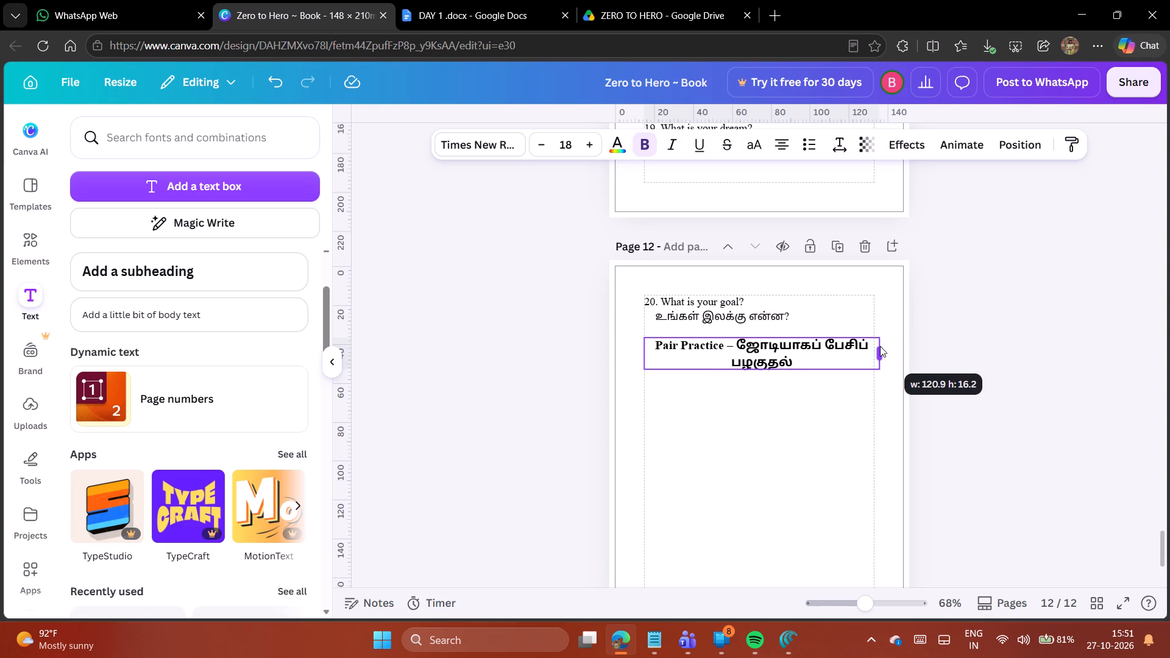
drag(880, 346, 874, 346)
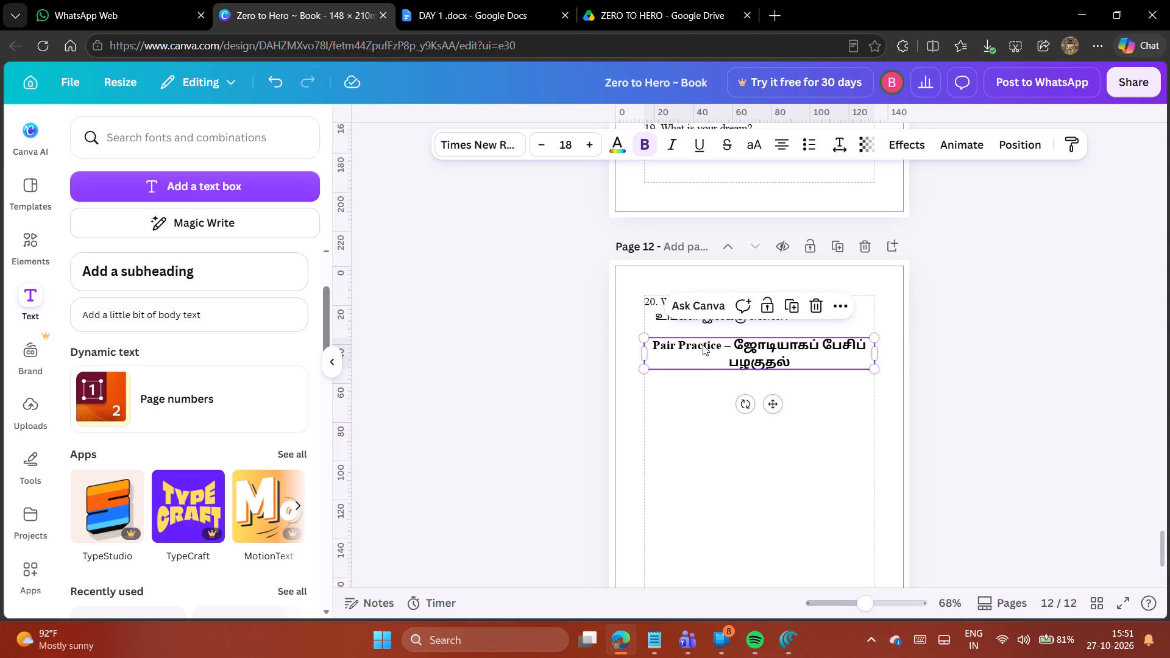
click(947, 370)
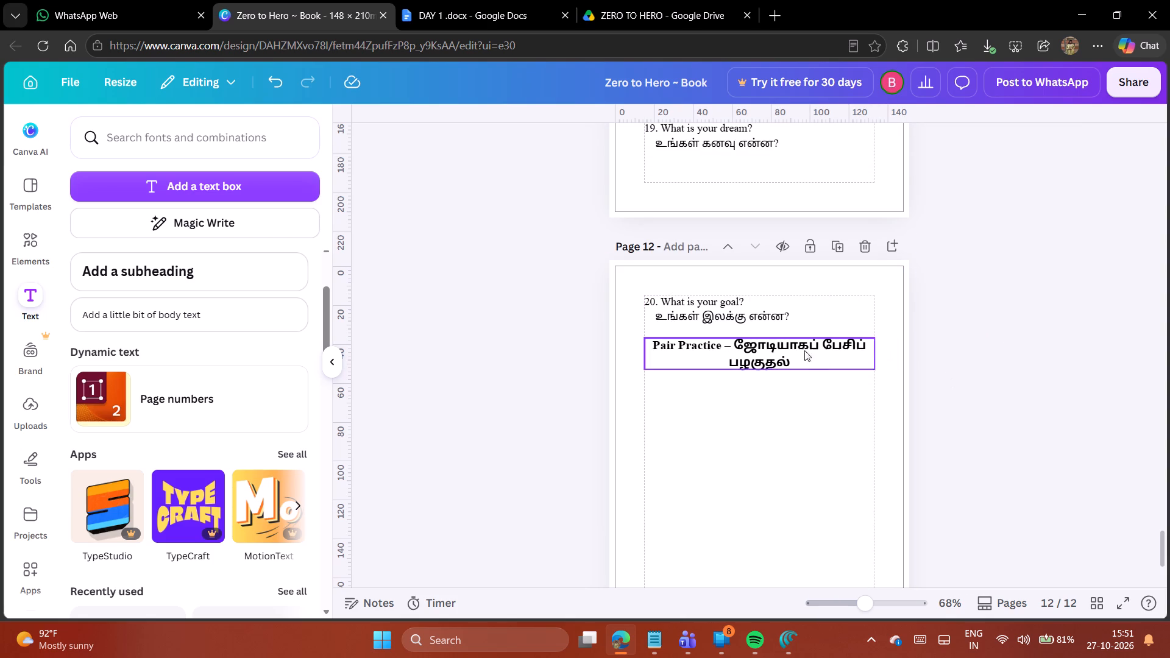
click(792, 347)
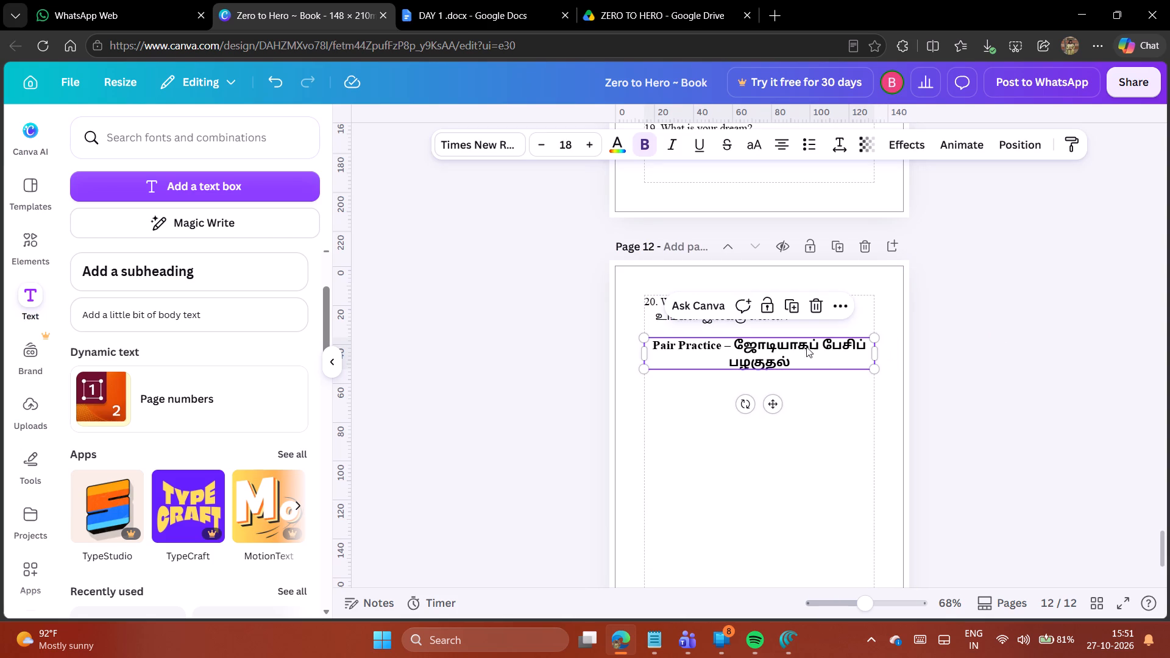
click(973, 360)
Copy the Student A and B dialogue from "What is your name?" through "What do you want to become?" in Google Docs onto page 12 in Canva.
click(444, 0)
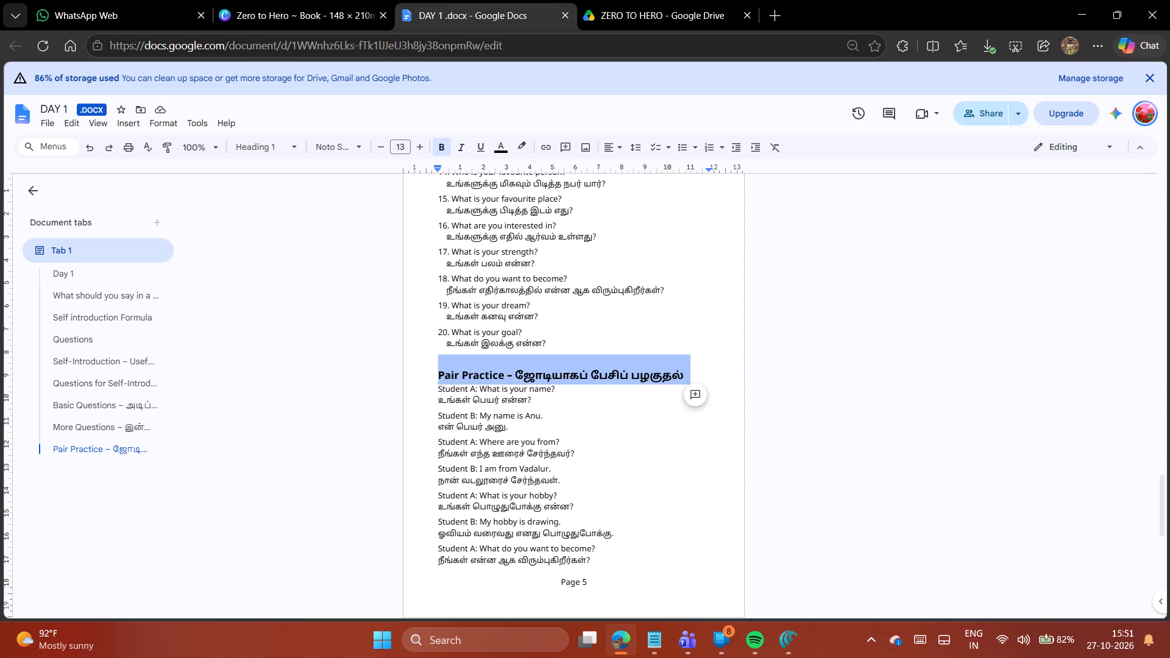
scroll(637, 502, down, 2)
drag(438, 235, 600, 405)
key(ctrl+c)
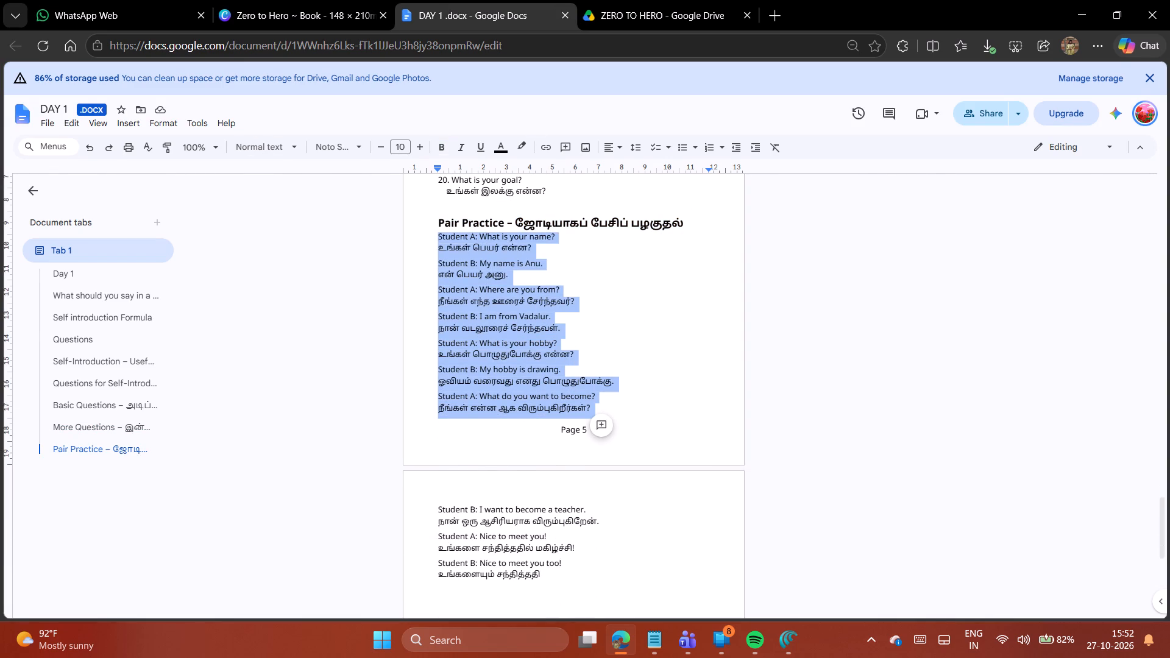
click(316, 0)
scroll(709, 398, down, 2)
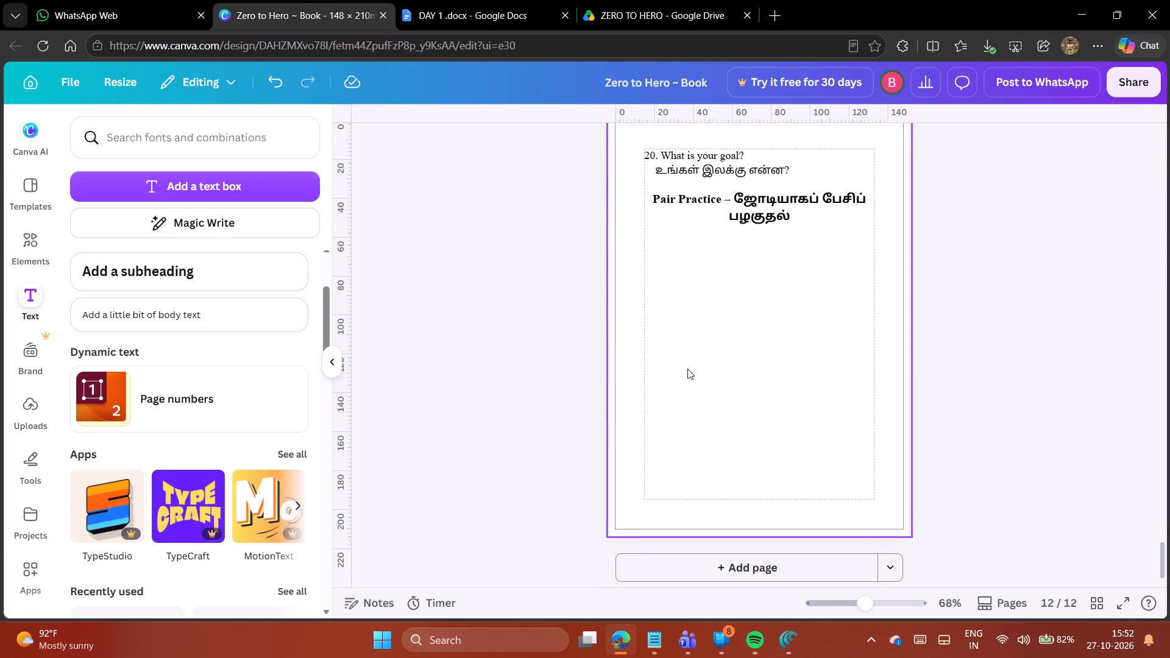
click(687, 369)
key(ctrl+v)
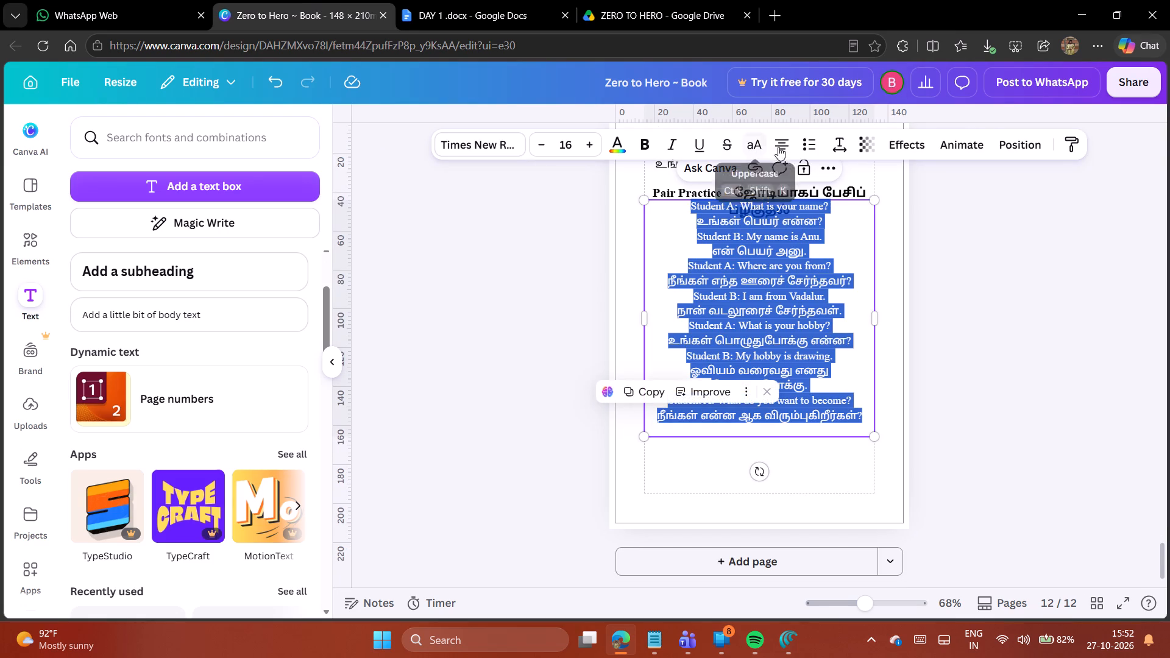
Left-align the Student A and B dialogue and move its box below the "Pair Practice" heading.
click(784, 145)
click(1000, 289)
drag(787, 317, 792, 348)
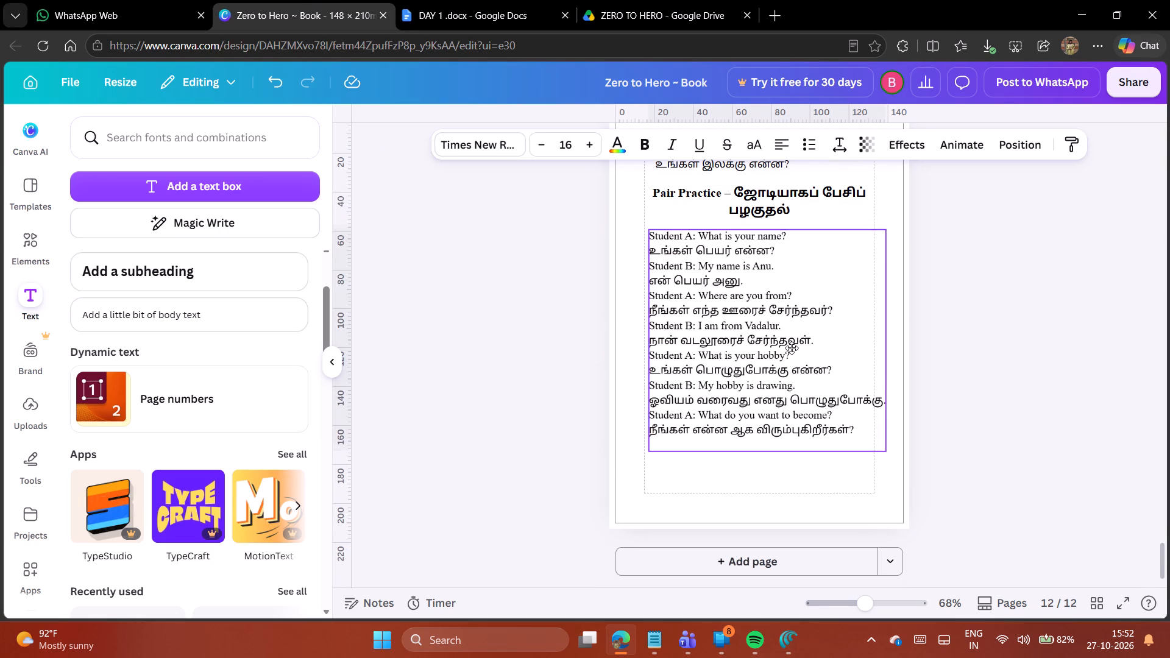
drag(792, 348, 785, 347)
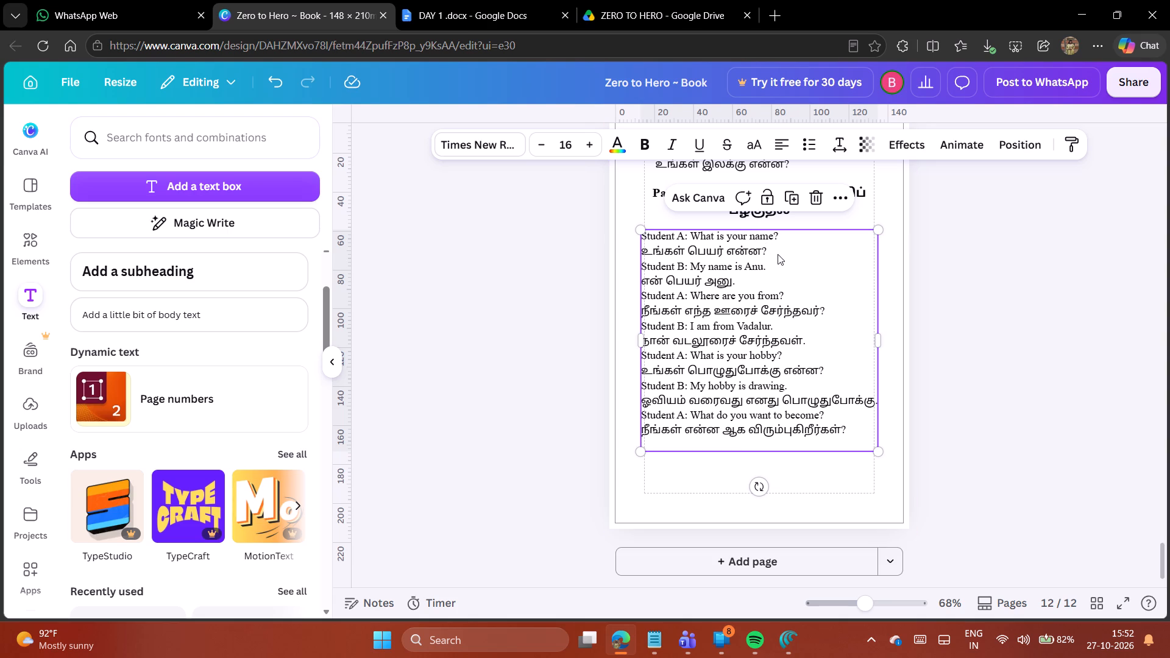
double_click(778, 254)
click(778, 254)
click(778, 254)
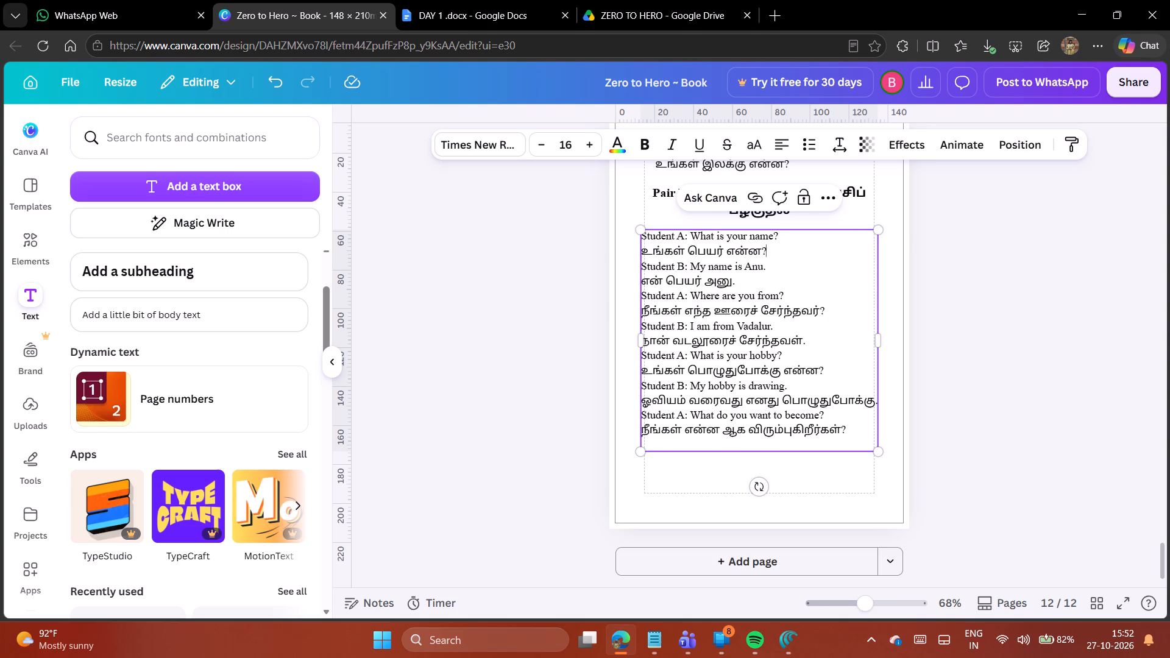
key(Return)
click(746, 297)
key(Return)
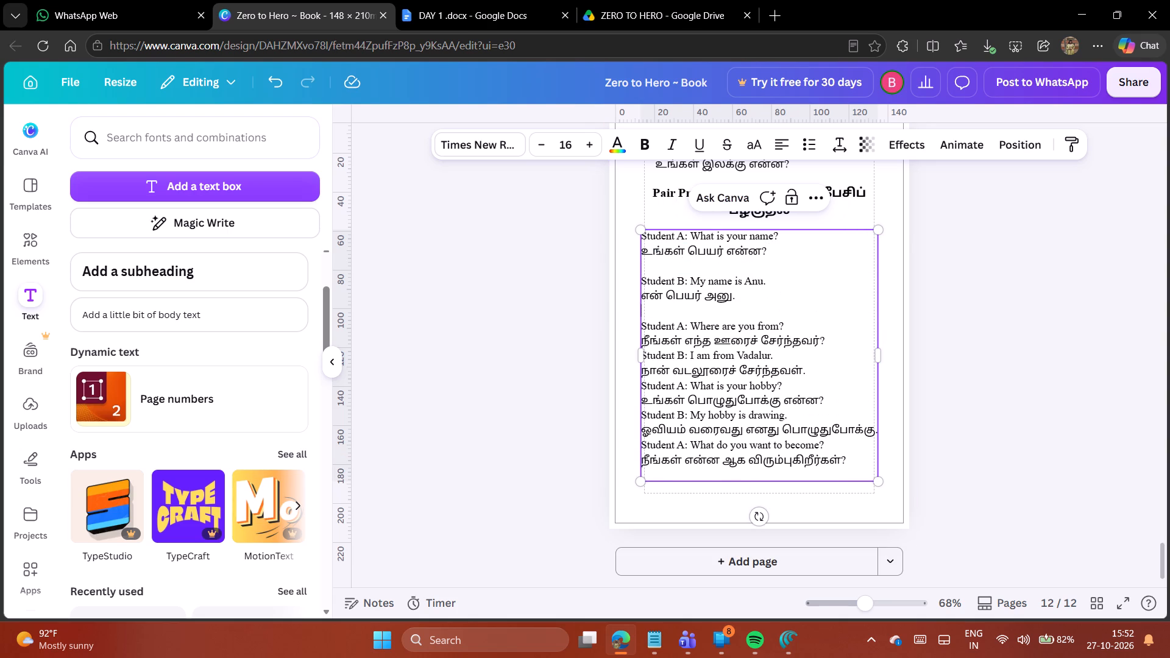
click(832, 339)
key(Return)
click(820, 387)
key(Return)
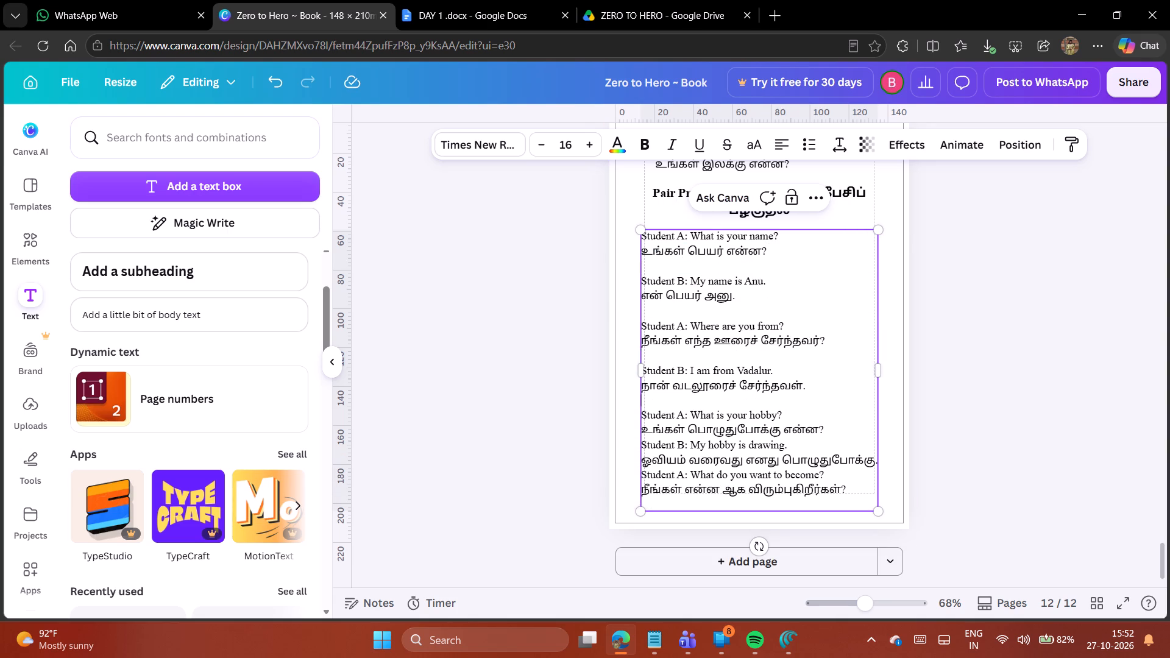
click(830, 431)
key(Return)
scroll(850, 440, down, 1)
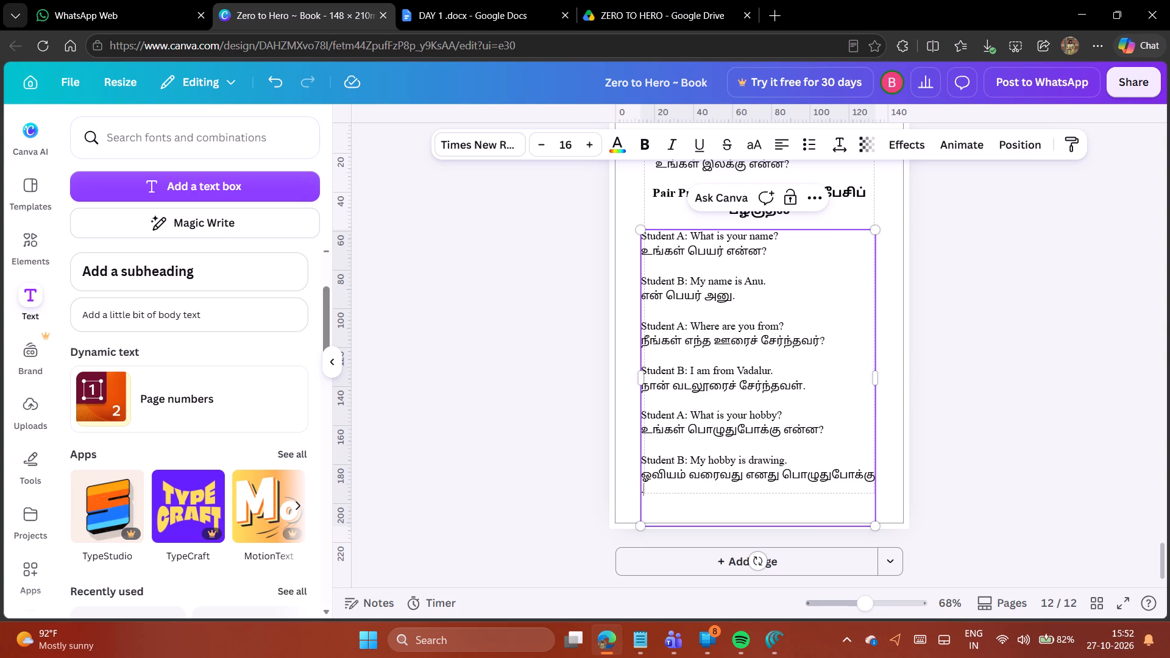
key(BackSpace)
key(BackSpace)
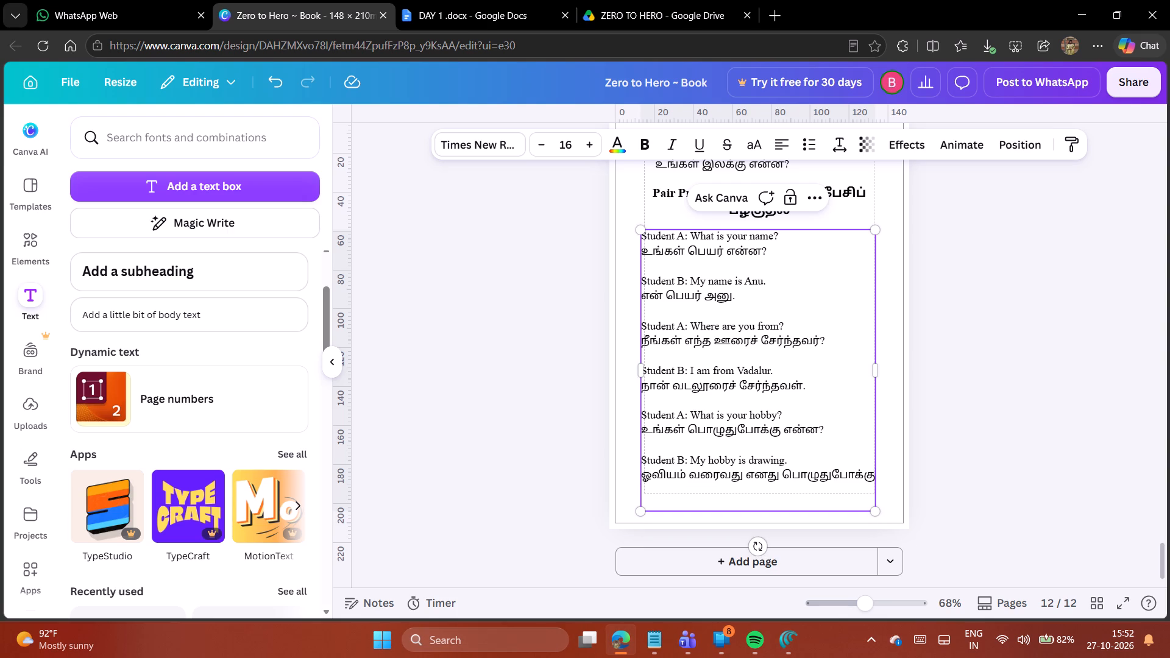
key(period)
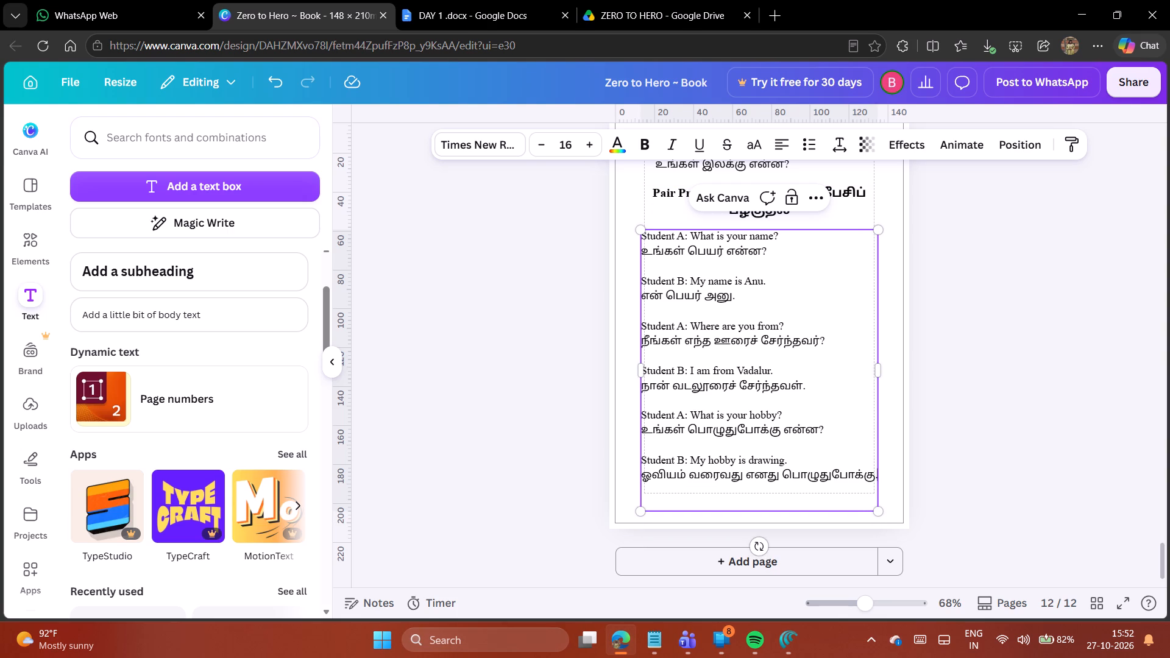
Bold the "Student A:" and "Student B:" labels of the name and "Where are you from?" exchanges.
drag(686, 236, 642, 233)
click(642, 146)
scroll(675, 216, down, 1)
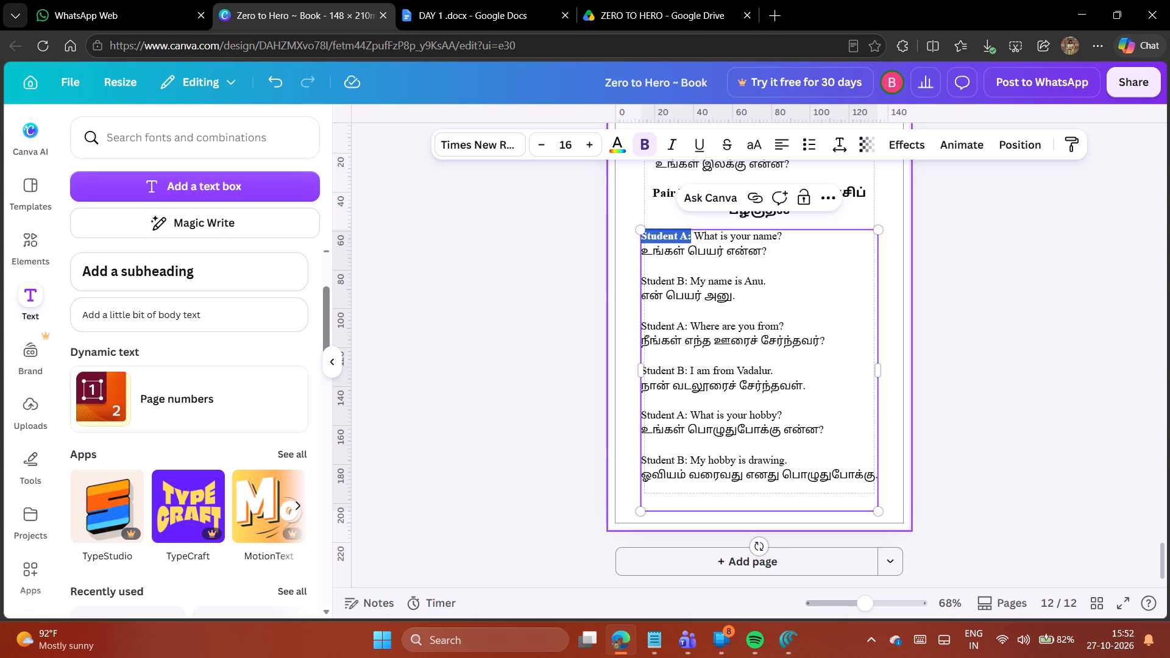
drag(687, 282, 640, 280)
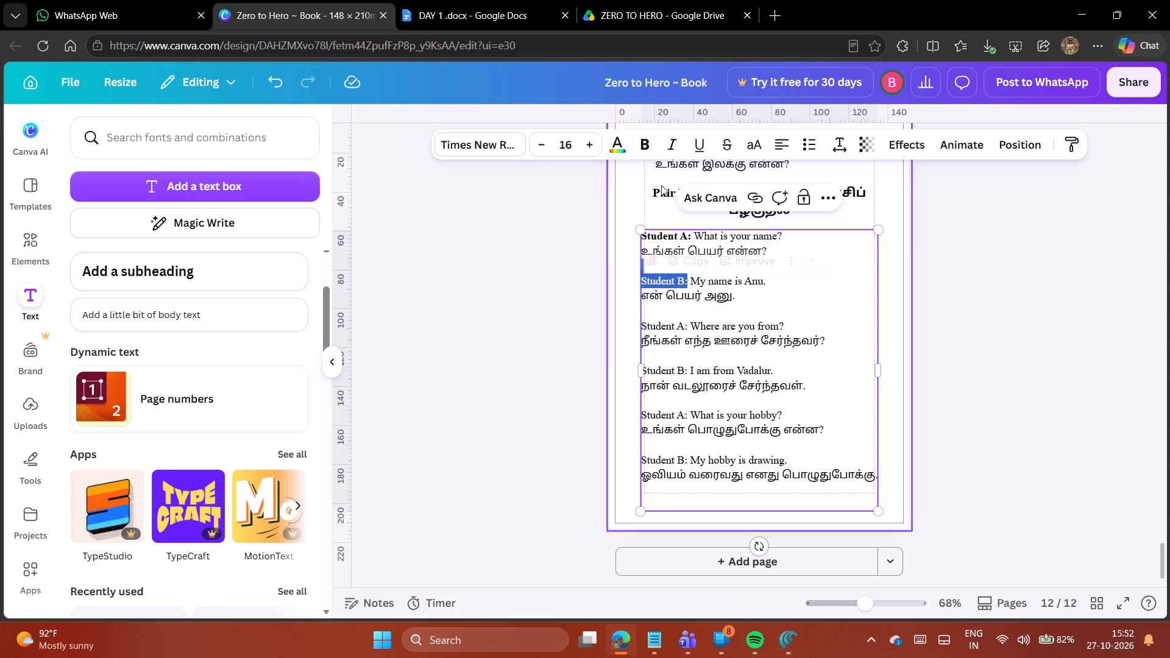
click(647, 142)
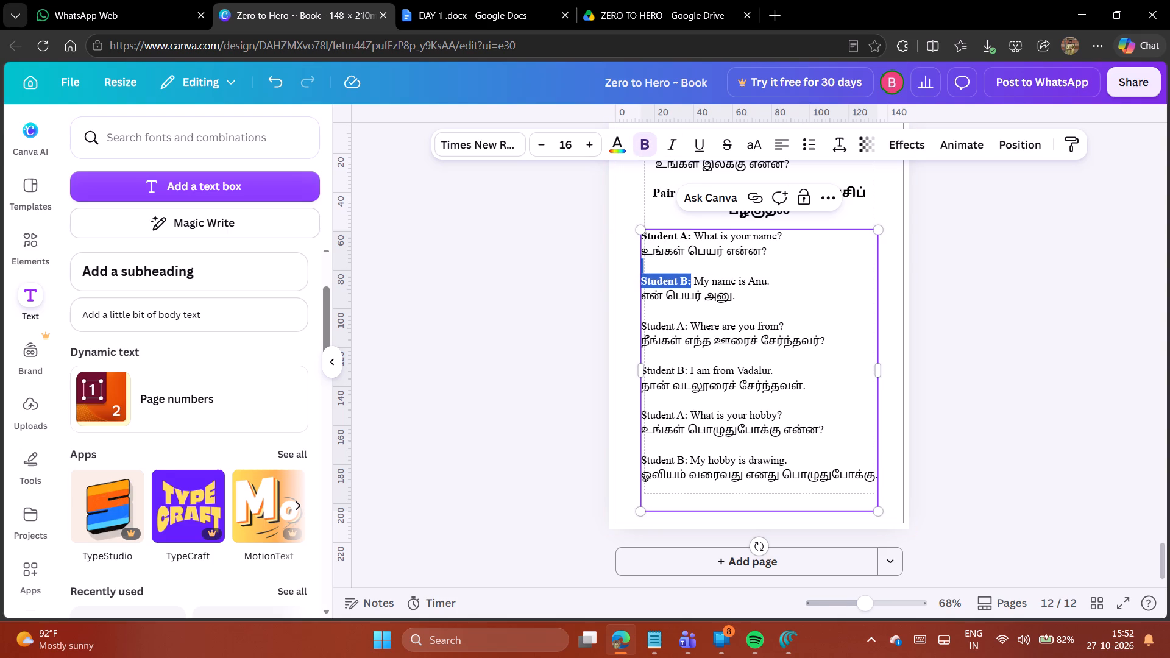
drag(687, 325, 642, 327)
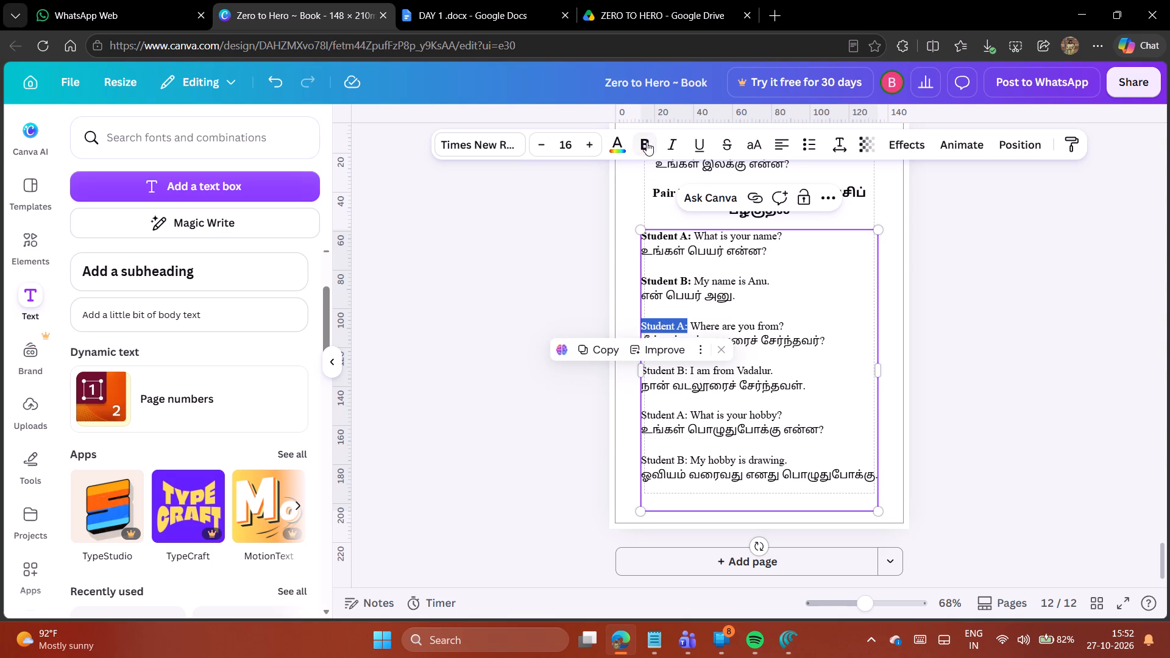
click(647, 142)
drag(687, 369, 636, 369)
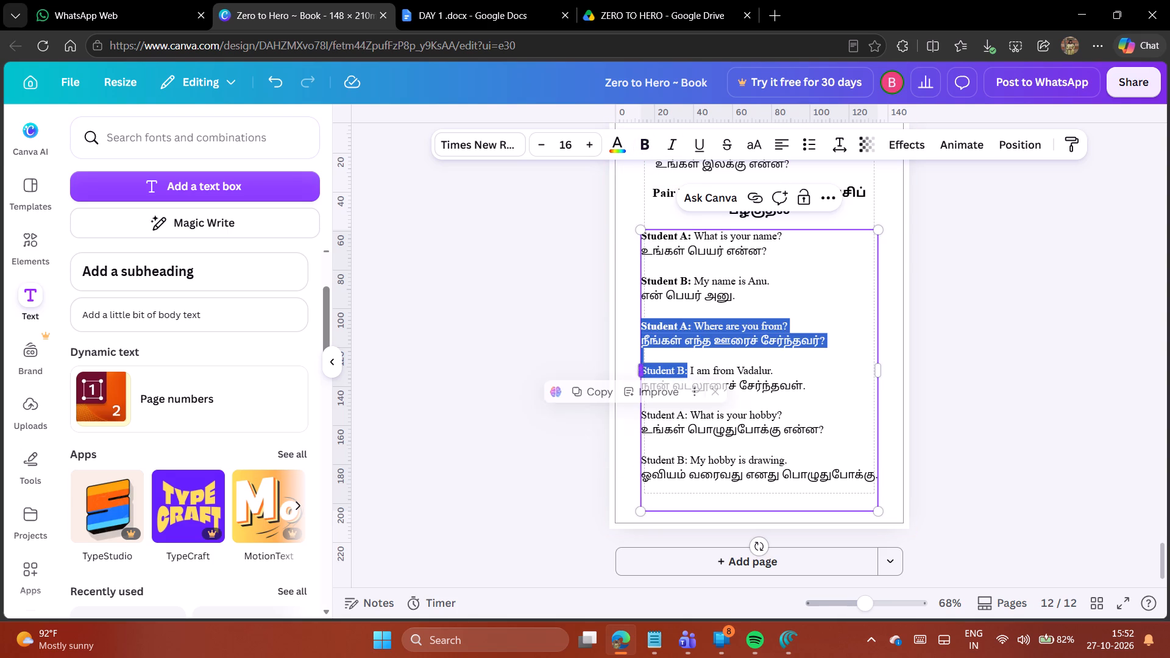
click(681, 372)
click(684, 372)
drag(687, 372, 653, 366)
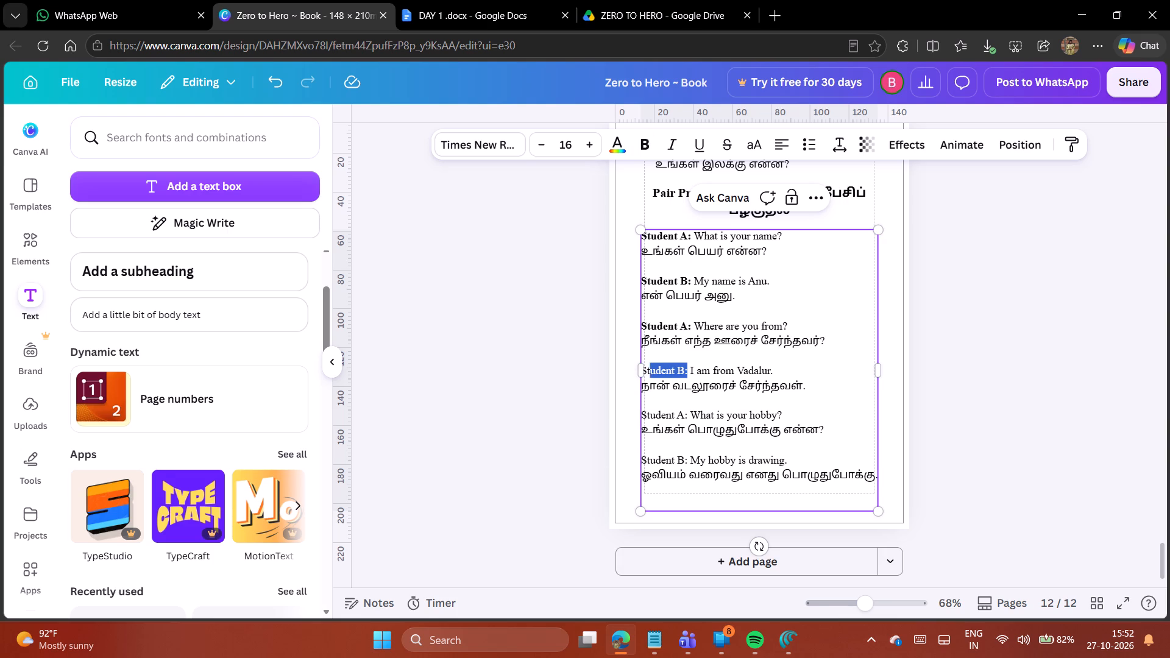
drag(653, 366, 642, 367)
click(651, 147)
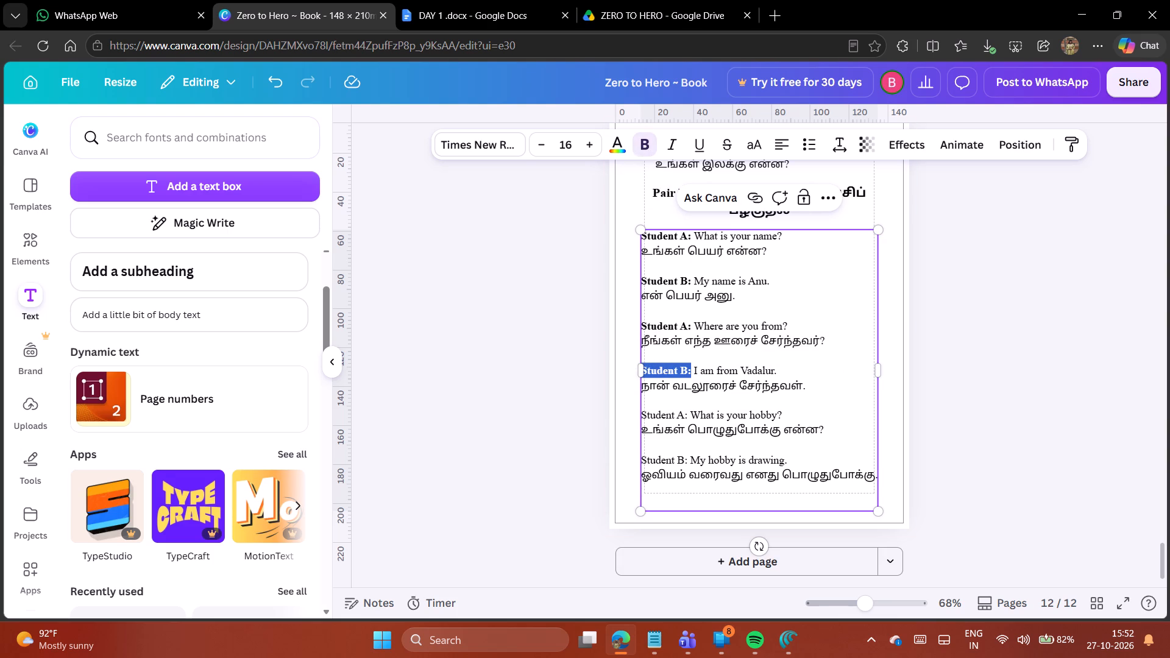
Bold the "Student A:" and "Student B:" labels of the hobby exchange.
drag(686, 415, 642, 415)
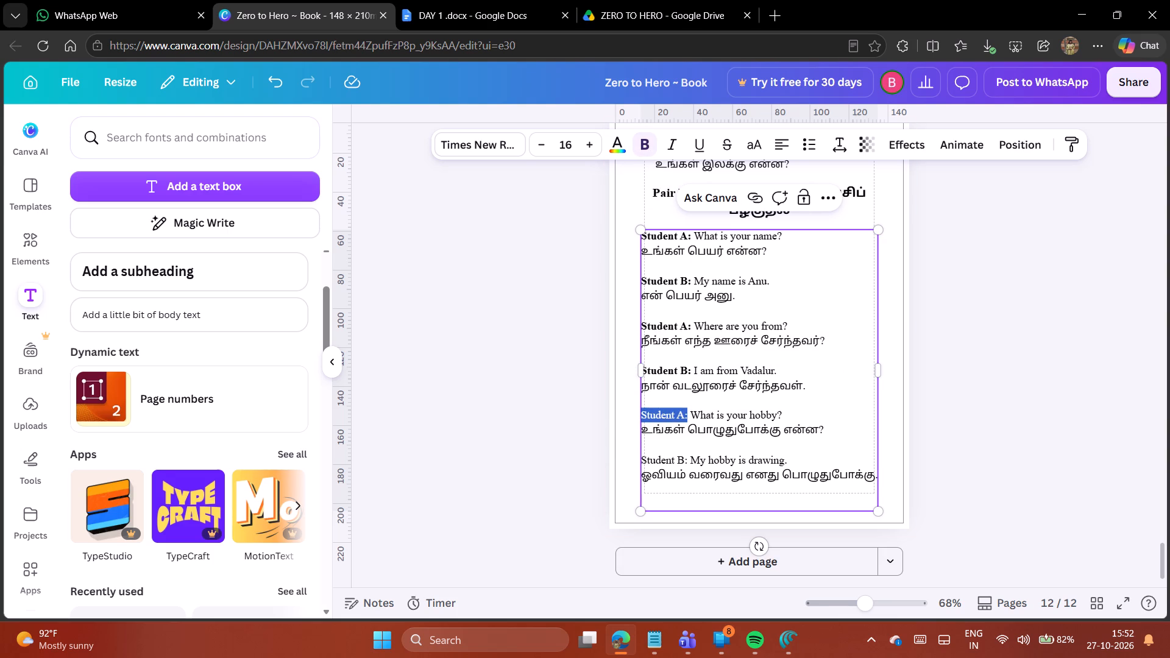
click(640, 143)
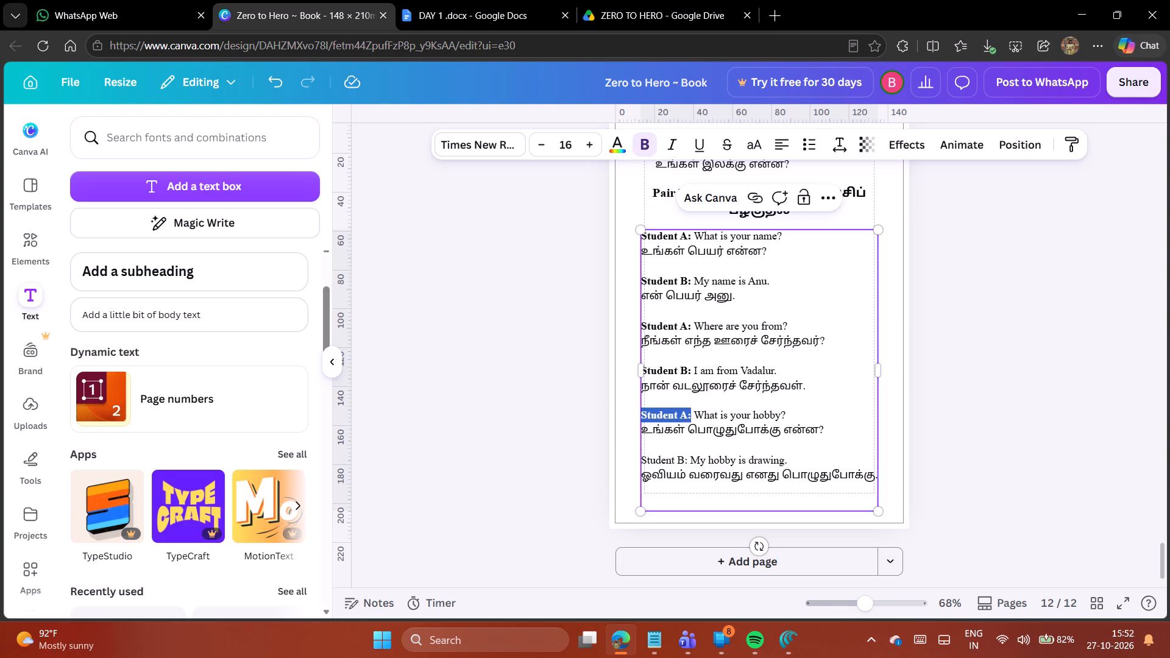
drag(688, 461, 640, 458)
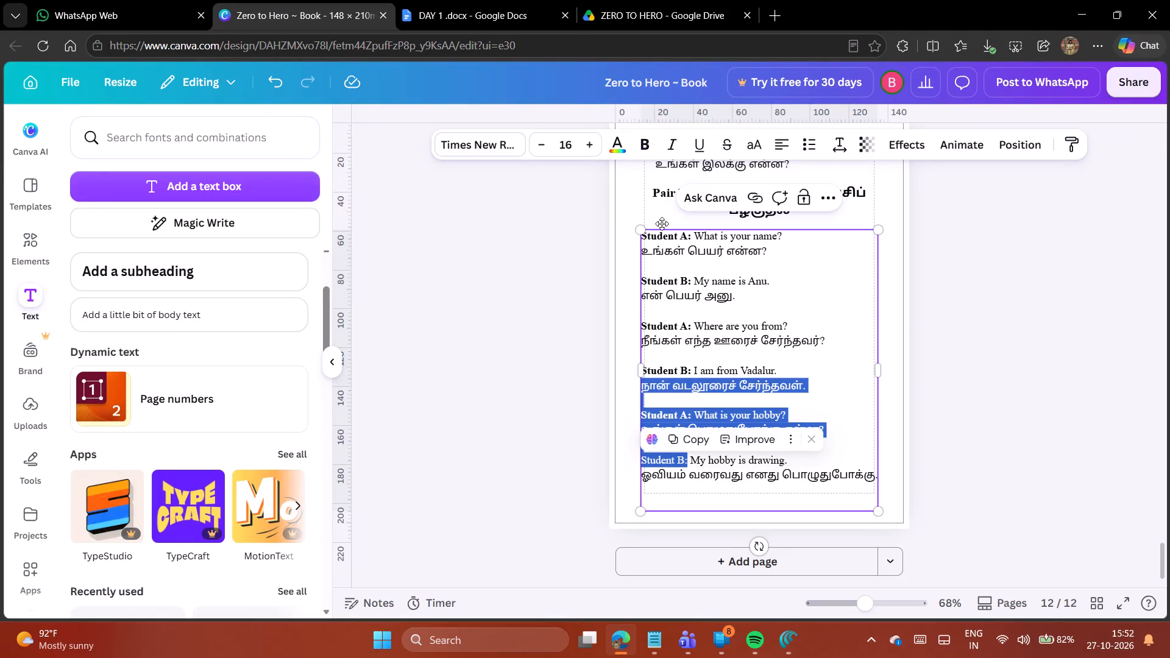
click(684, 460)
drag(687, 461, 658, 461)
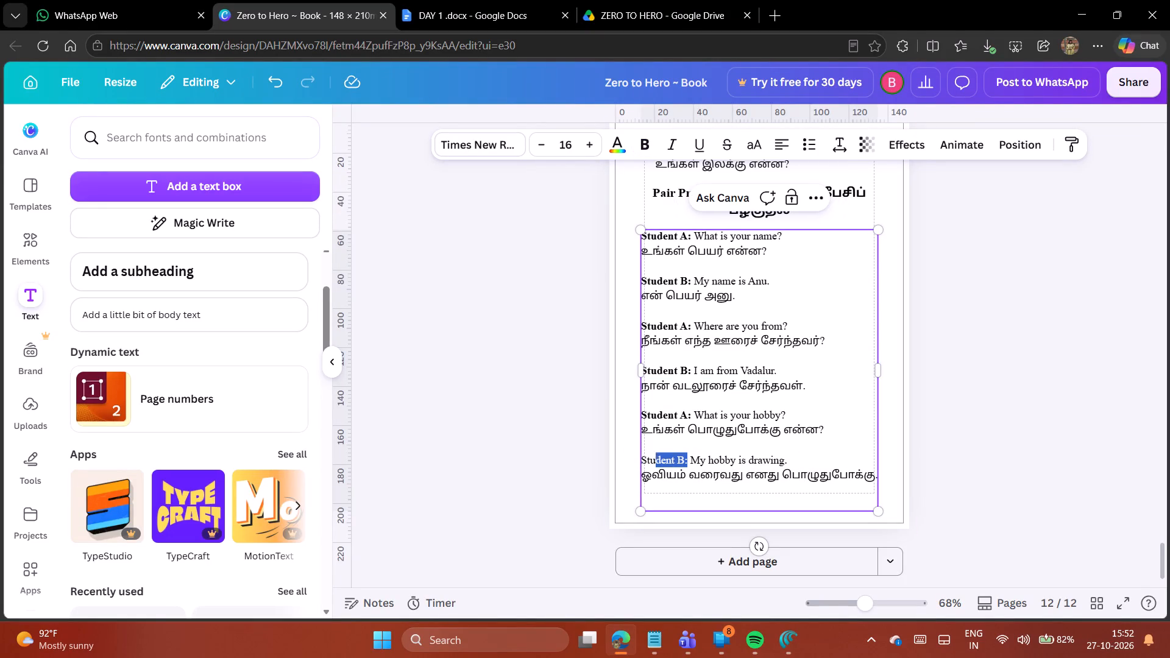
drag(658, 461, 640, 458)
click(686, 462)
drag(686, 462, 666, 461)
drag(666, 461, 653, 461)
click(648, 147)
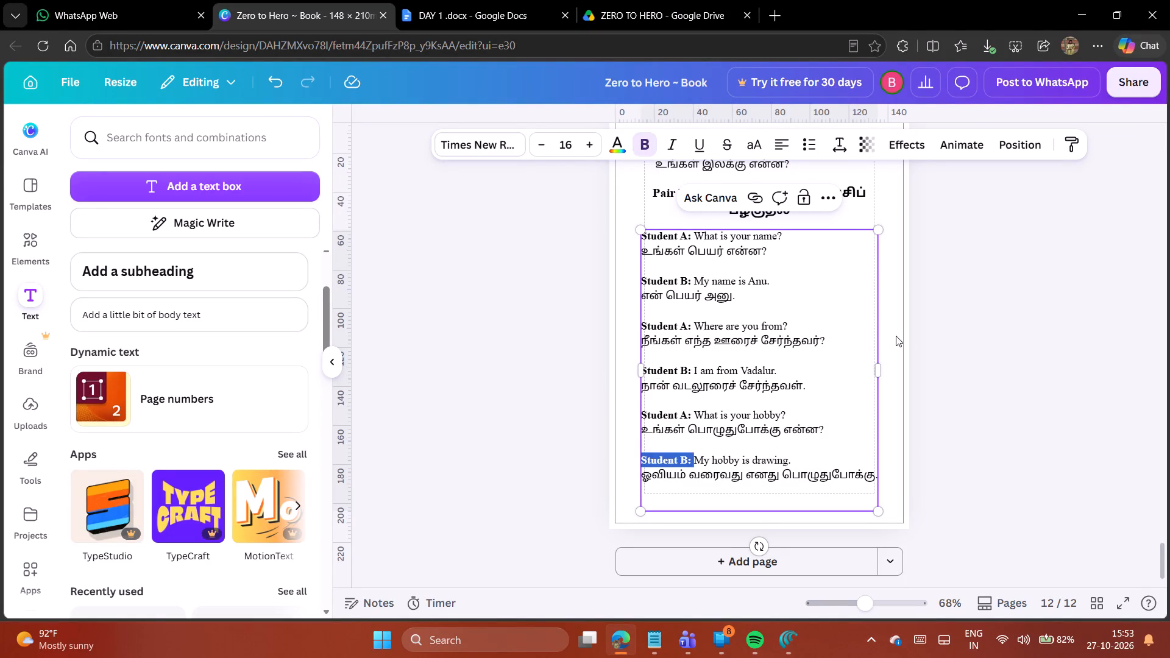
Shift the page 12 dialogue box slightly so its left edge lines up with the page margin.
click(968, 387)
click(815, 420)
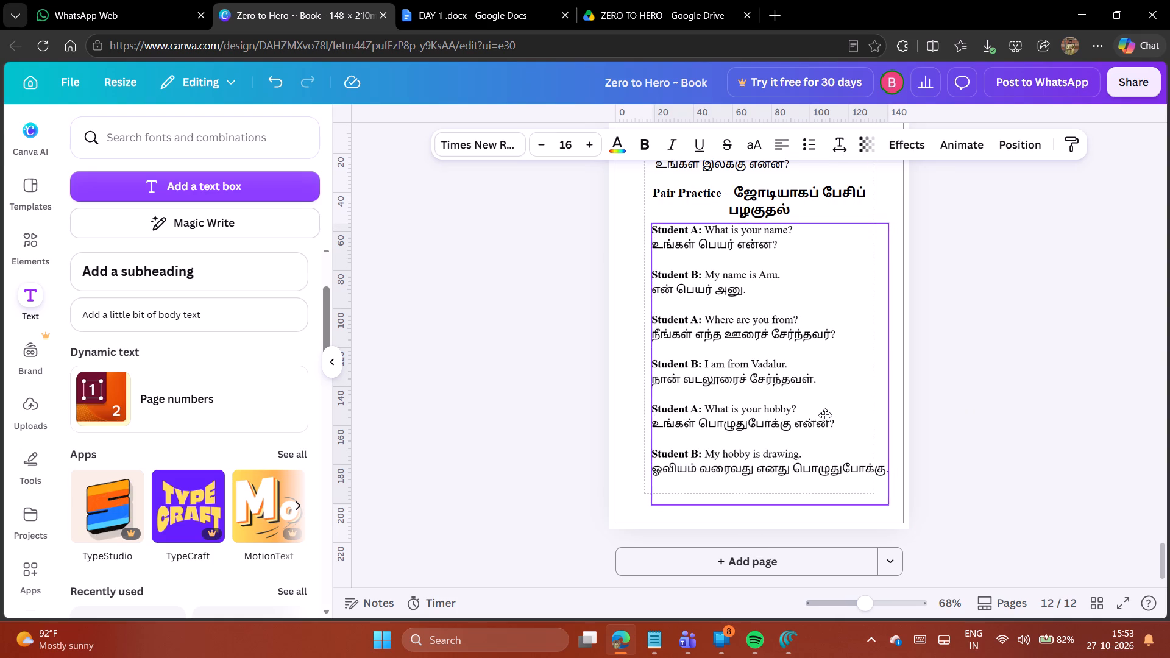
click(1033, 447)
Add page 13 and copy the dialogue from "What do you want to become?" to the end from the DAY 1 Google Doc onto it.
click(748, 559)
click(458, 0)
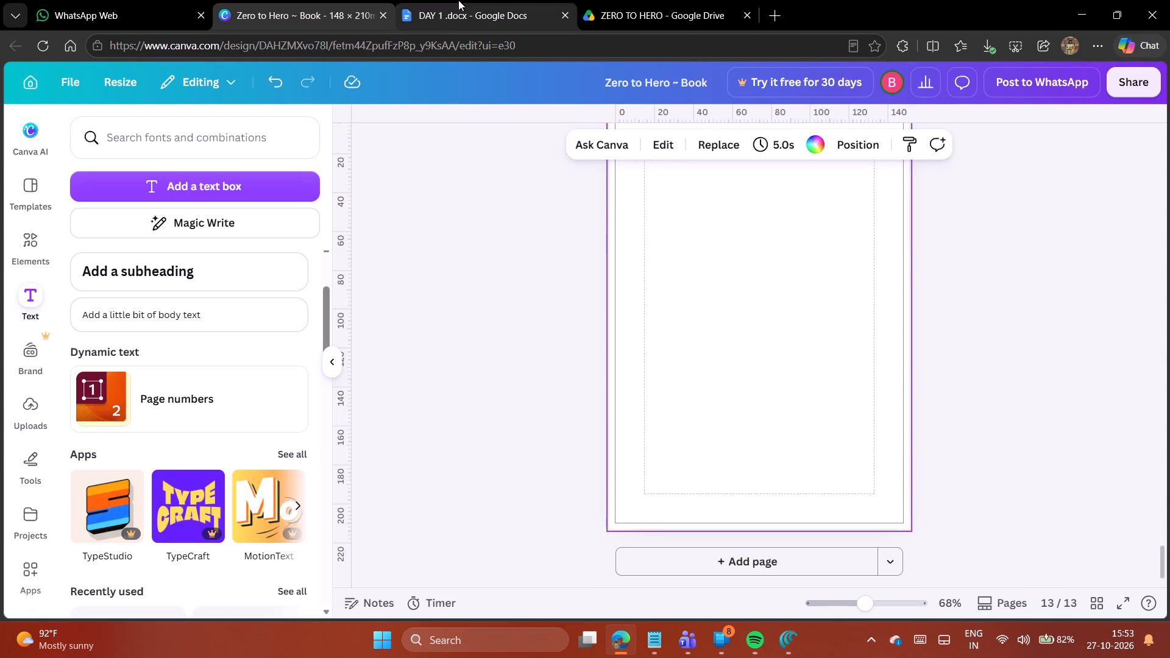
click(659, 413)
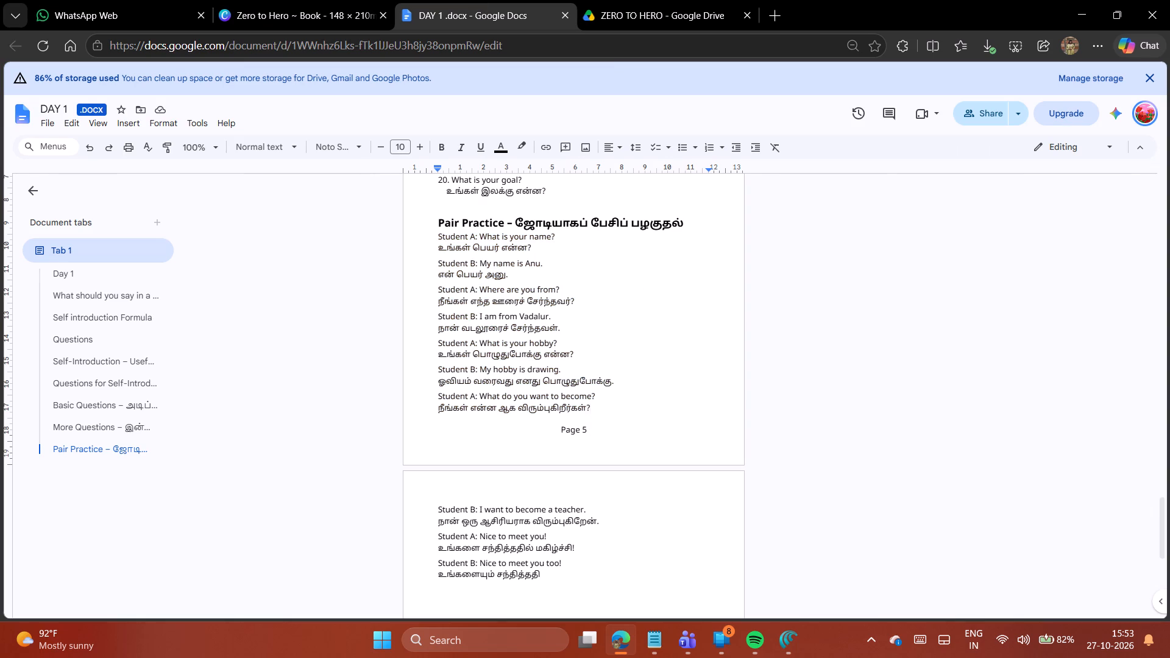
drag(440, 395, 594, 411)
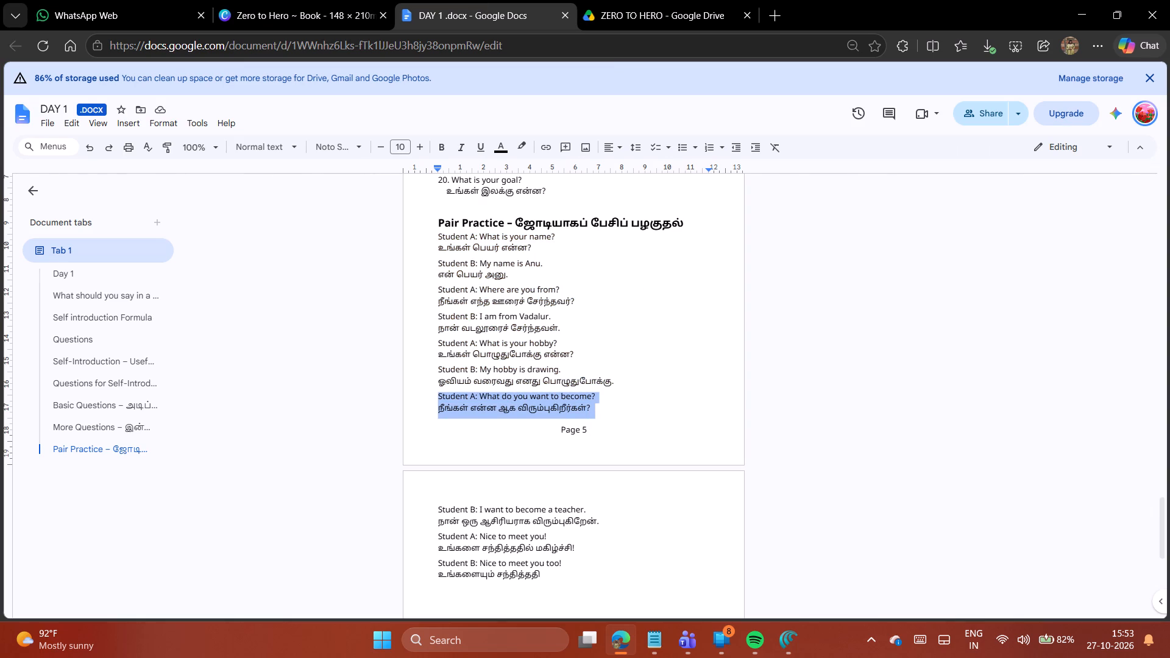
drag(594, 411, 579, 579)
scroll(579, 579, down, 3)
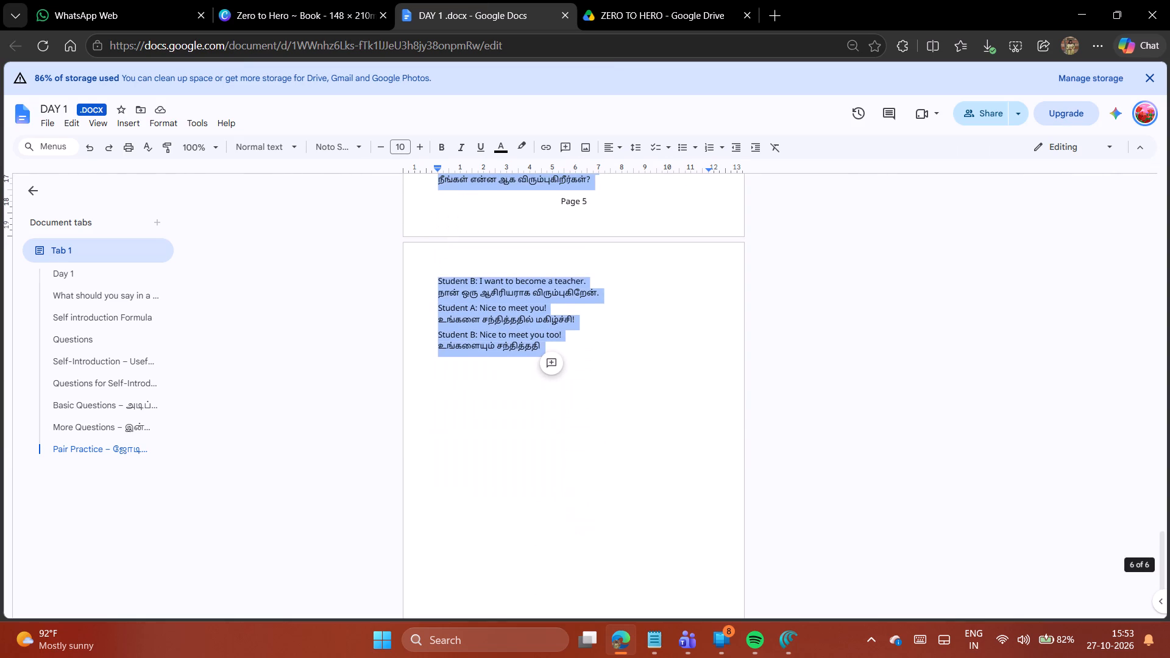
key(ctrl+c)
click(339, 0)
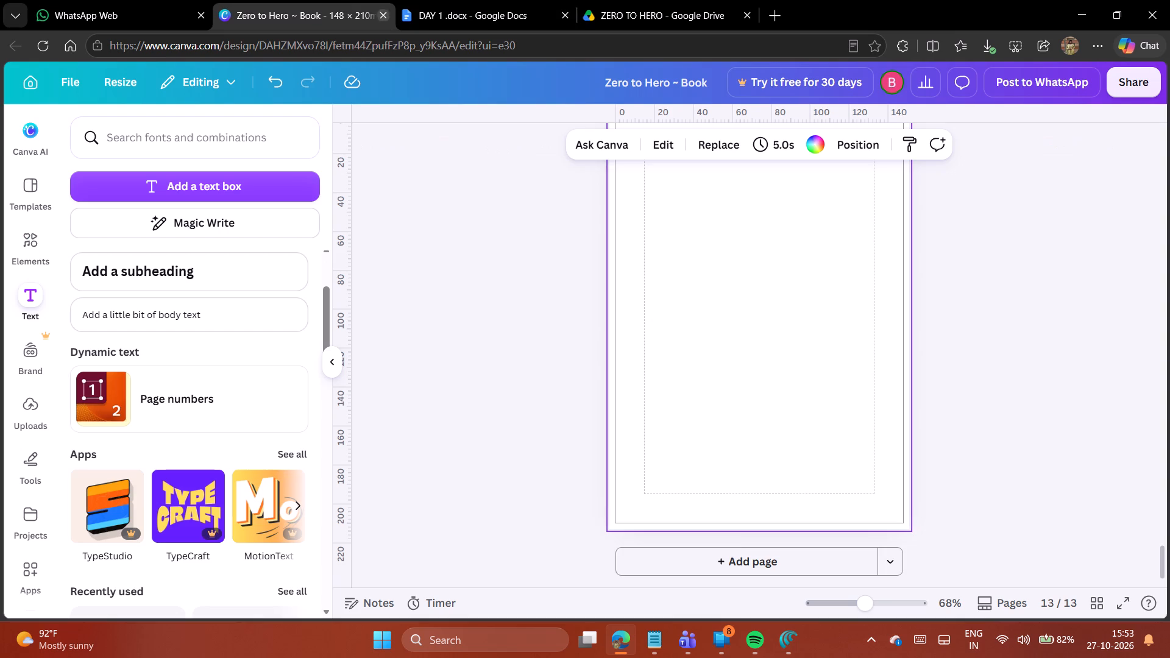
scroll(709, 388, up, 1)
click(721, 402)
key(ctrl+v)
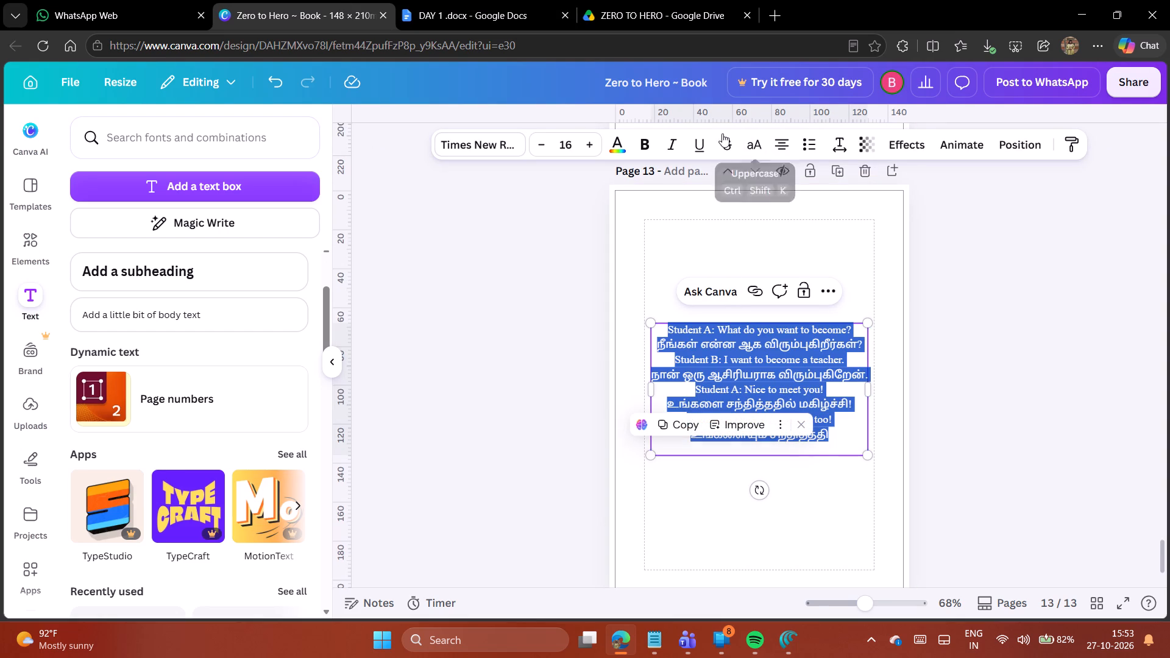
Left-align the page 13 dialogue and move its box to the top-left corner of the margins.
click(784, 144)
click(927, 330)
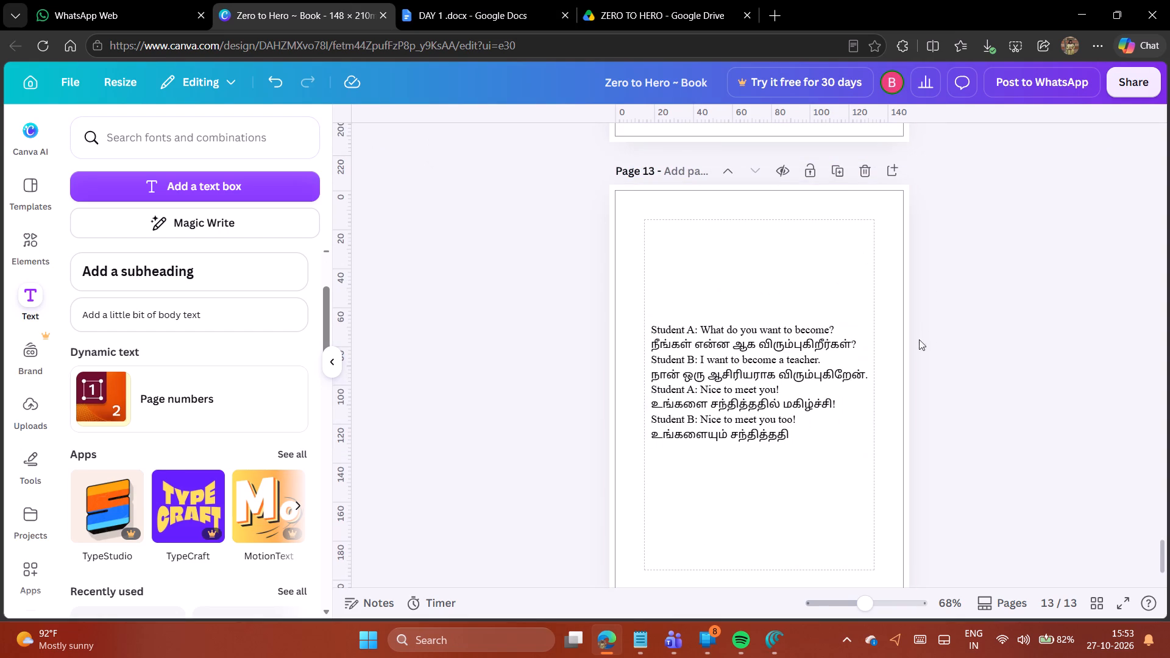
drag(788, 392, 779, 292)
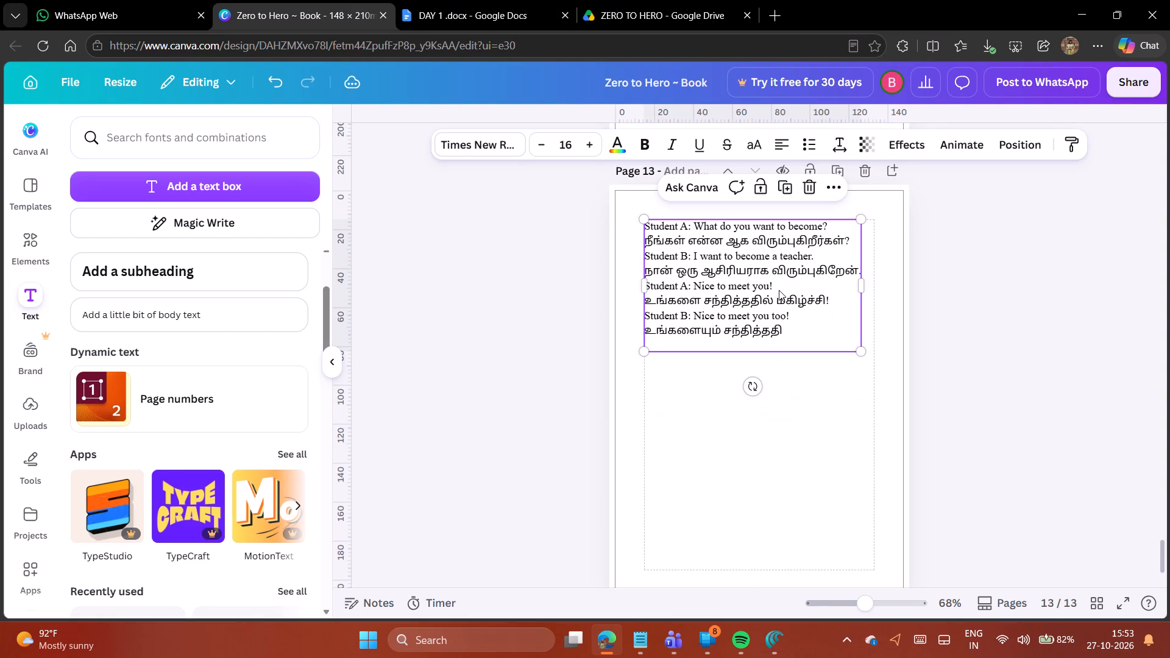
Insert a blank line before "Student B: I want to become a teacher." on page 13.
click(853, 241)
click(856, 239)
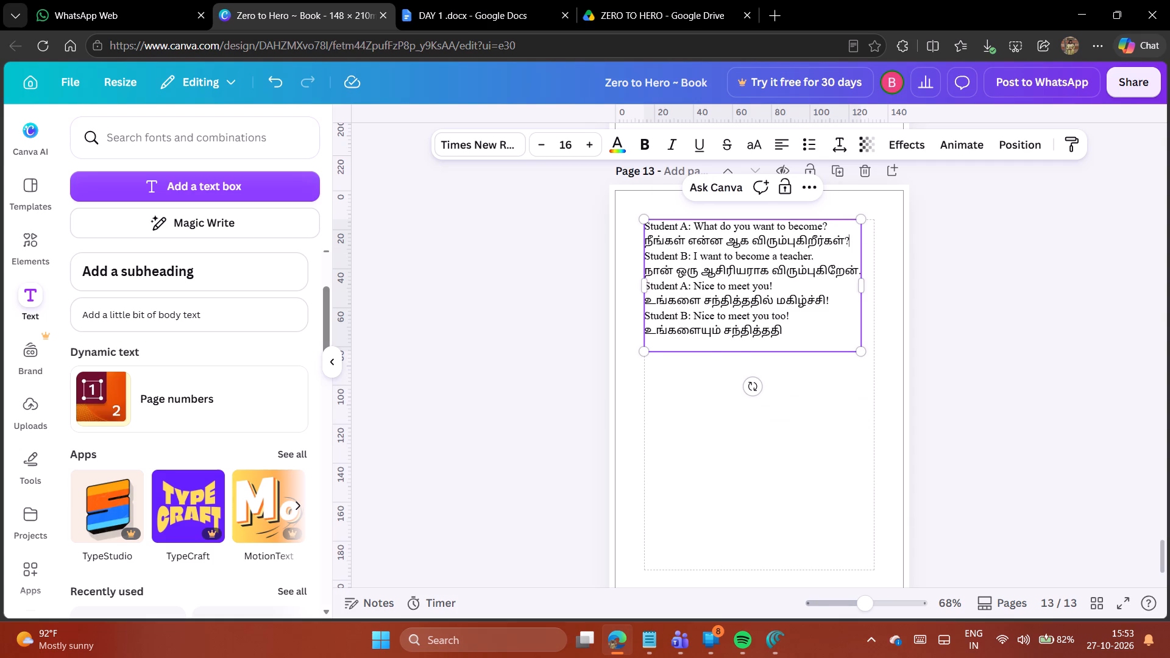
key(Return)
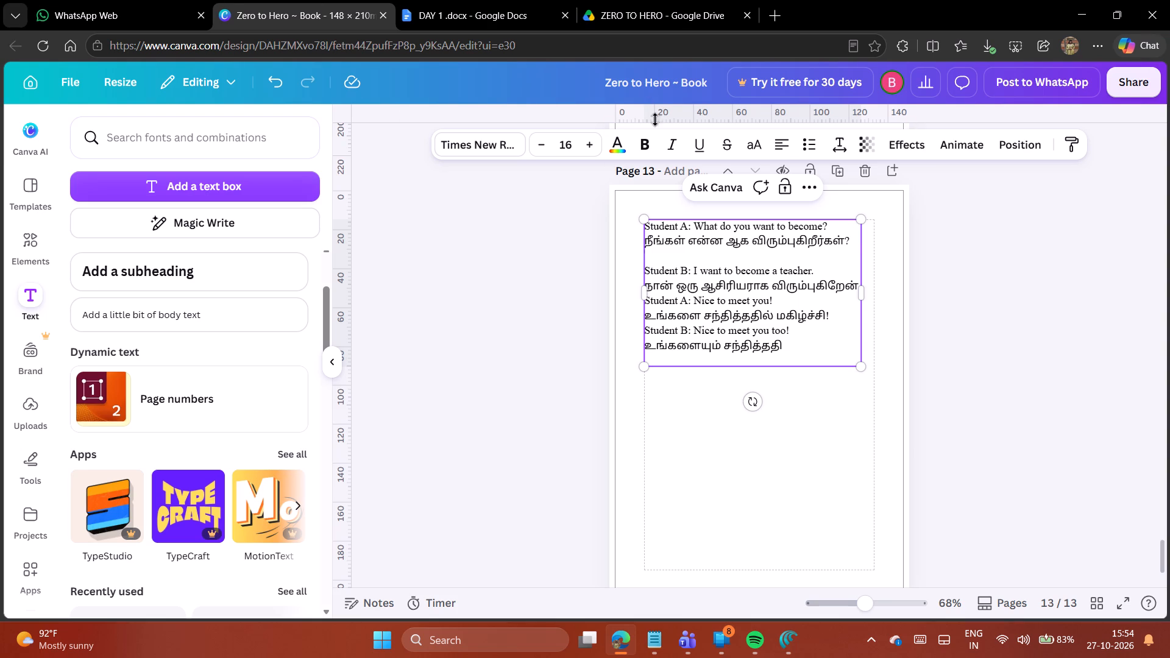
Make each "Student A:" and "Student B:" speaker label in the page 13 dialogue bold.
drag(691, 227, 644, 224)
drag(644, 224, 643, 224)
triple_click(670, 227)
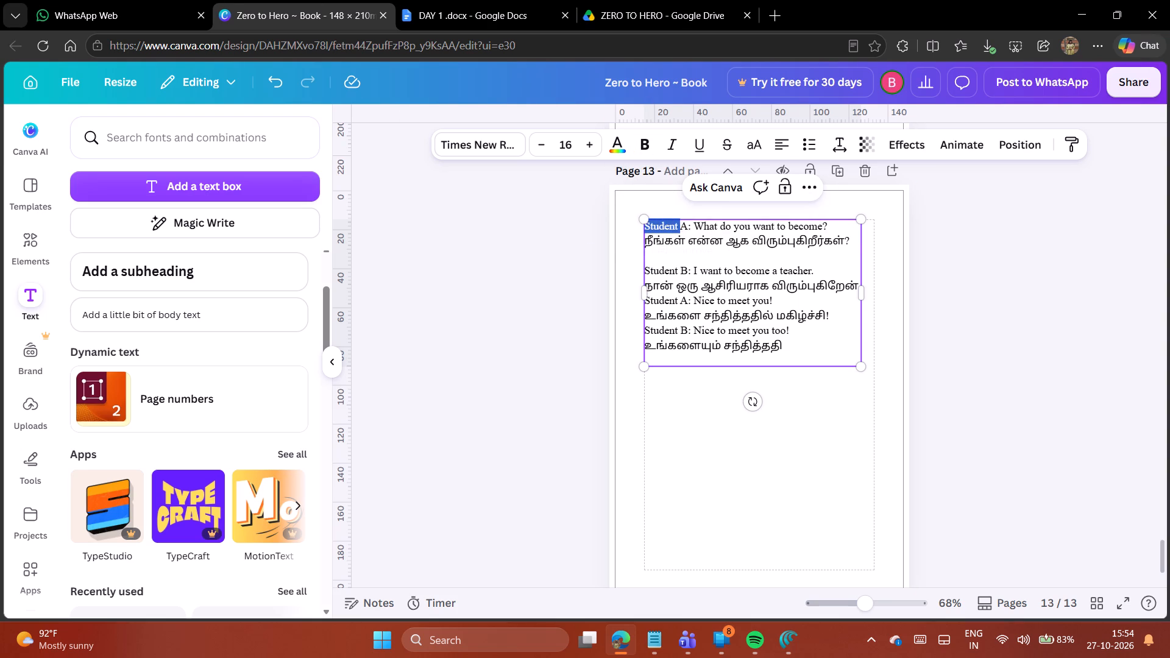
click(691, 227)
drag(691, 227, 653, 225)
click(641, 145)
drag(692, 271, 647, 267)
click(639, 139)
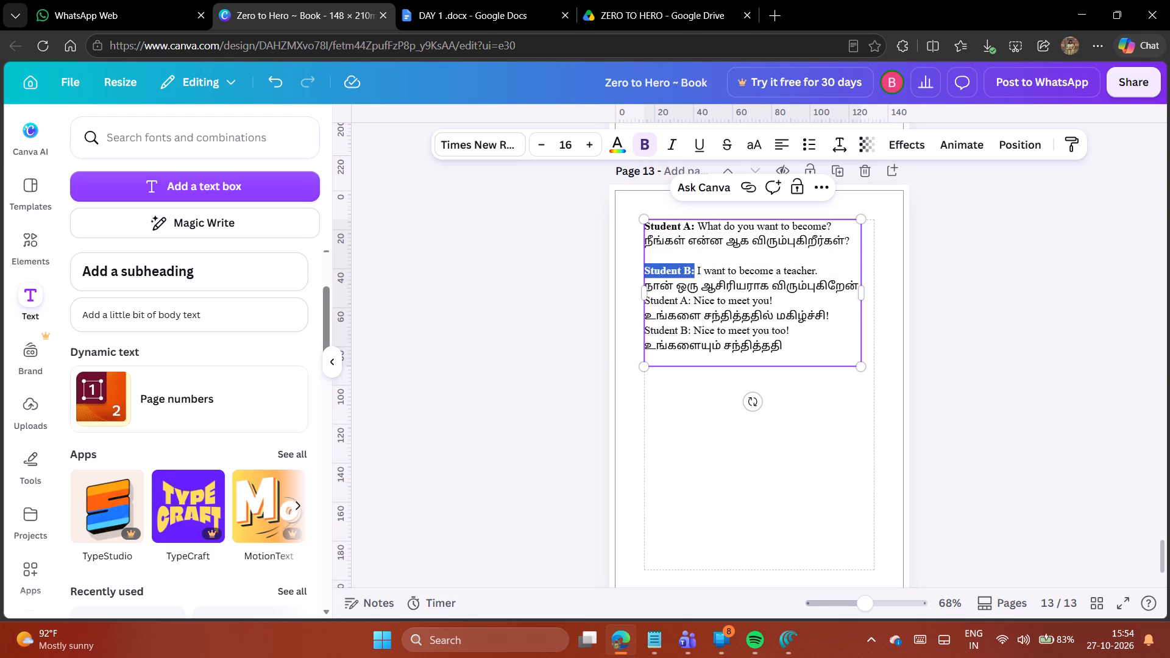
drag(692, 300, 644, 300)
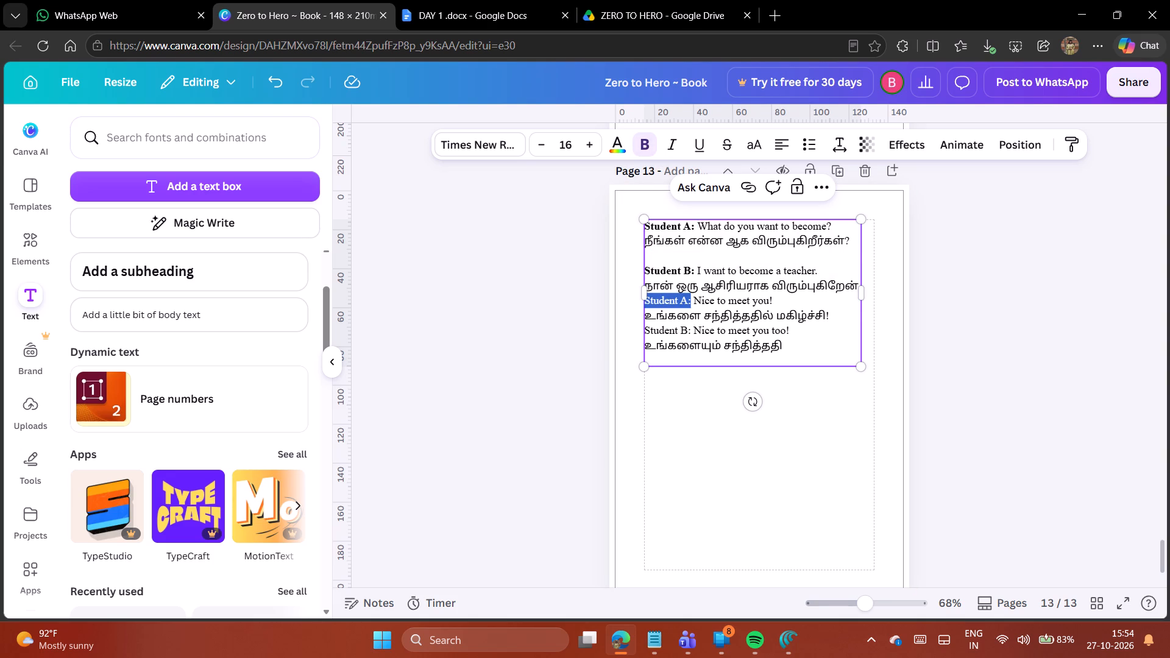
drag(644, 300, 645, 300)
drag(646, 139, 649, 146)
drag(692, 331, 673, 331)
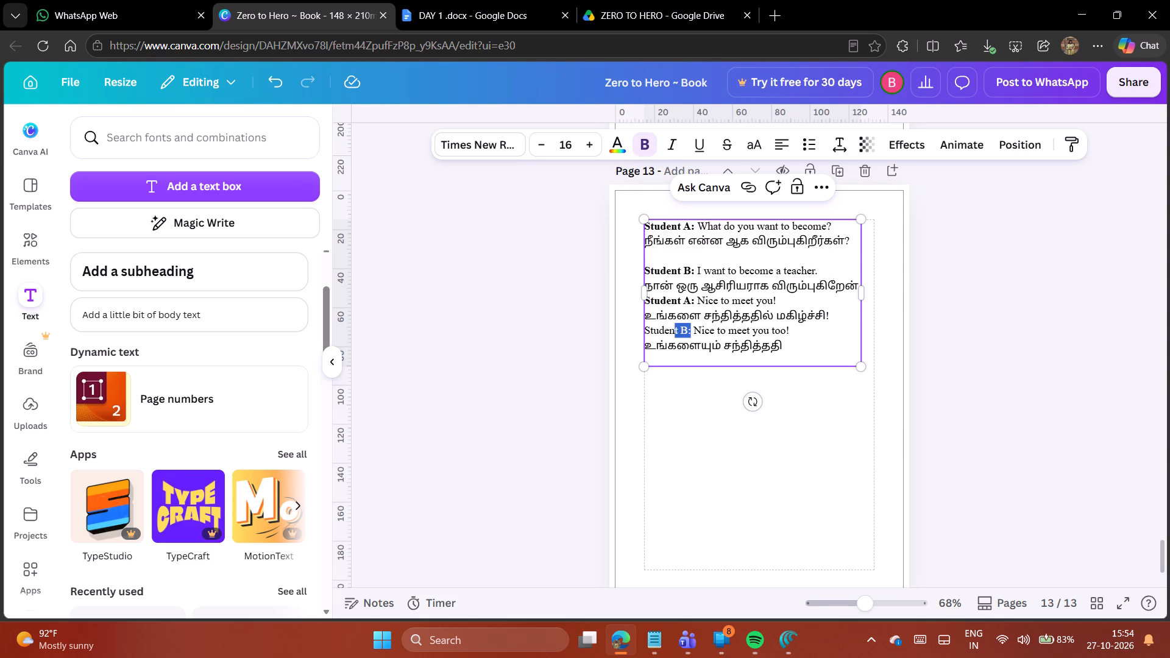
drag(673, 331, 646, 332)
click(644, 143)
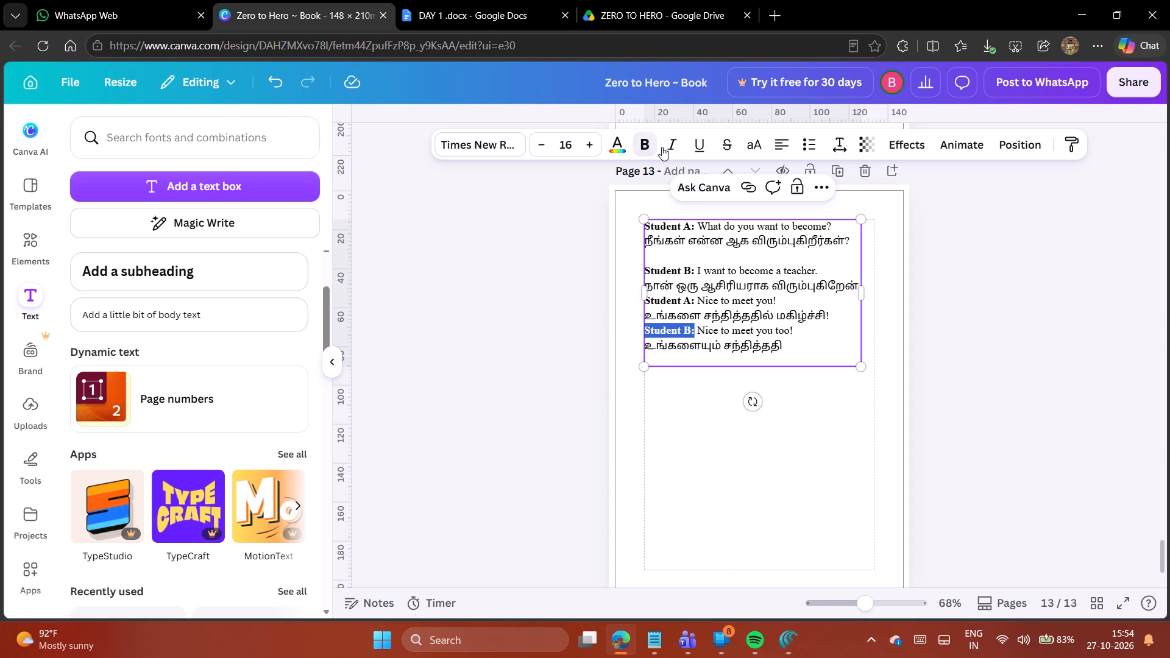
Add a full stop after the Tamil teacher line on page 13 and insert line breaks before both "Nice to meet you" exchanges.
click(859, 285)
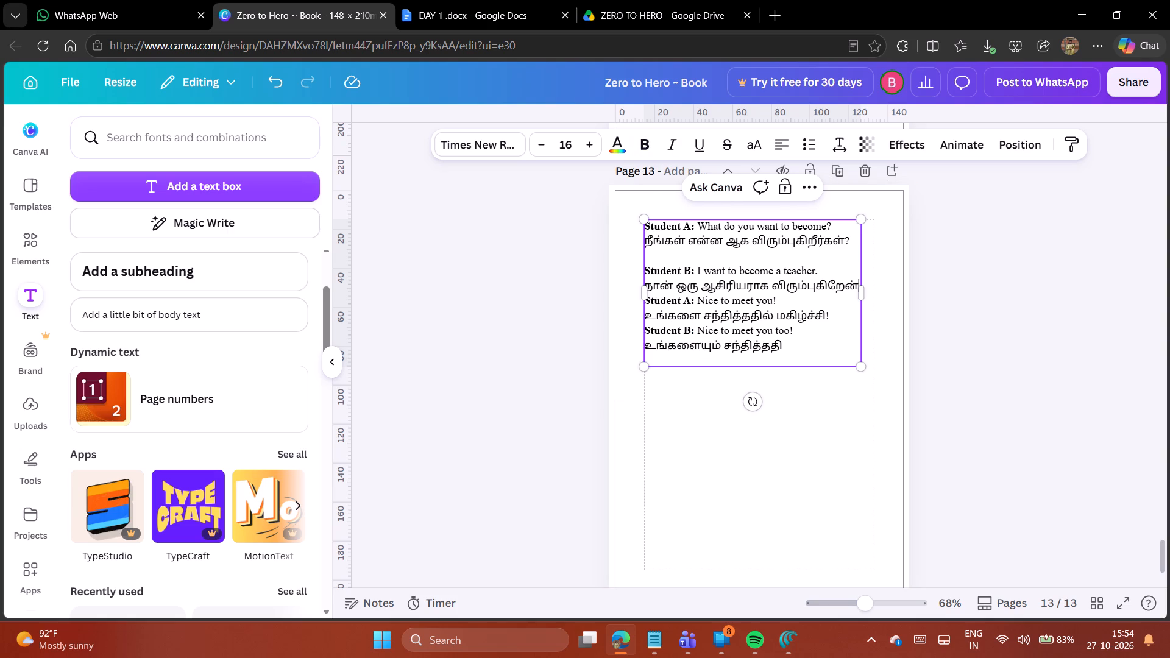
key(period)
key(Return)
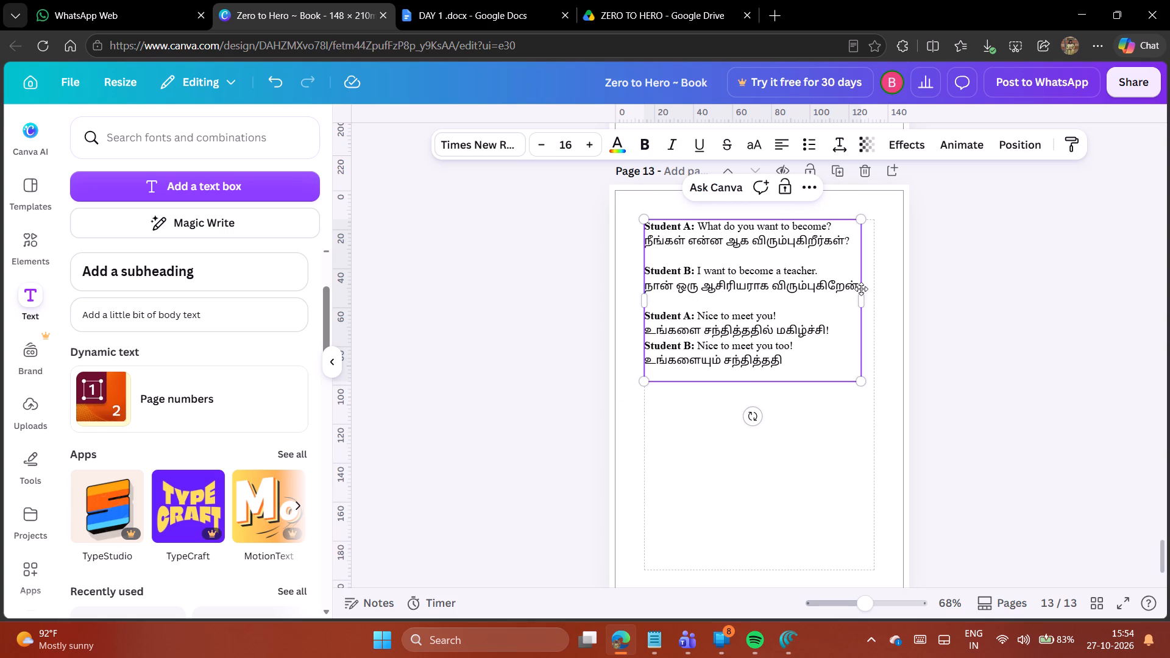
click(835, 326)
key(Return)
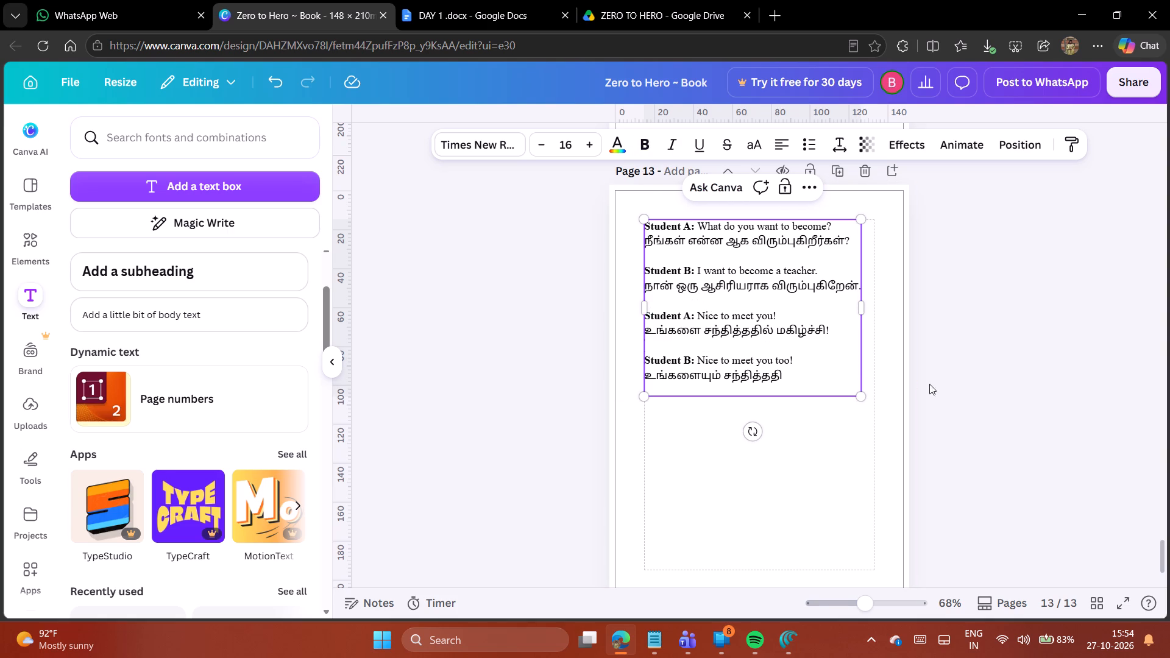
click(940, 384)
click(770, 322)
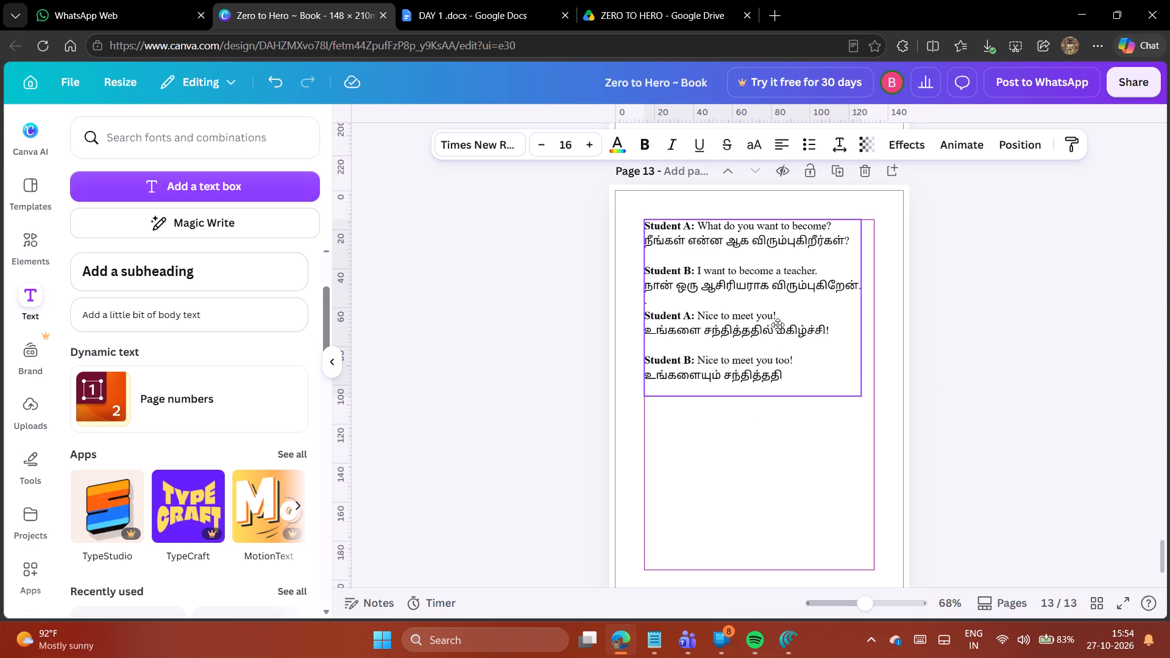
click(982, 355)
Check the page 12 layout and the end of the DAY 1 Google Doc for remaining content, and glance at the ZERO TO HERO Drive folder.
scroll(867, 388, up, 3)
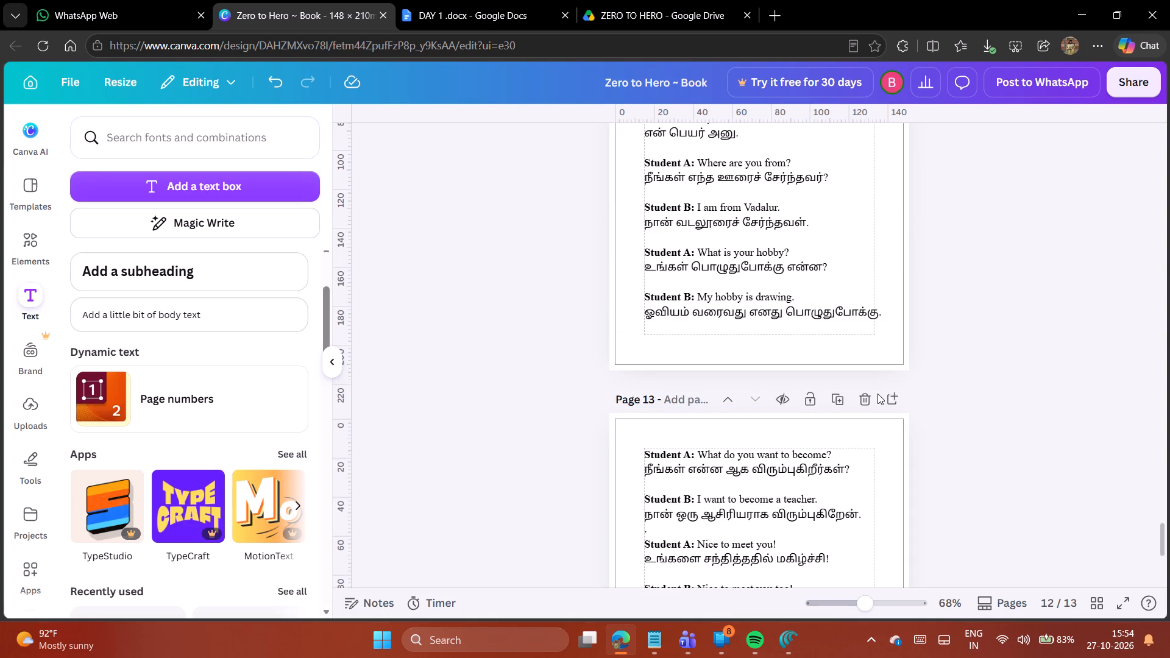
scroll(879, 395, up, 4)
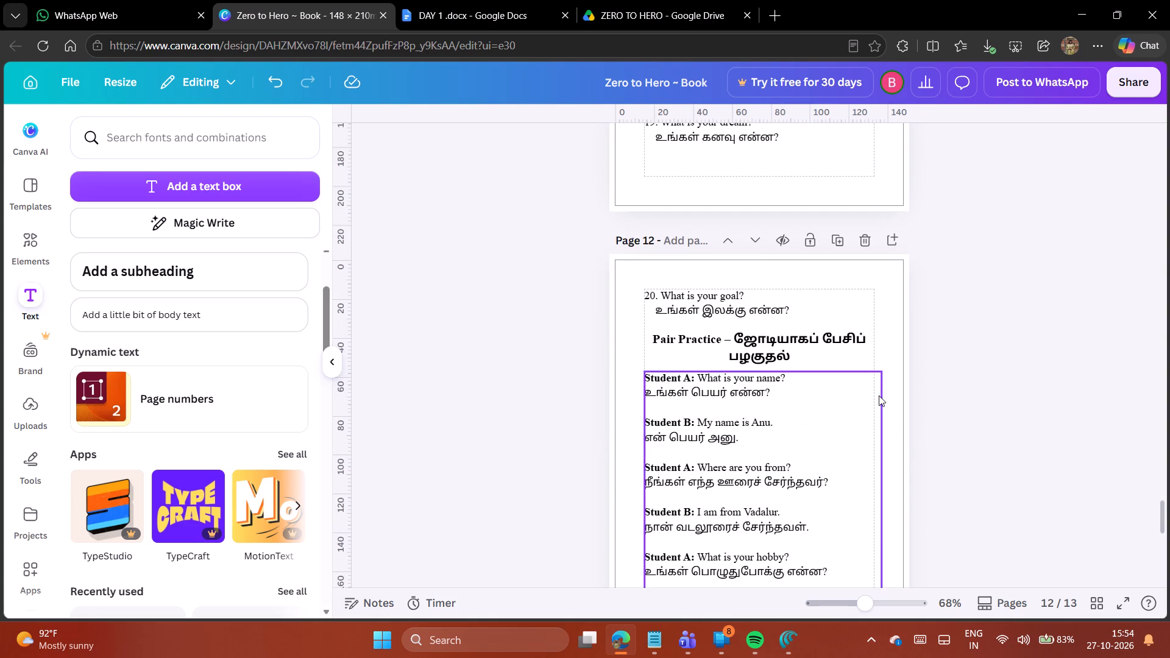
scroll(879, 395, down, 10)
click(452, 0)
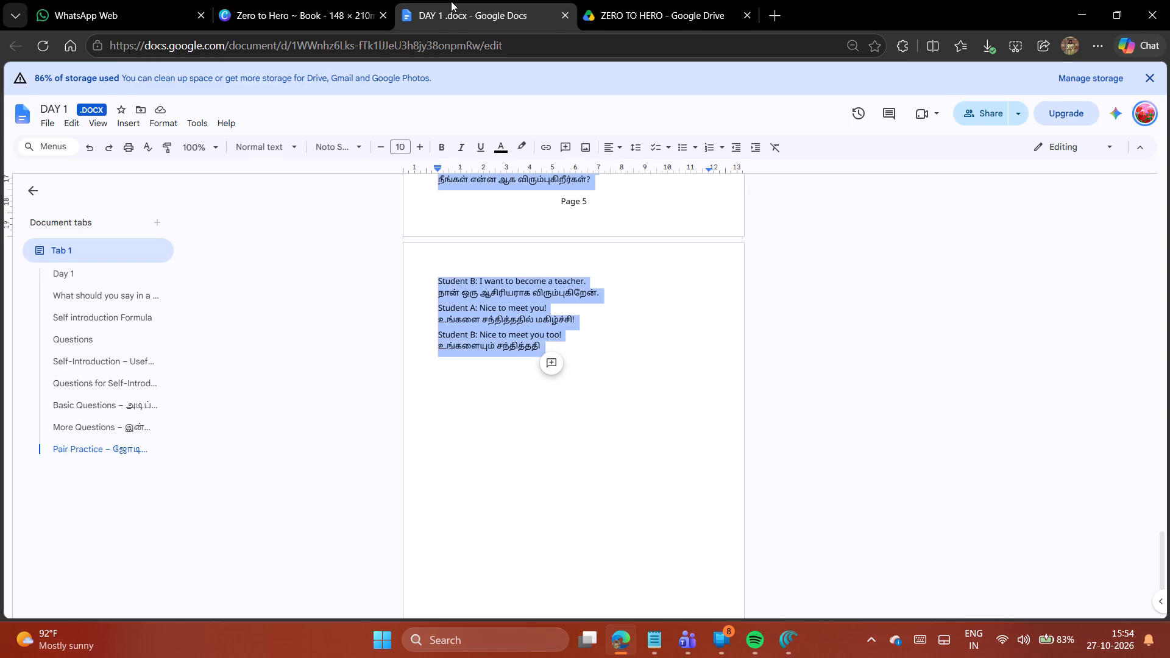
scroll(771, 444, down, 13)
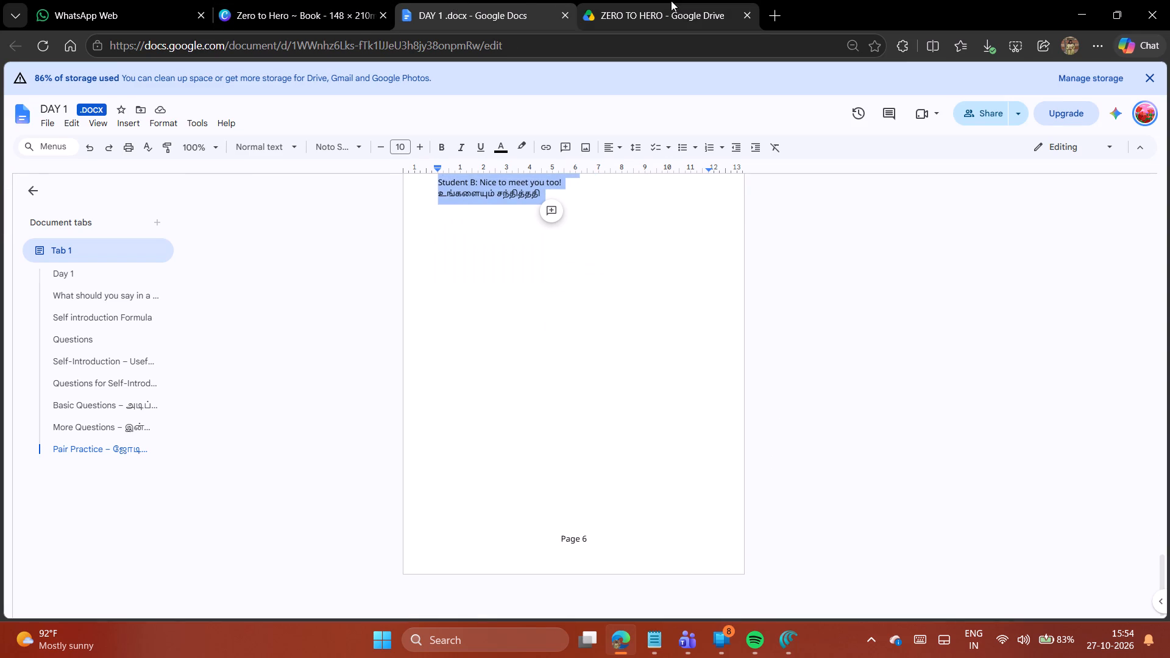
click(671, 1)
click(303, 0)
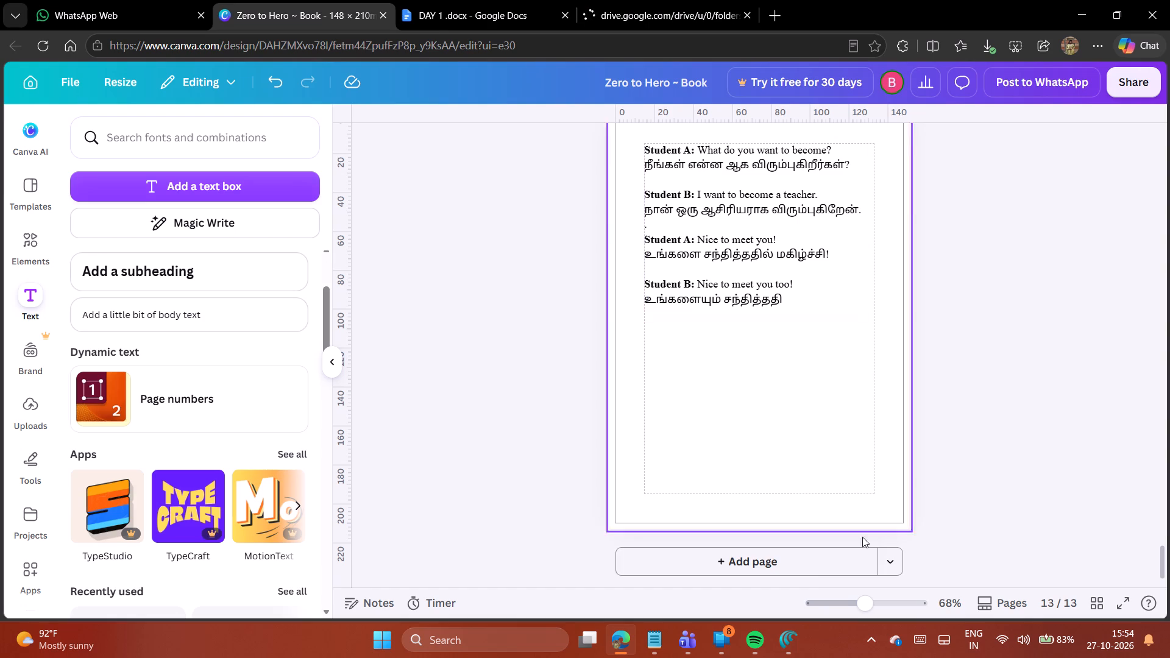
Add page 14 and copy the "Day 1" title from page 2 onto it.
click(807, 575)
scroll(821, 481, up, 13)
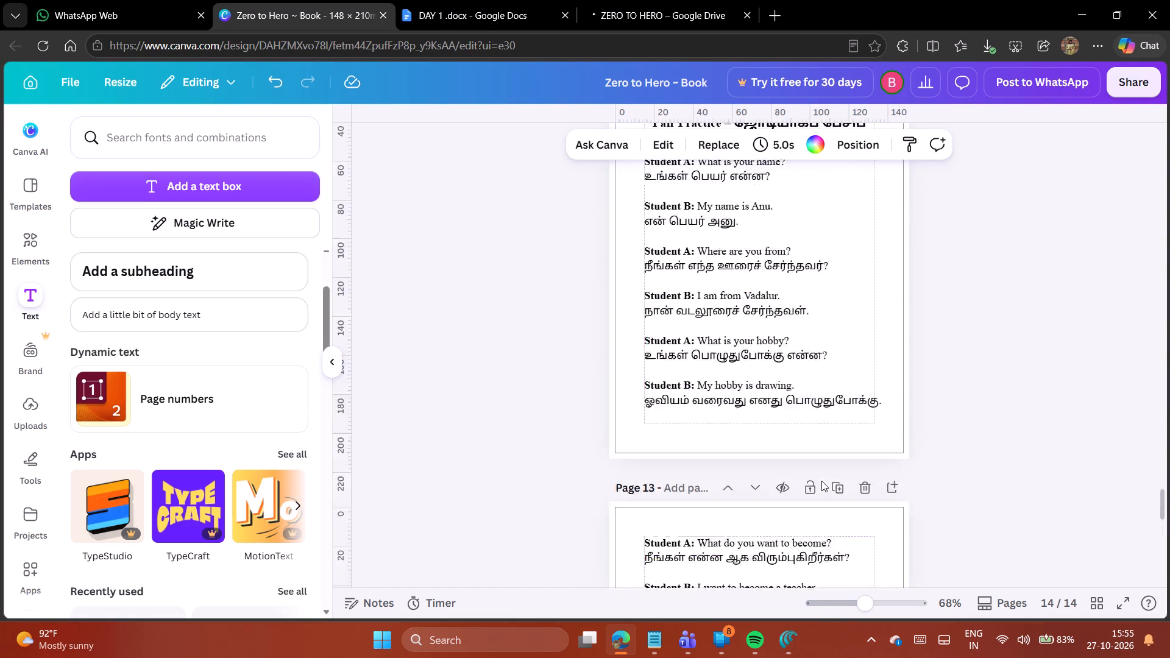
scroll(821, 481, up, 20)
scroll(821, 481, up, 18)
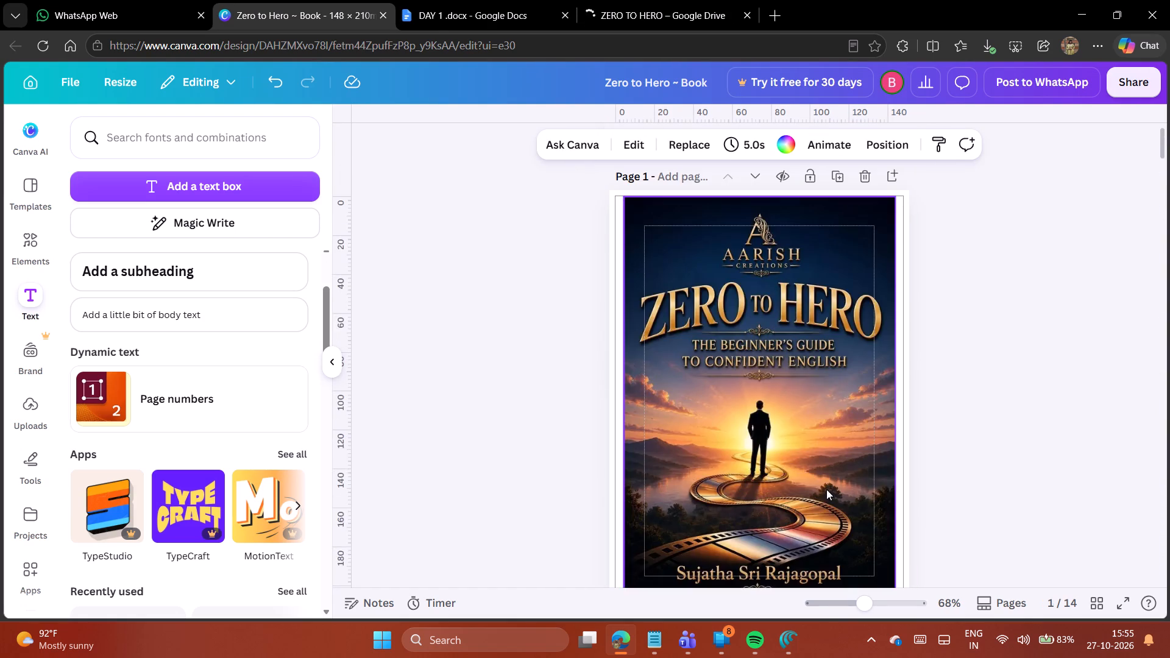
scroll(826, 492, down, 8)
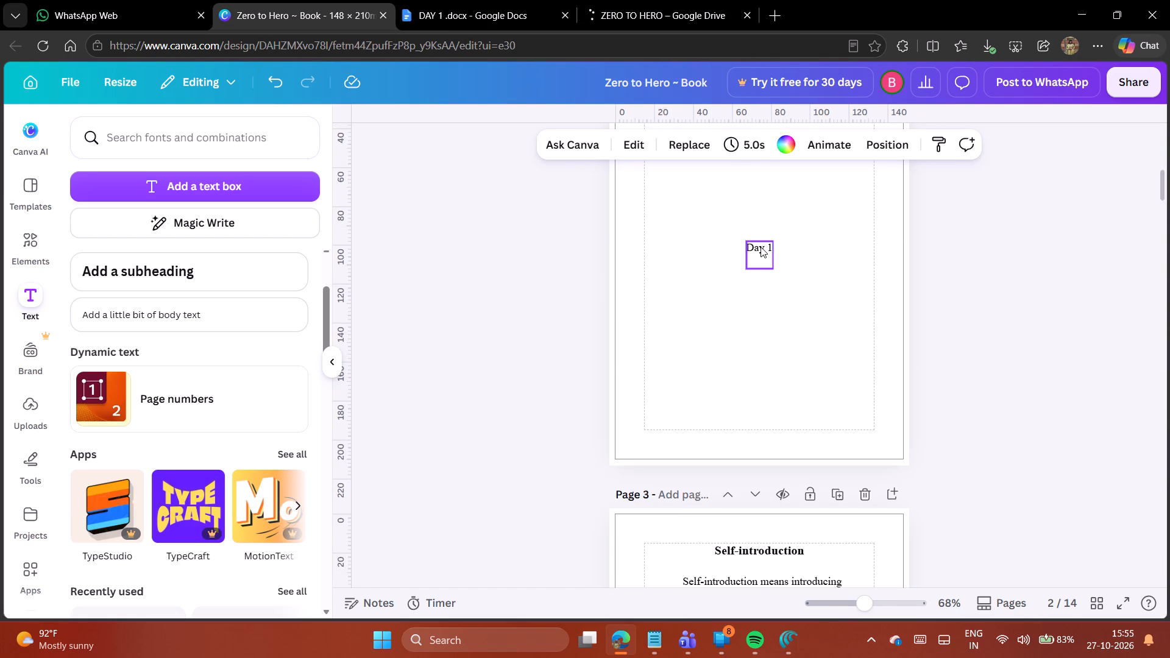
triple_click(760, 247)
key(ctrl+c)
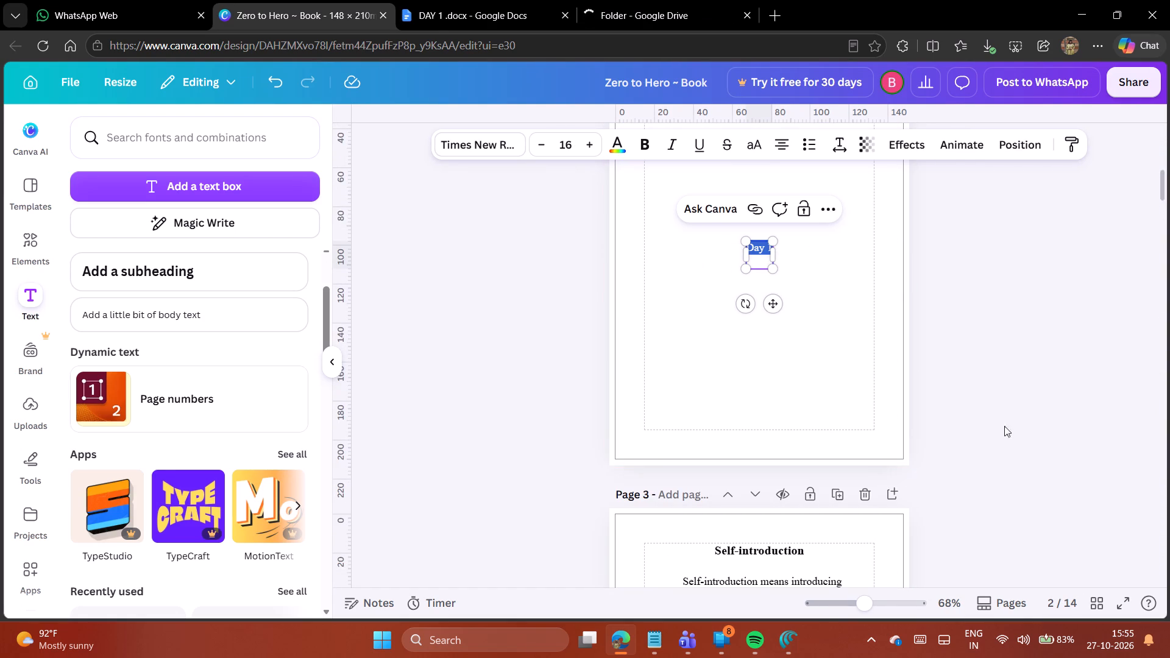
drag(1162, 189, 1169, 620)
scroll(761, 377, up, 2)
click(756, 455)
key(ctrl+v)
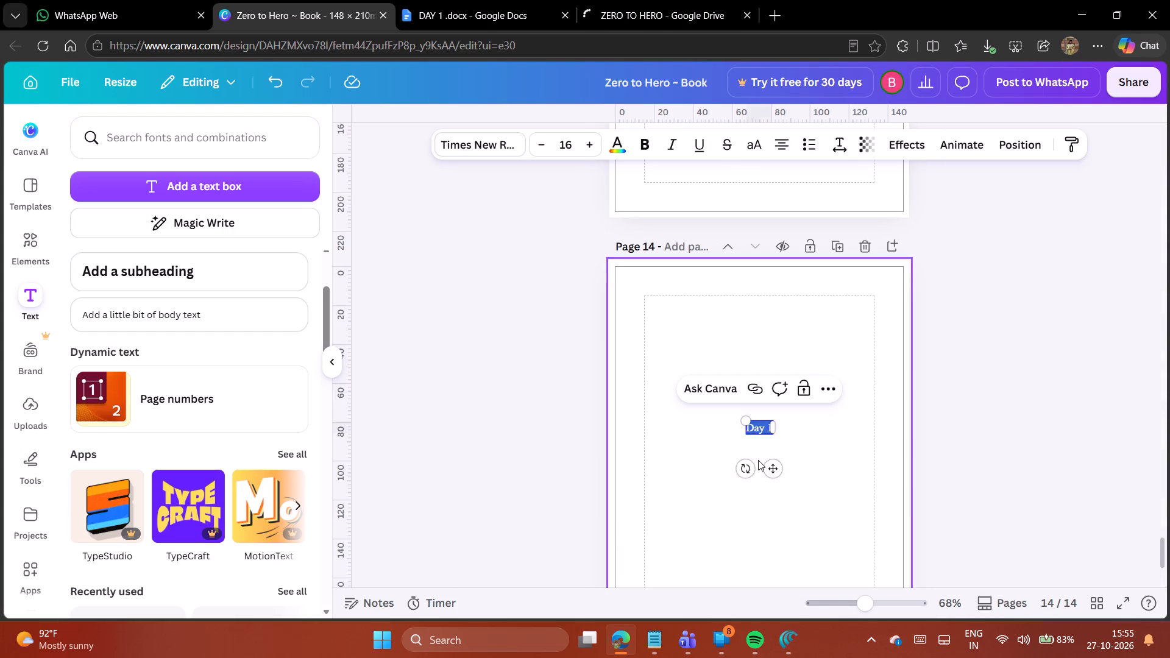
Change the copied title on page 14 to "Day 2" and make it bold.
triple_click(767, 429)
click(768, 429)
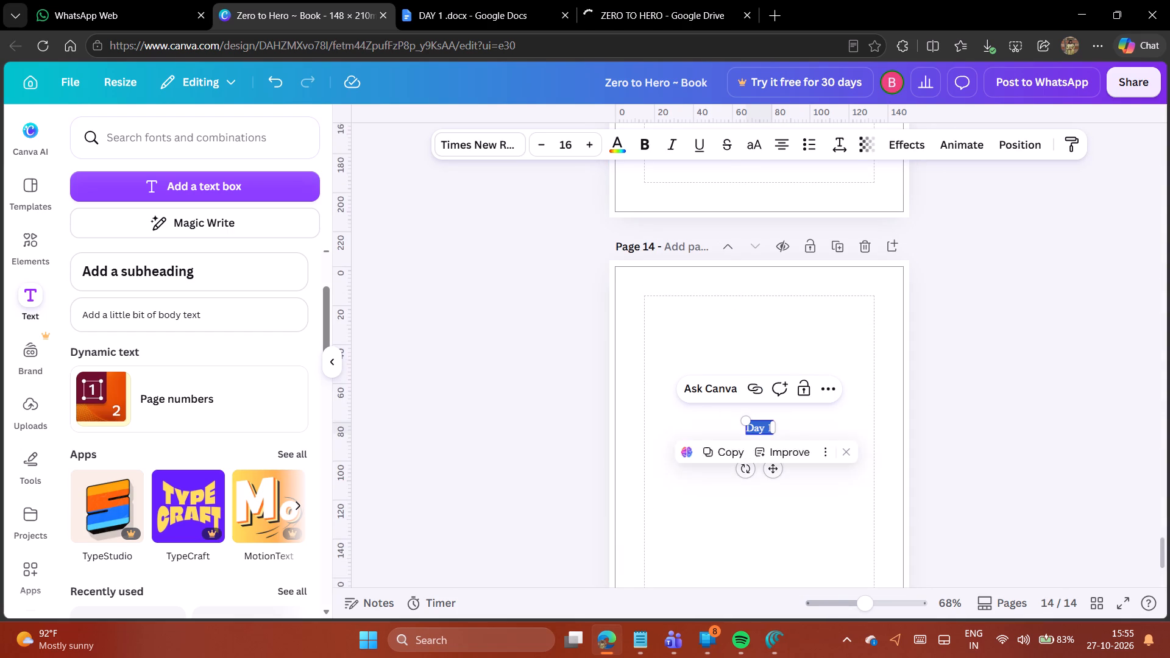
key(Right)
key(BackSpace)
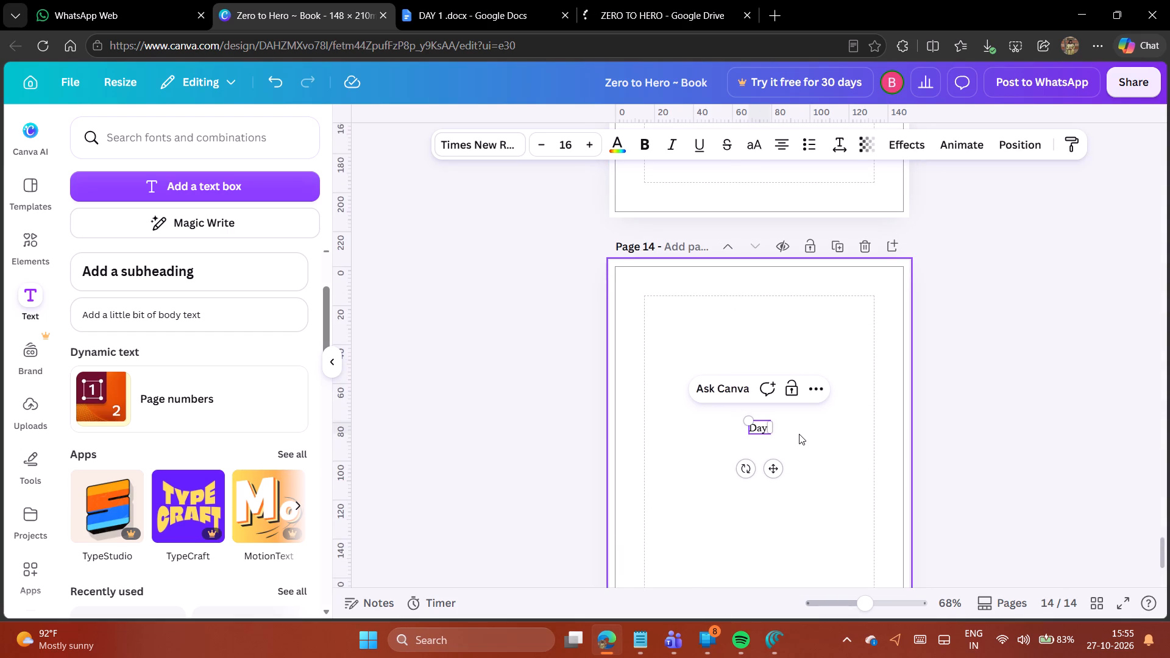
key(2)
click(1150, 511)
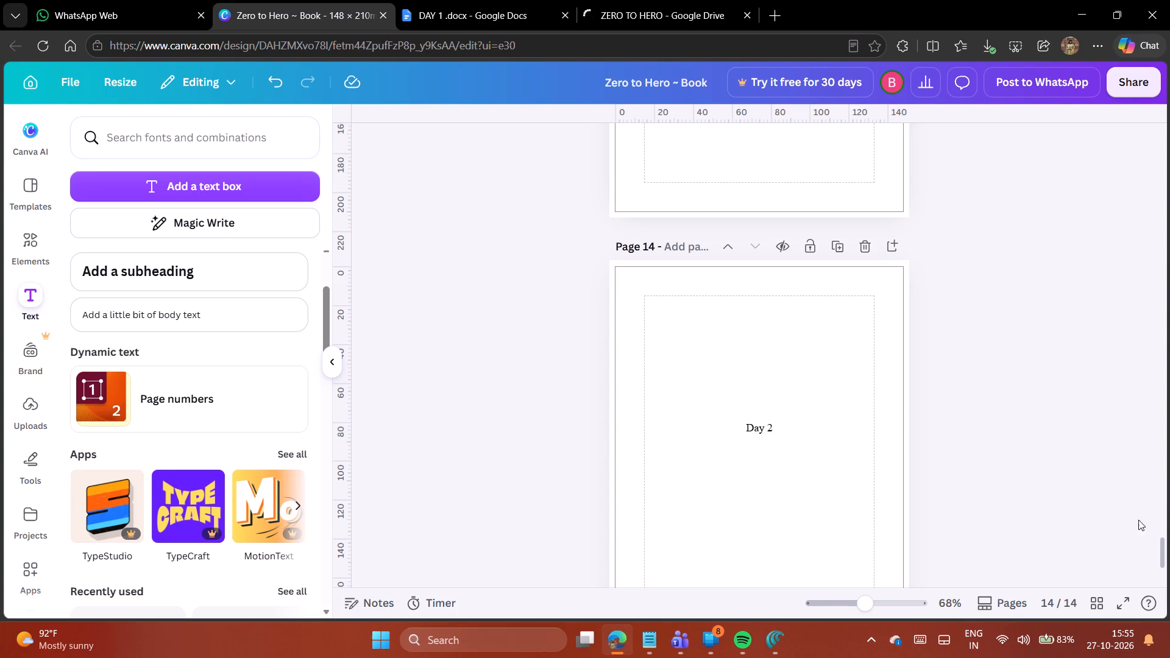
triple_click(766, 432)
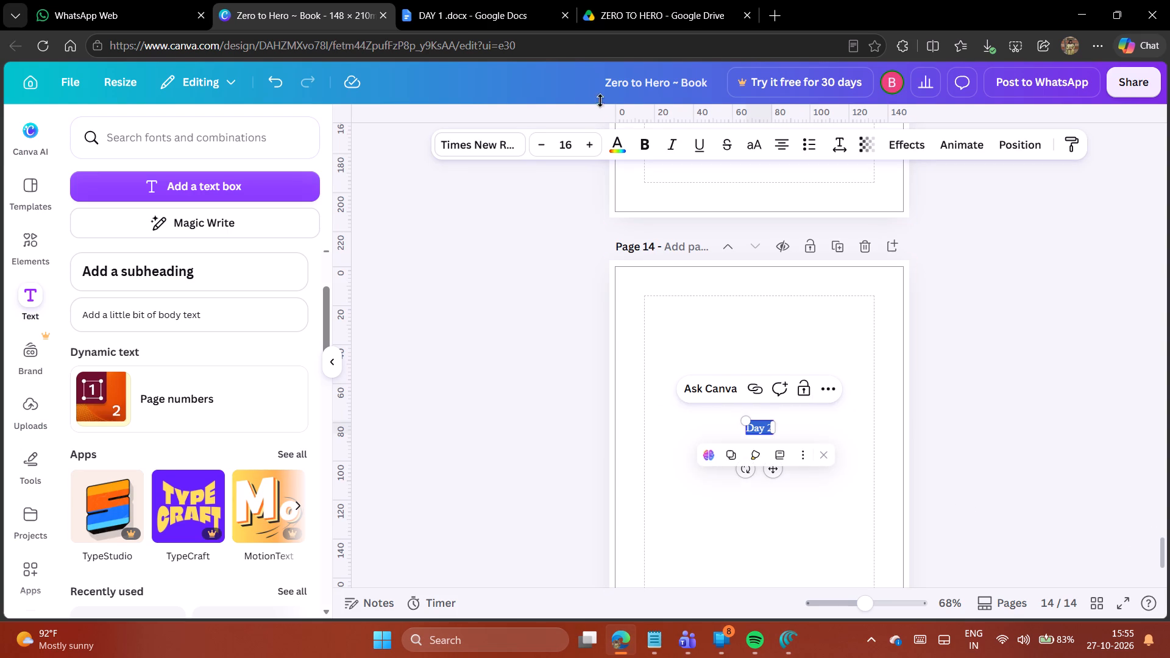
click(650, 149)
click(1135, 455)
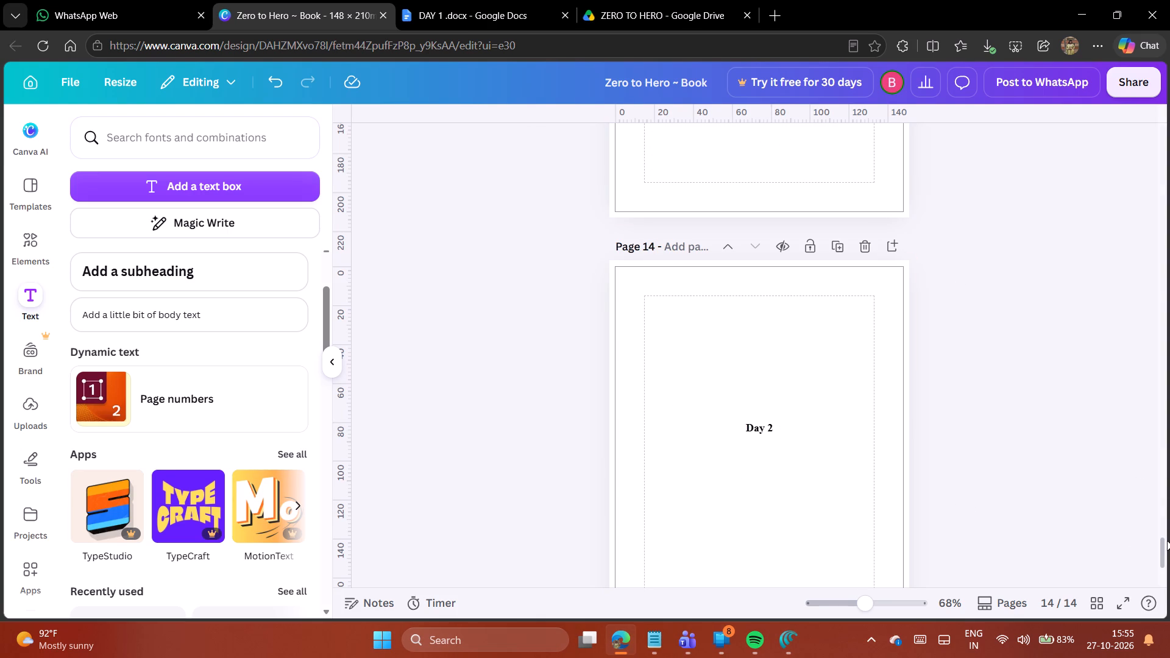
Make the "Day 1" title on page 2 bold.
drag(1161, 557, 1146, 112)
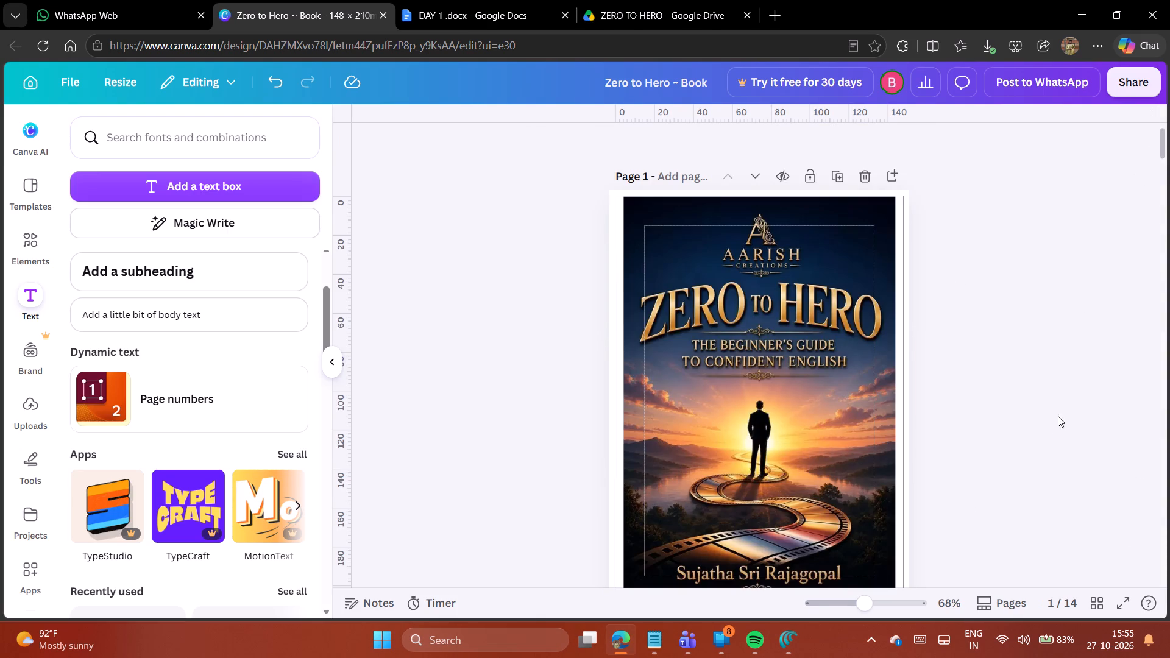
scroll(1054, 423, down, 4)
scroll(976, 450, down, 3)
triple_click(756, 322)
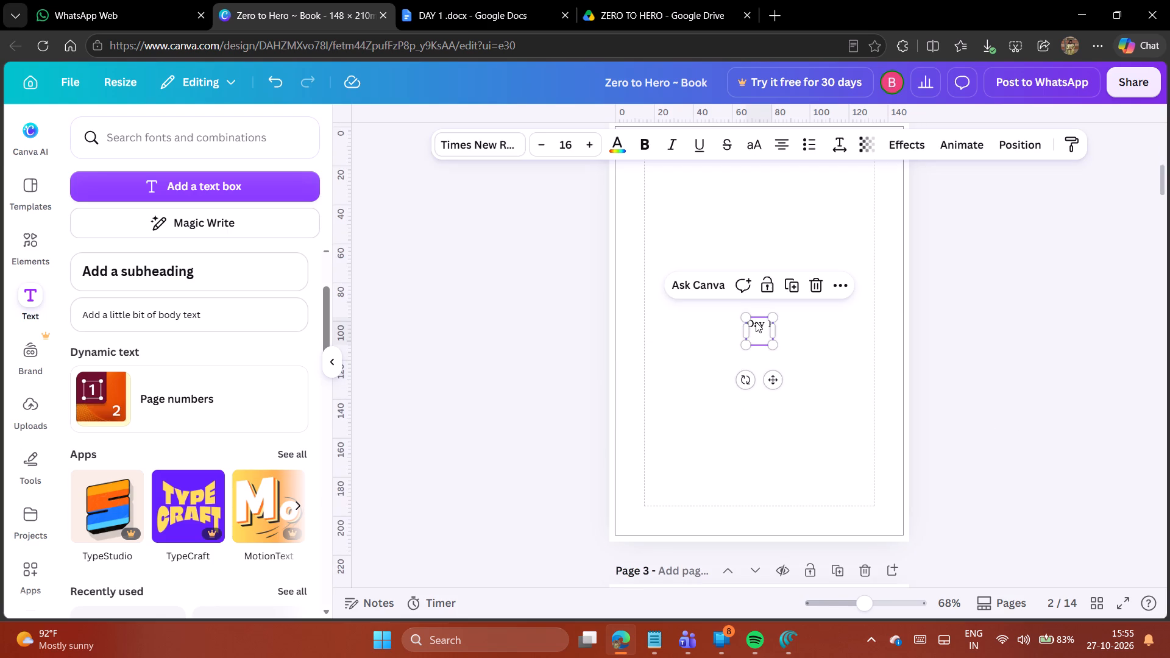
click(756, 322)
click(641, 150)
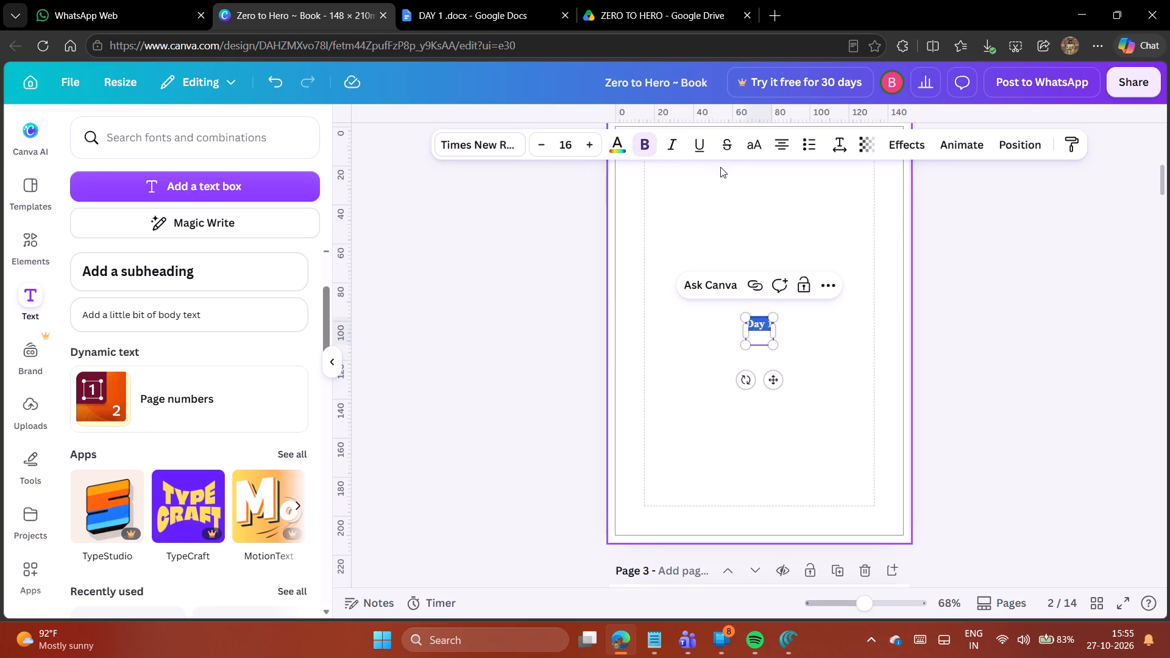
click(1064, 371)
Preview the book full screen from the cover through page 14, and return to the editor.
click(1121, 608)
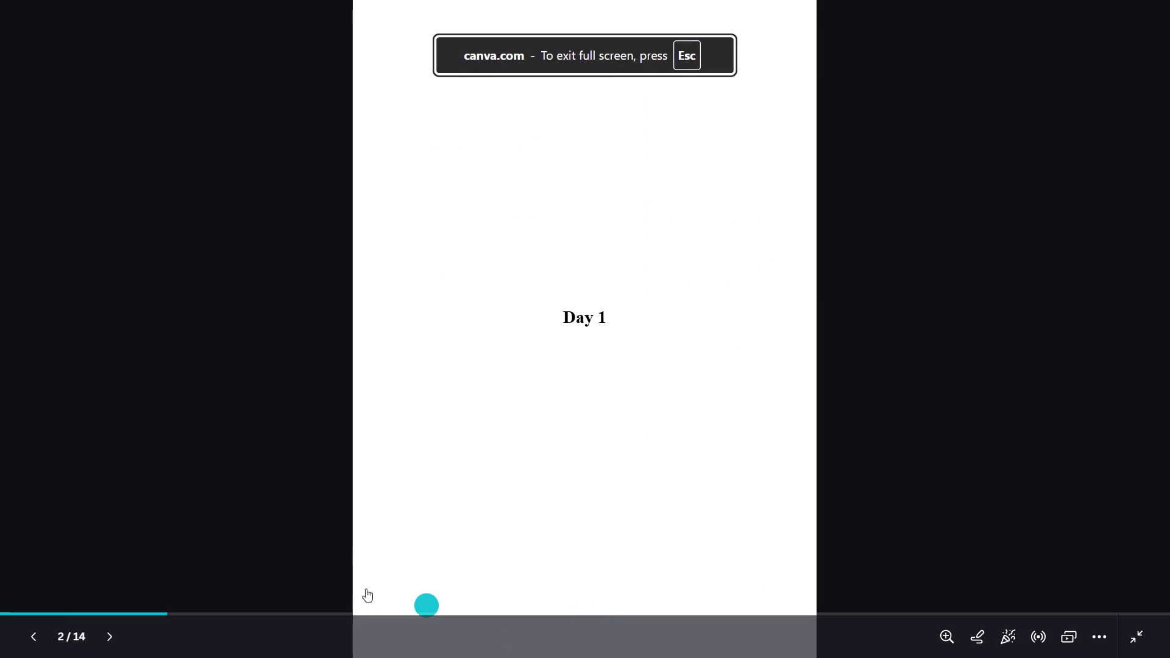
click(34, 636)
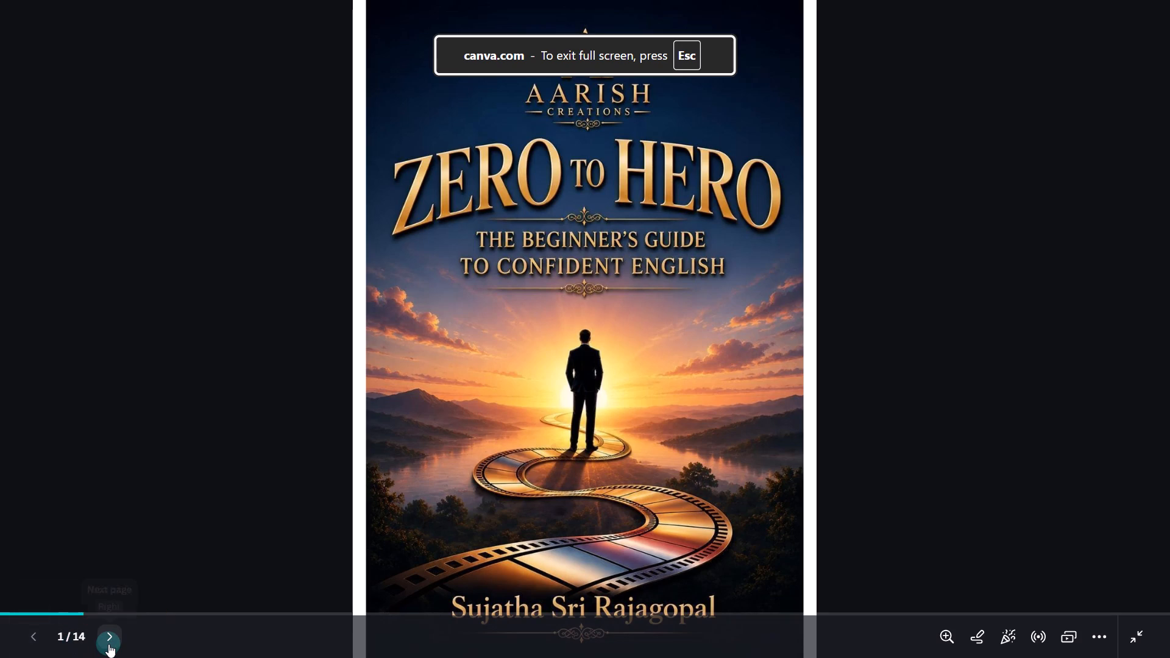
click(108, 643)
click(108, 643)
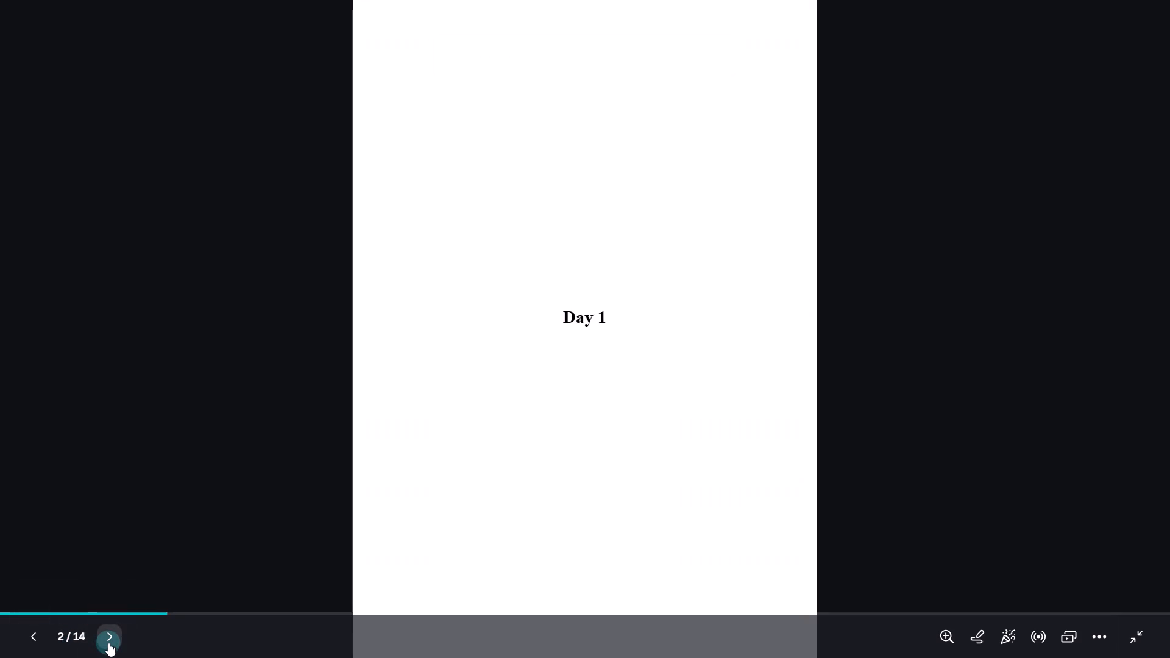
click(108, 643)
click(108, 643)
click(108, 643)
click(108, 643)
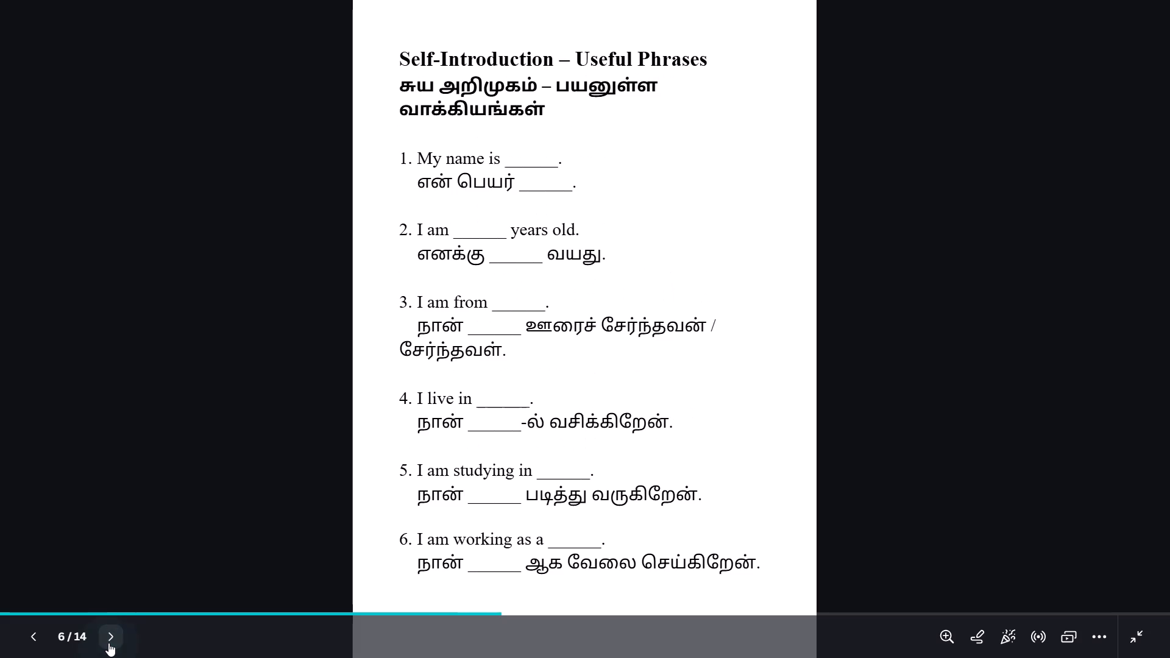
triple_click(108, 643)
triple_click(108, 643)
triple_click(108, 643)
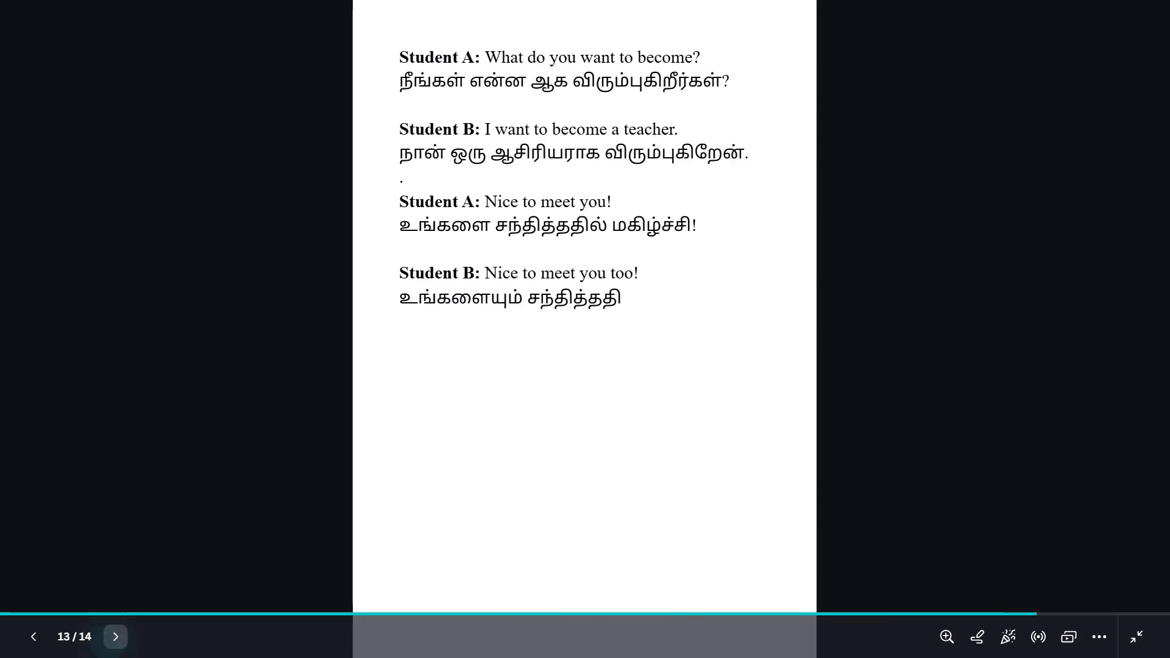
triple_click(108, 643)
key(Escape)
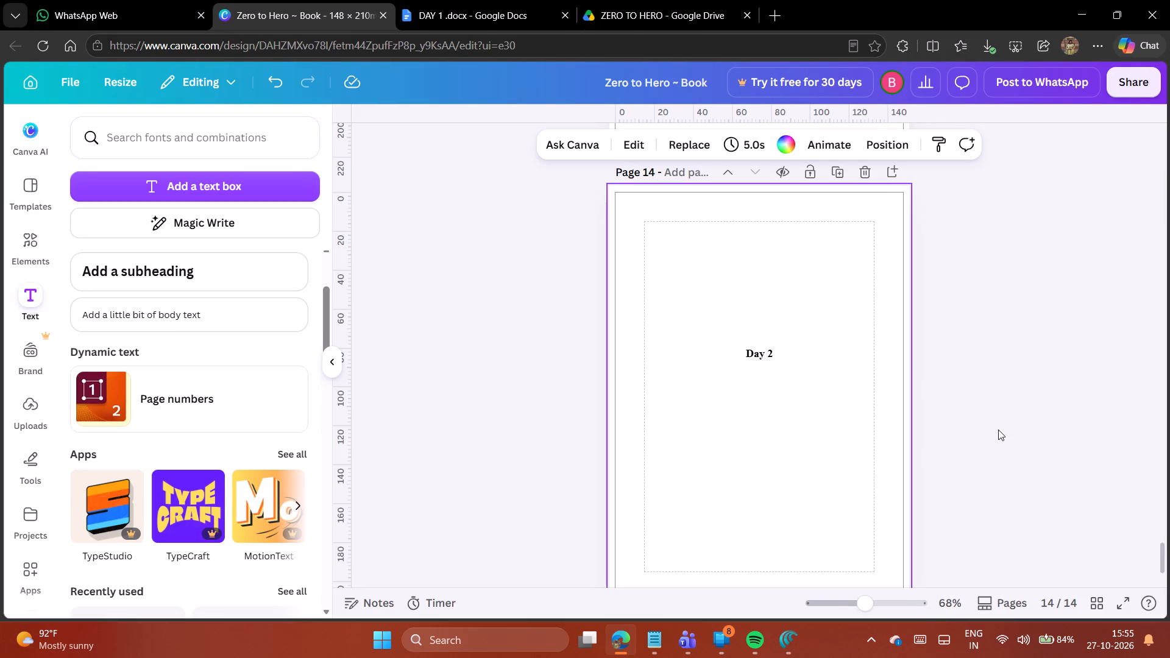
scroll(804, 364, up, 3)
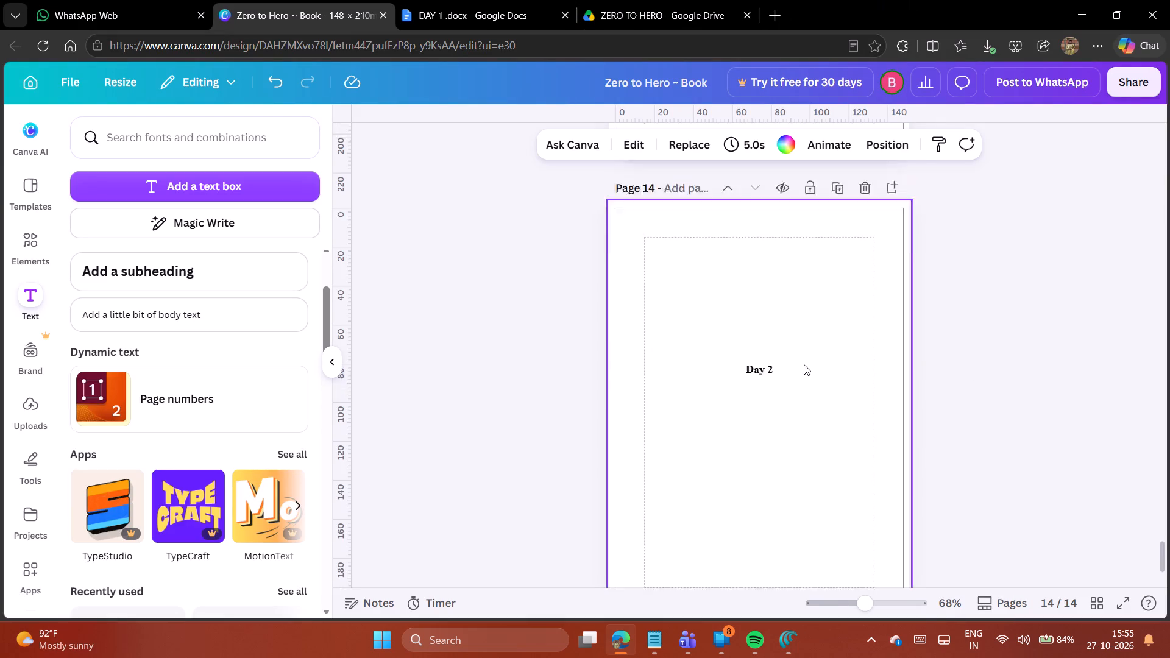
scroll(804, 364, up, 4)
double_click(795, 448)
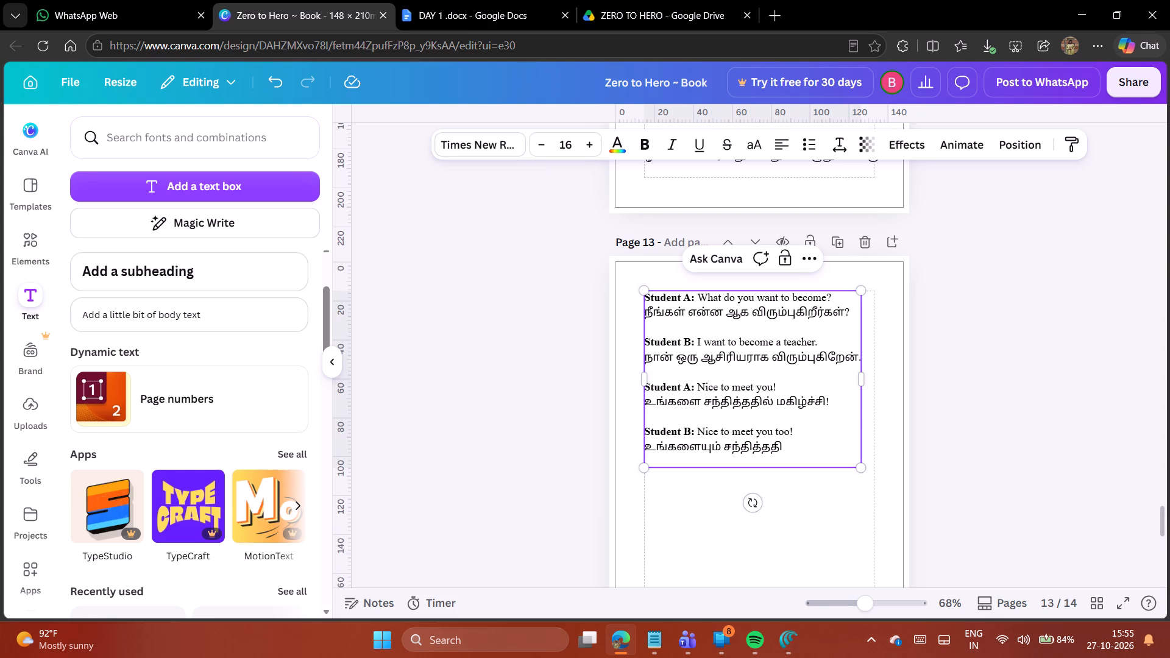
key(shift+exclam)
scroll(835, 381, up, 3)
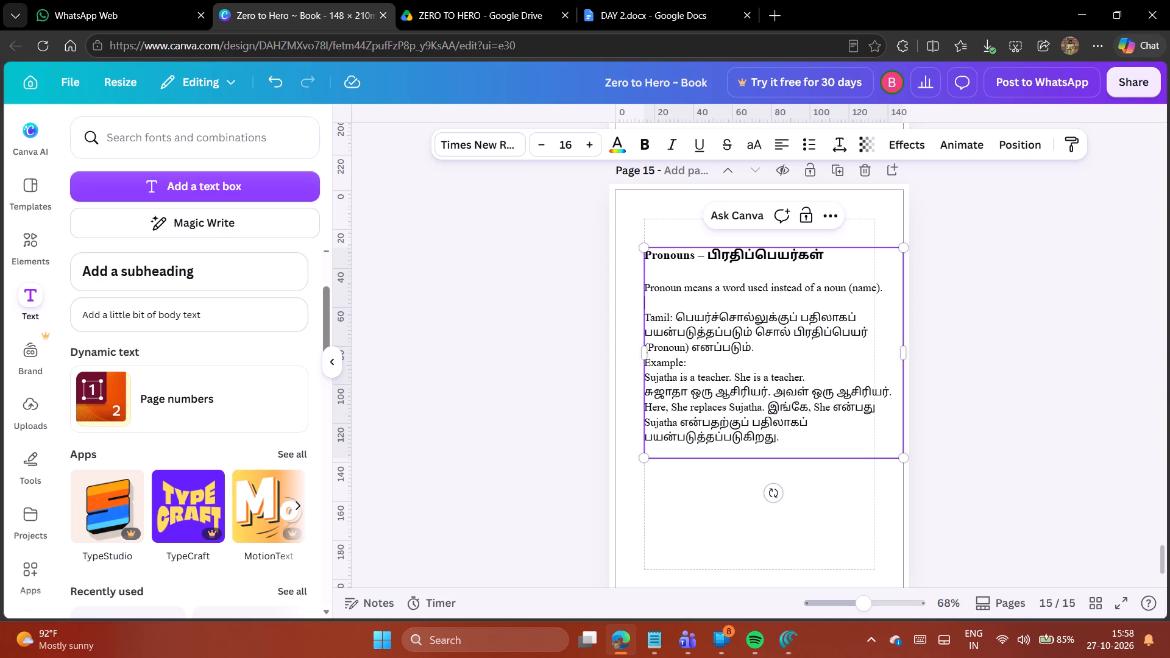
Make the "Example:" label on page 15 bold.
drag(692, 364, 634, 365)
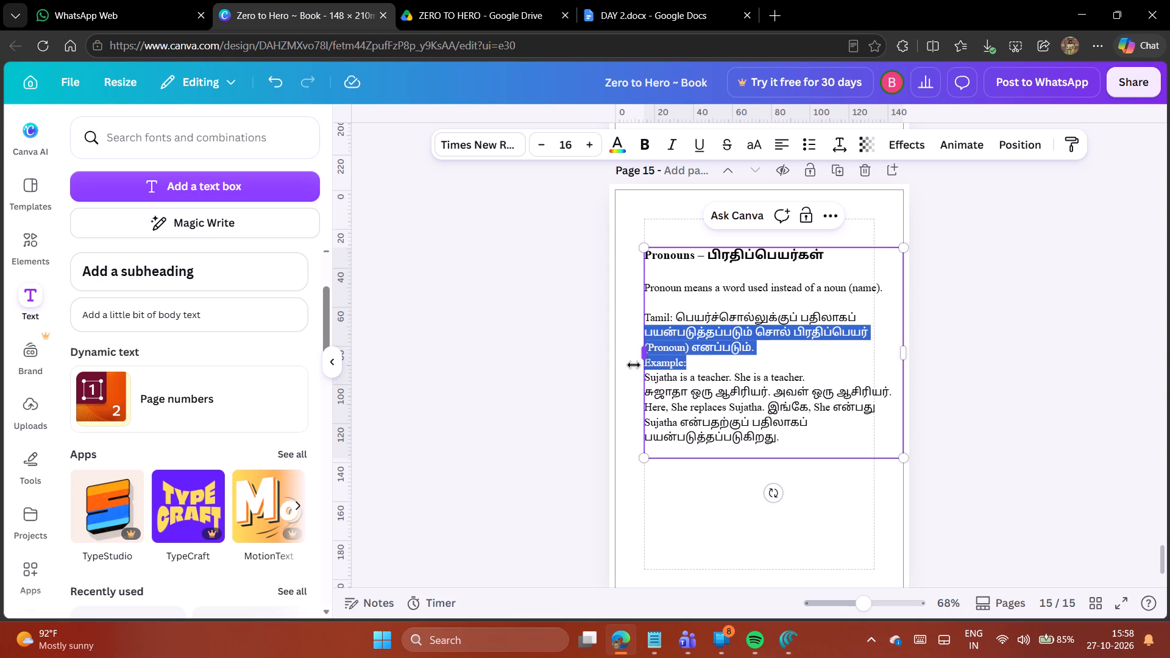
drag(634, 365, 645, 364)
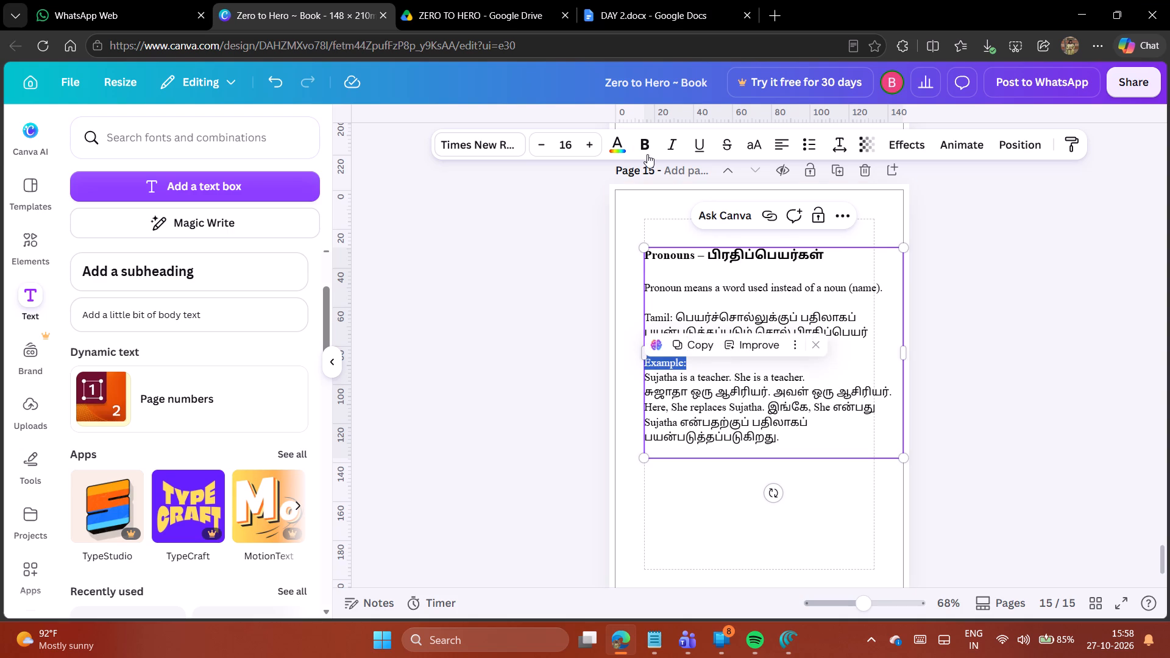
click(642, 136)
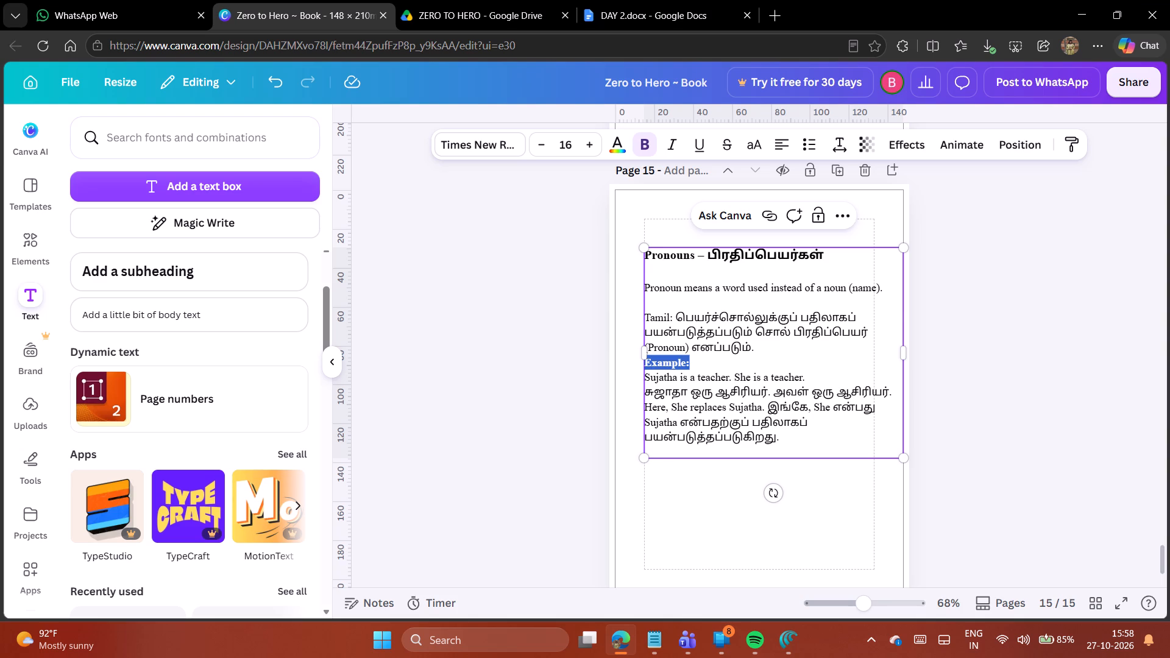
Move the Pronouns text box on page 15 up to the top margin guide and narrow it to fit the right margin guide.
click(982, 334)
drag(845, 372, 841, 346)
drag(904, 326, 882, 322)
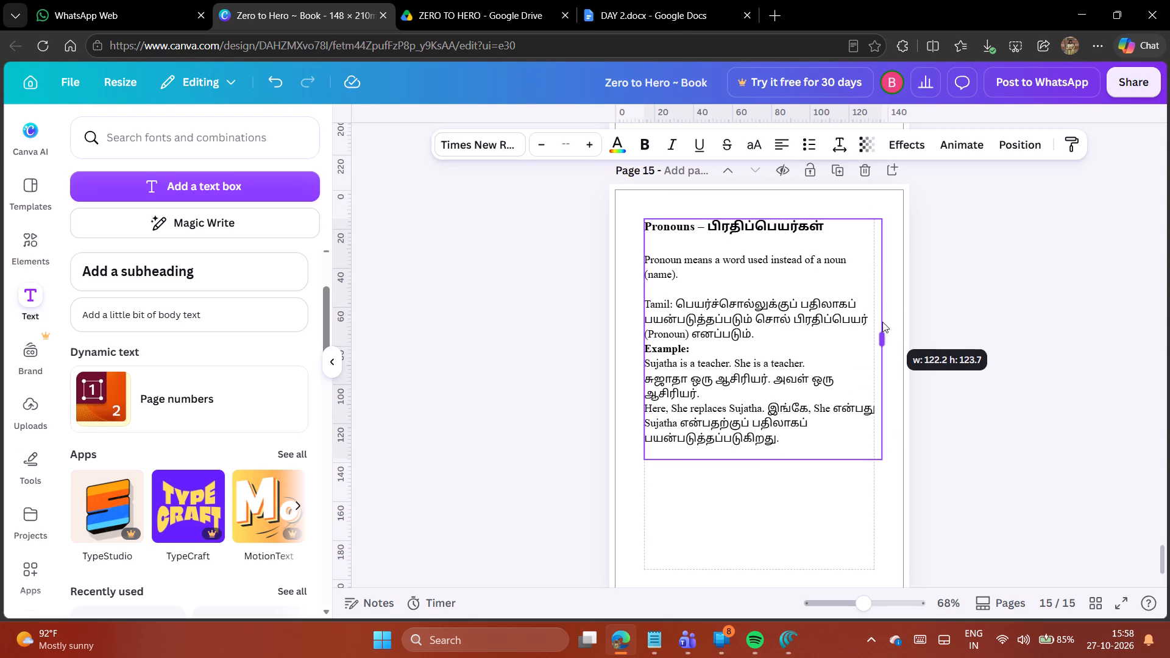
drag(882, 322, 876, 322)
click(996, 342)
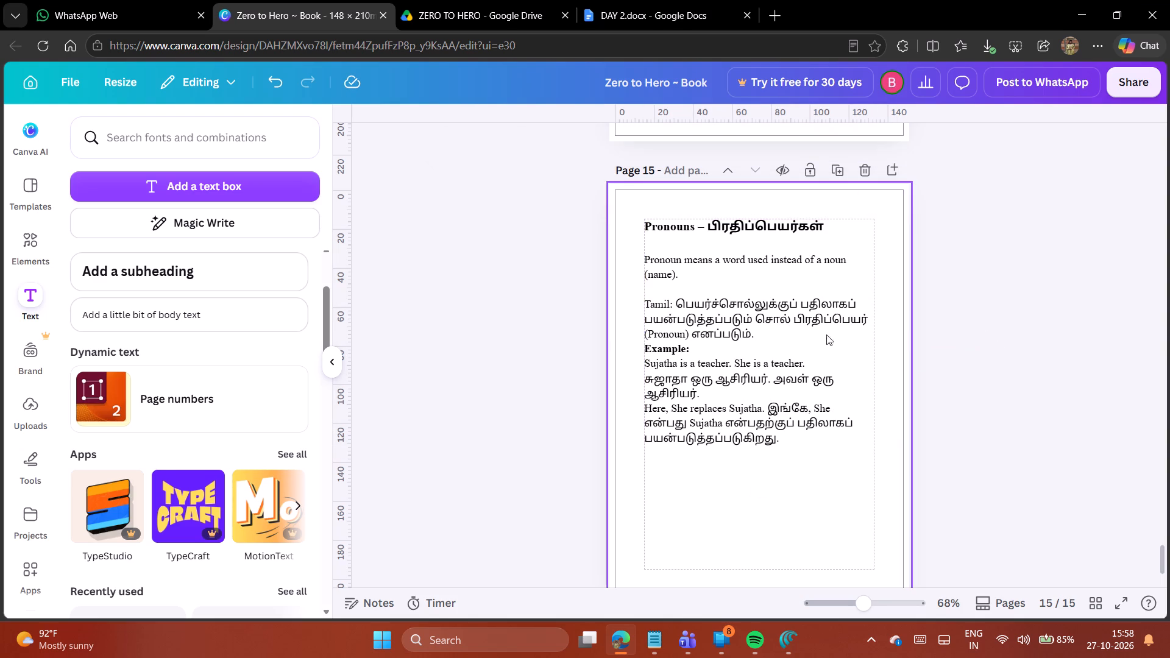
Insert a blank line before "Example:" and another before the "Here, She replaces Sujatha" sentence on page 15.
double_click(756, 331)
key(Return)
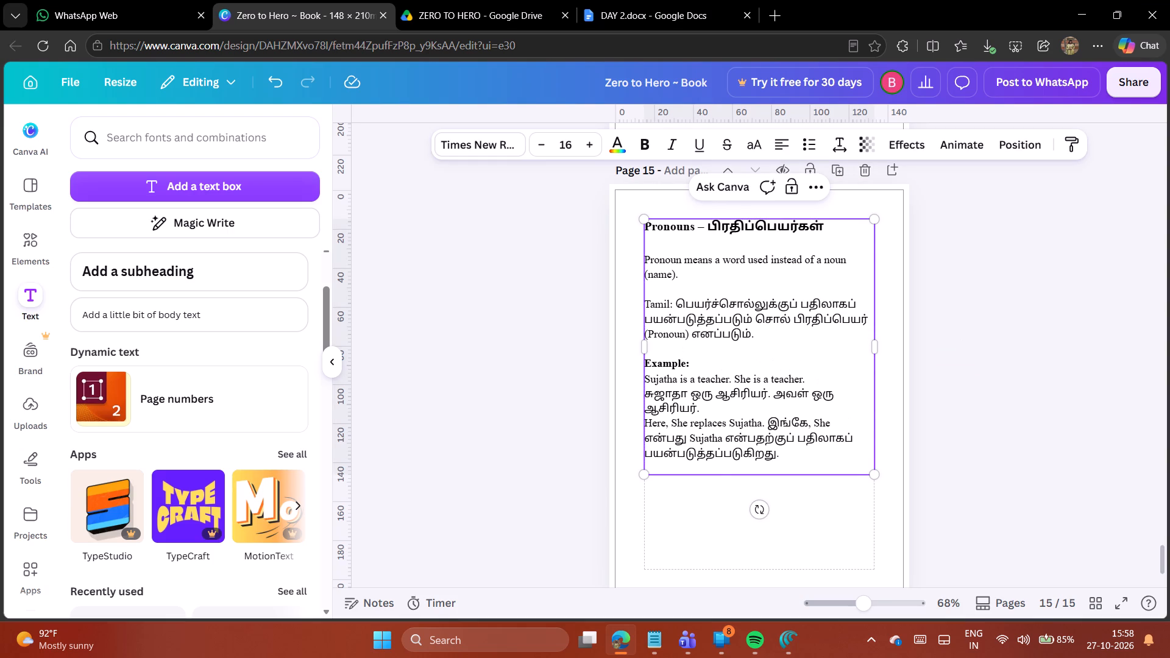
click(725, 409)
key(Return)
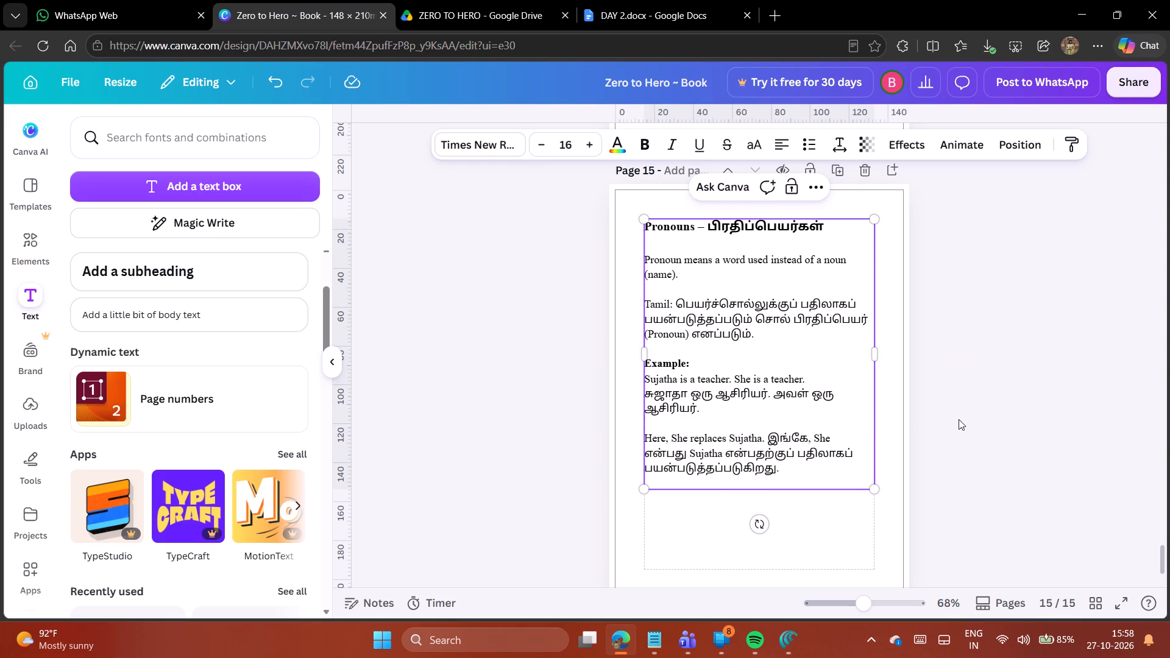
click(959, 419)
Switch to DAY 2.docx and copy the "1. Personal Pronouns" heading.
scroll(801, 451, down, 2)
scroll(778, 434, up, 1)
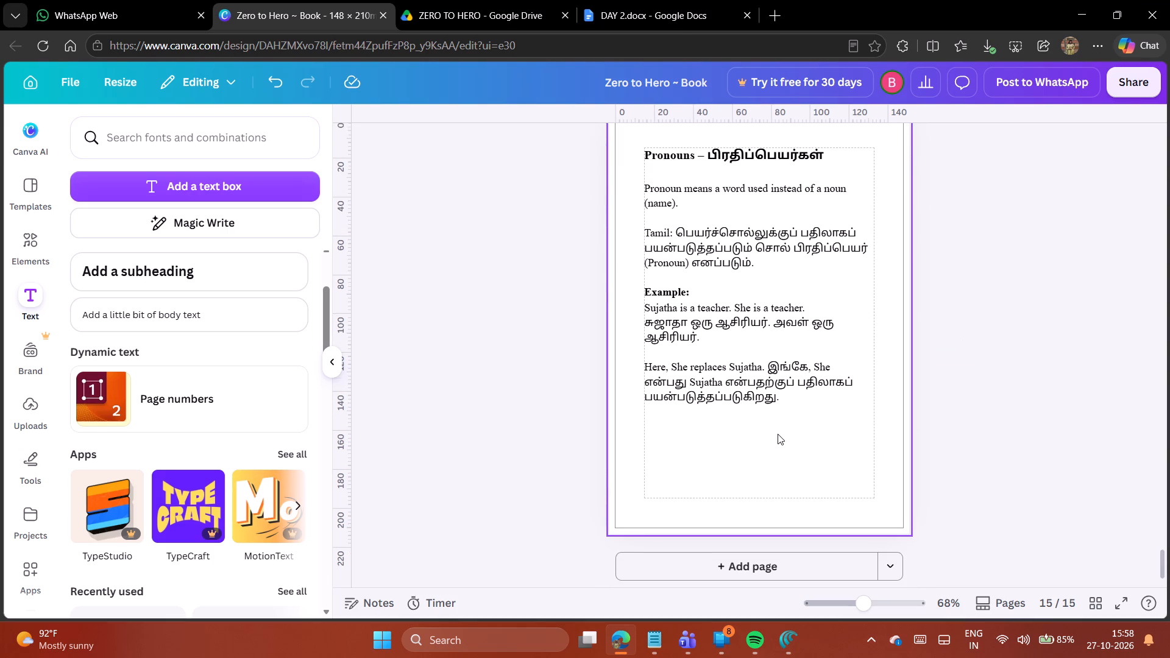
scroll(778, 434, up, 1)
scroll(785, 441, down, 1)
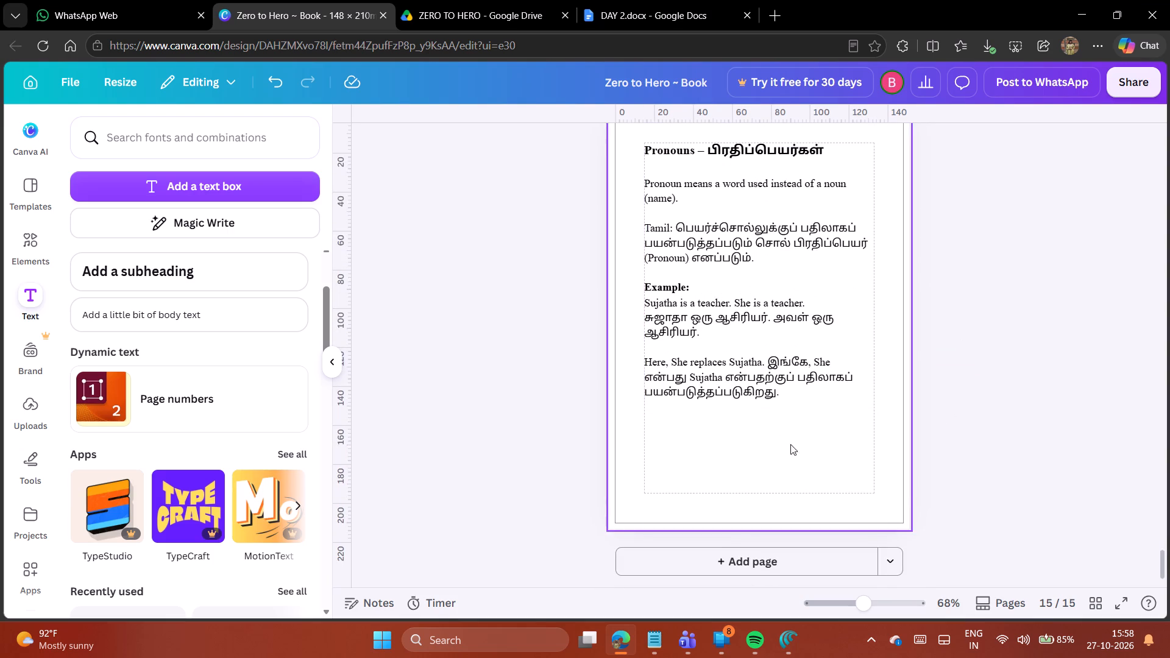
click(466, 1)
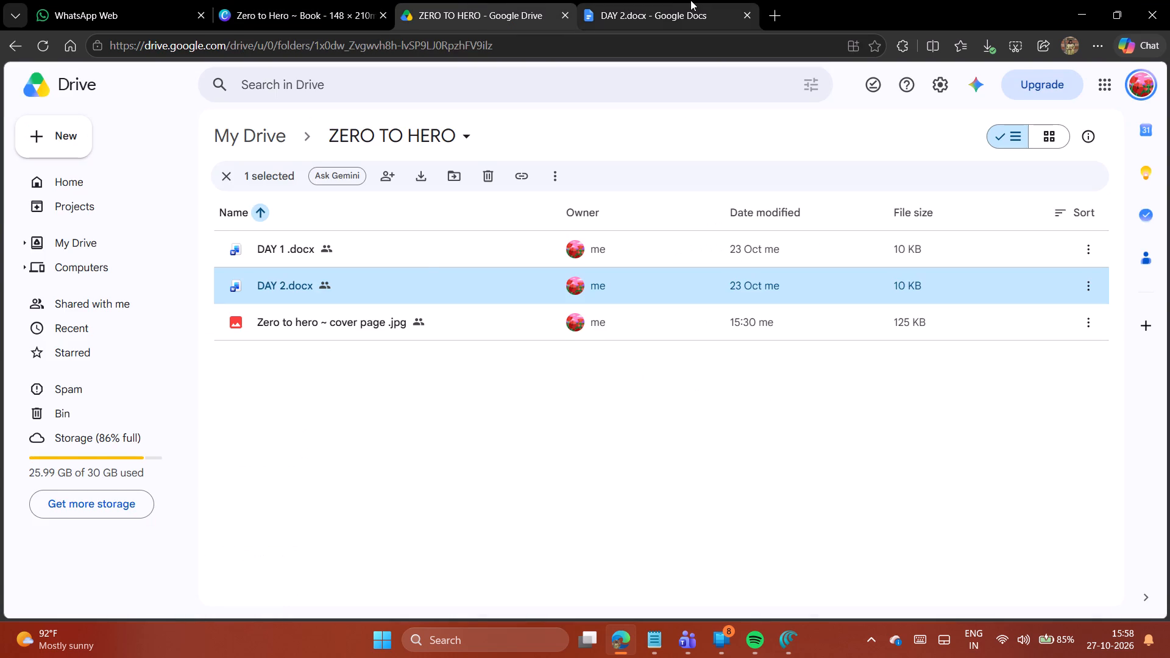
click(690, 0)
click(648, 391)
scroll(651, 392, down, 2)
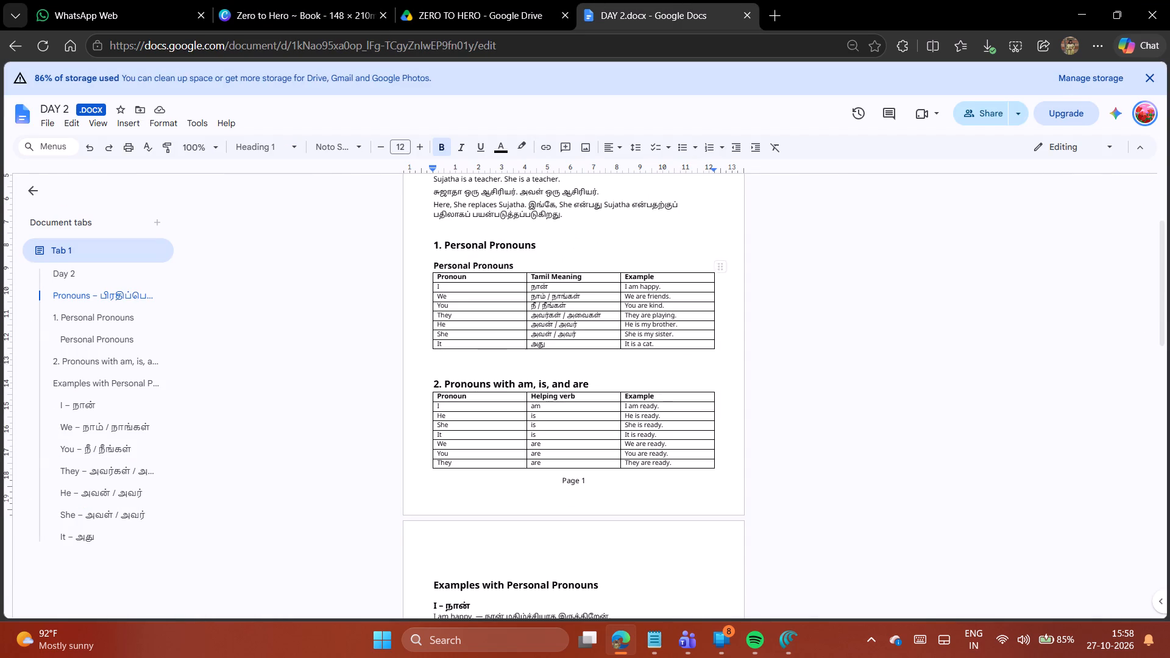
drag(430, 243, 555, 250)
key(ctrl+c)
Paste the heading onto page 15 of the Canva book and place it below the Pronouns text, aligned with the left margin guide.
click(303, 0)
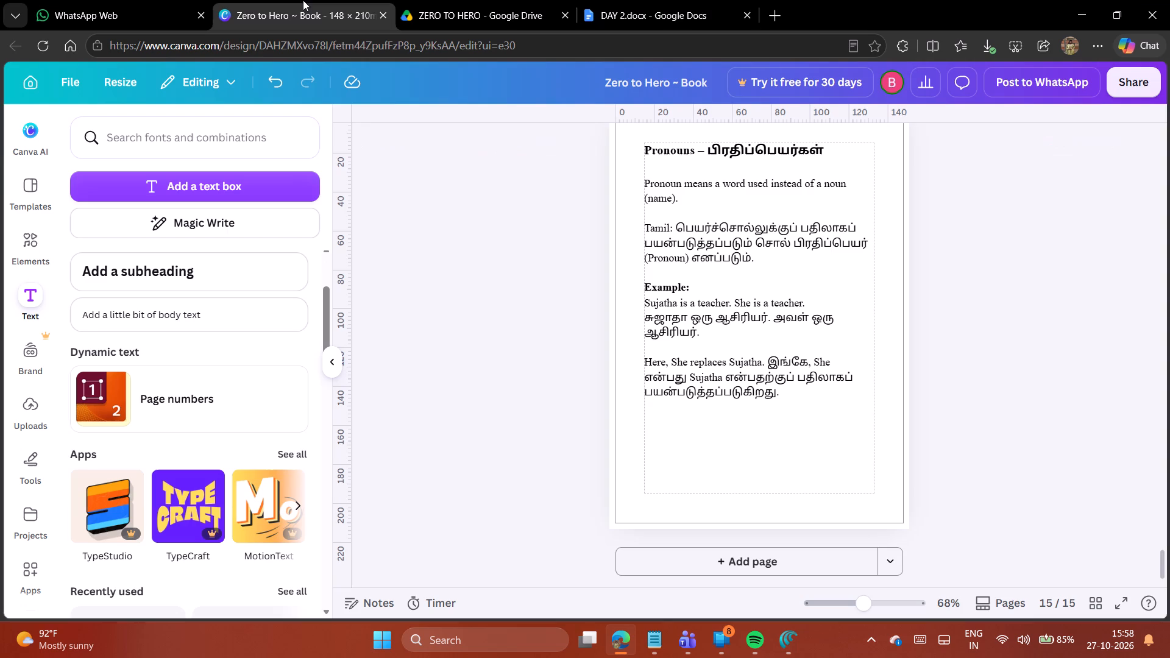
click(684, 476)
key(ctrl+v)
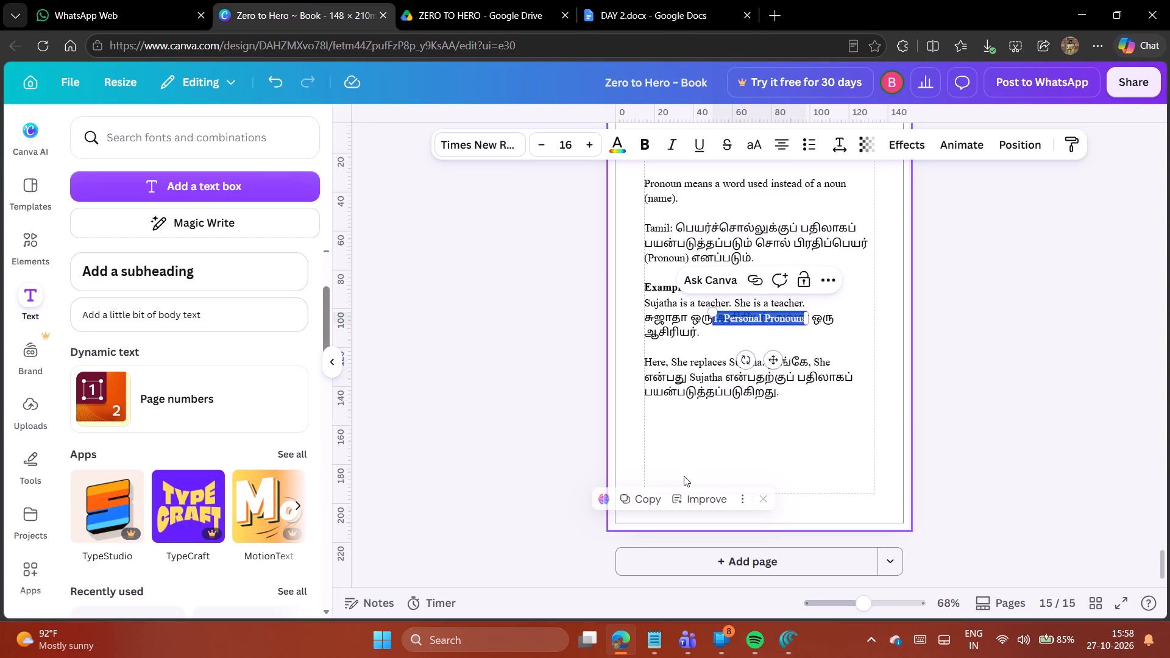
click(980, 320)
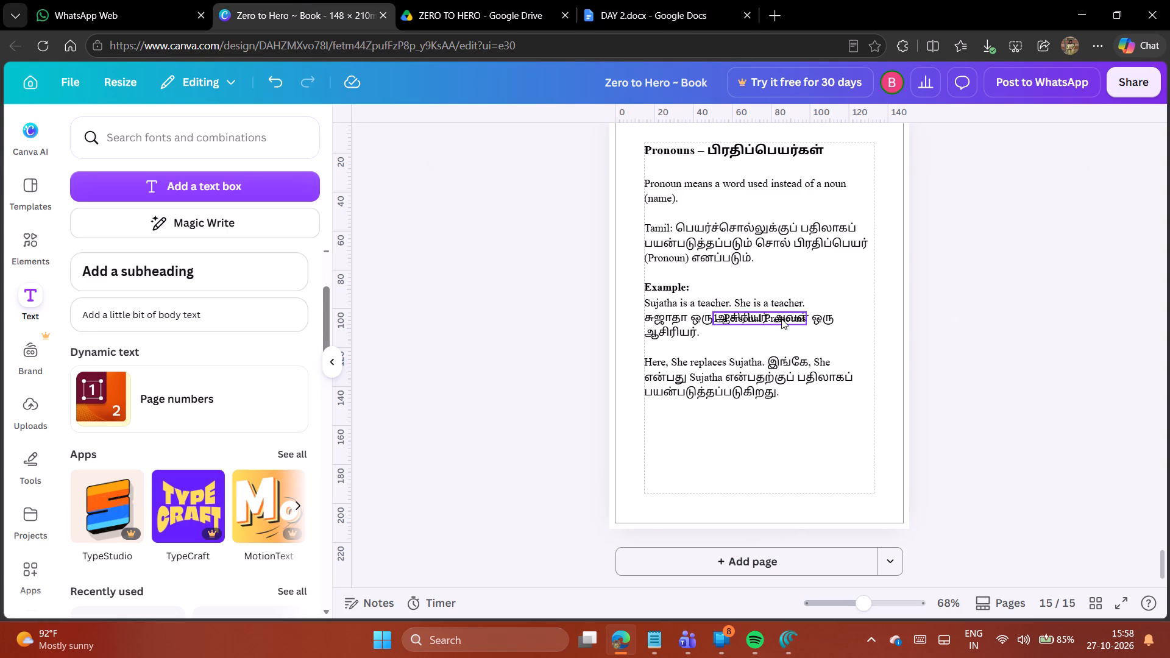
drag(780, 319, 711, 425)
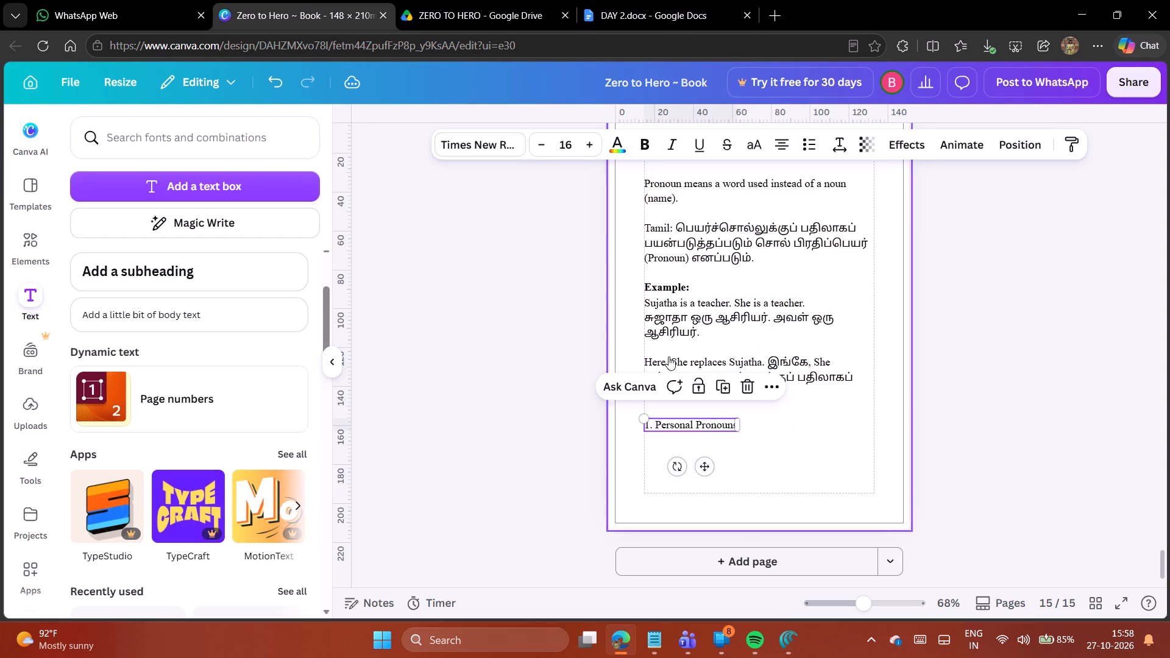
Set the "1. Personal Pronouns" heading to font size 19 and bold, and realign it with the left margin guide.
double_click(590, 144)
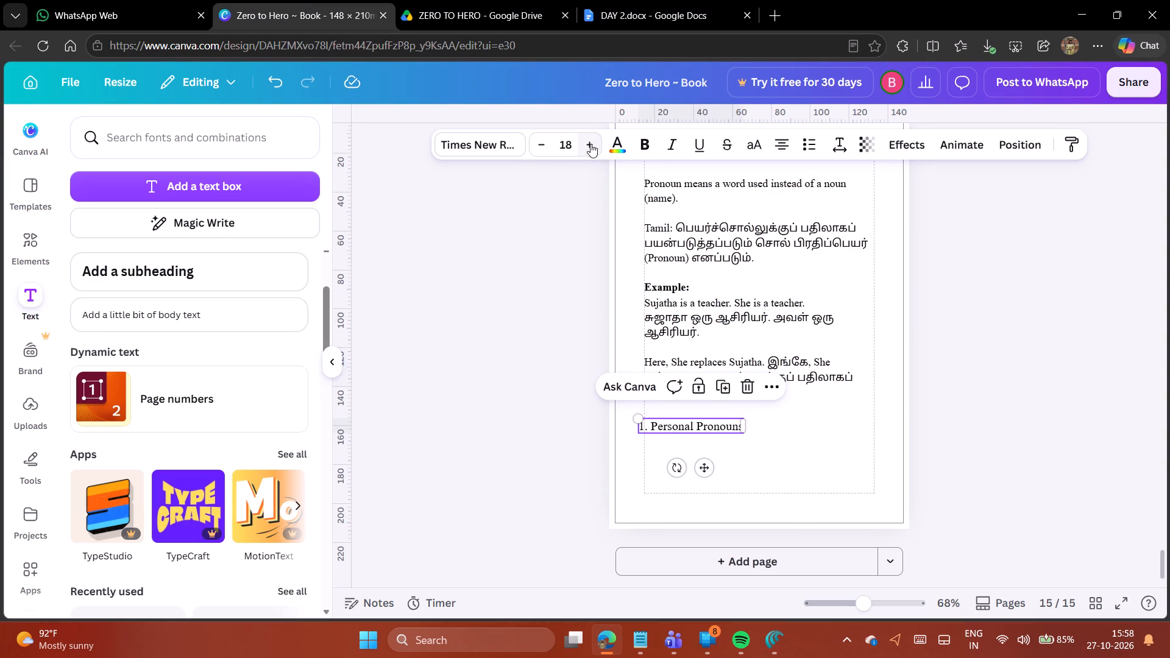
click(590, 144)
click(646, 145)
click(1040, 395)
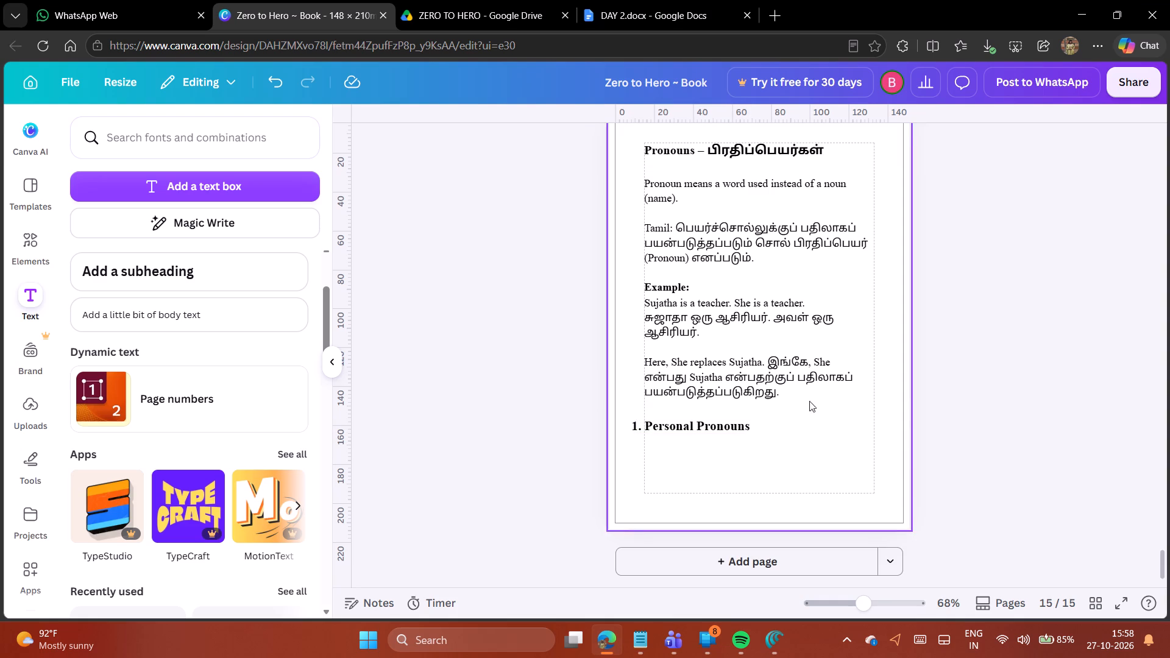
drag(700, 427, 715, 424)
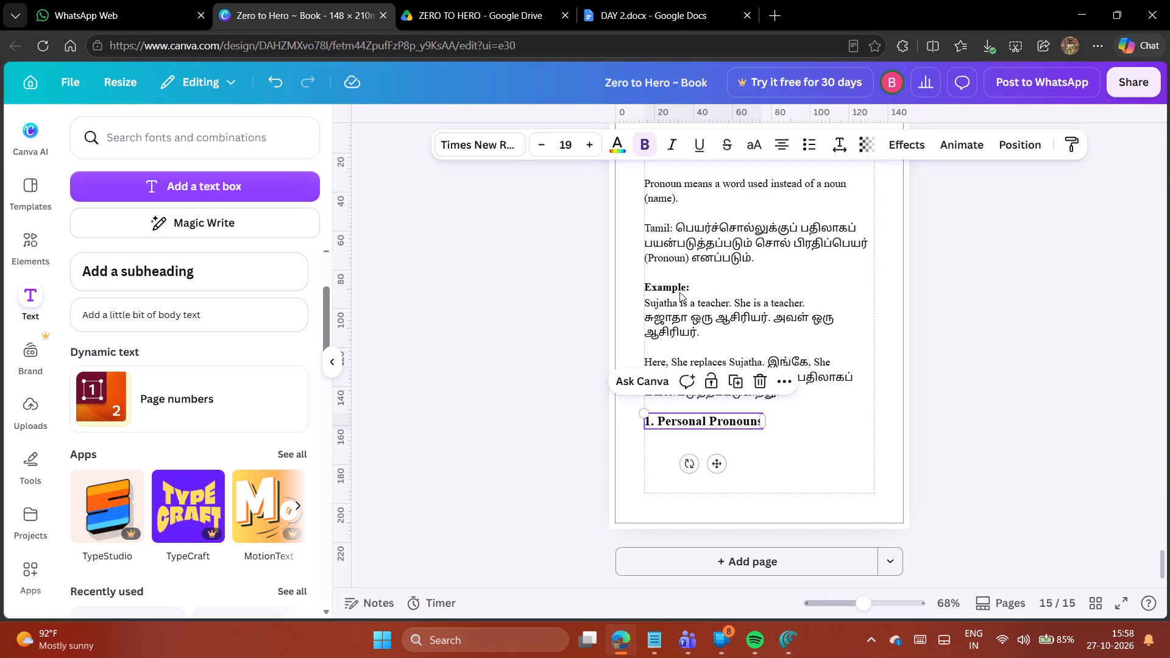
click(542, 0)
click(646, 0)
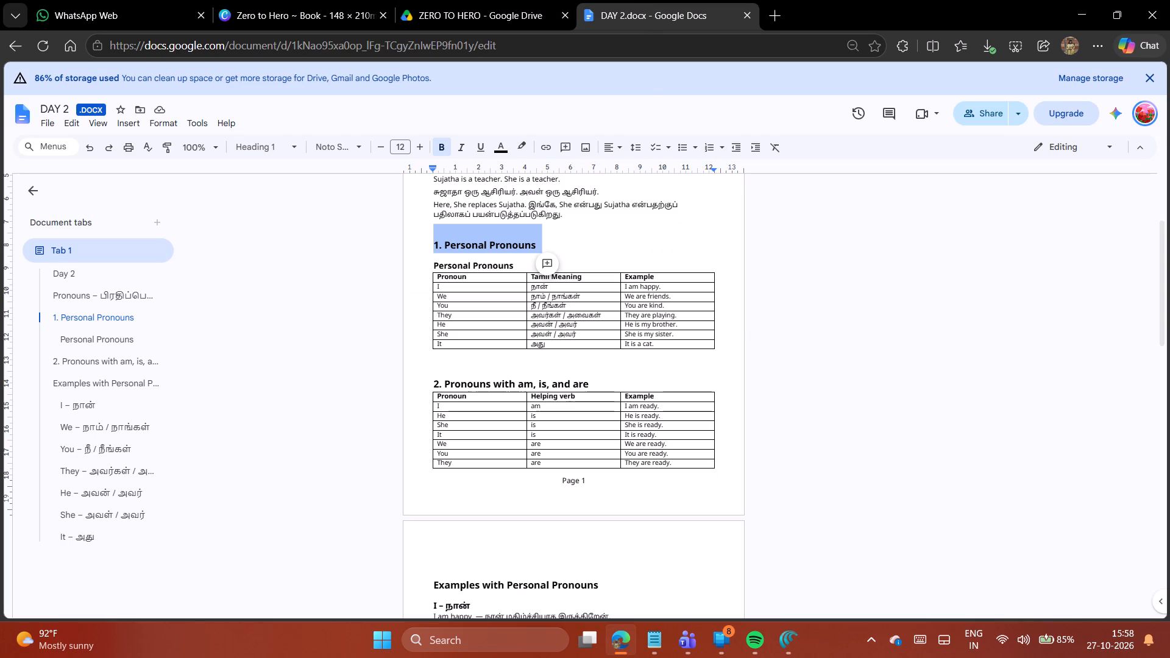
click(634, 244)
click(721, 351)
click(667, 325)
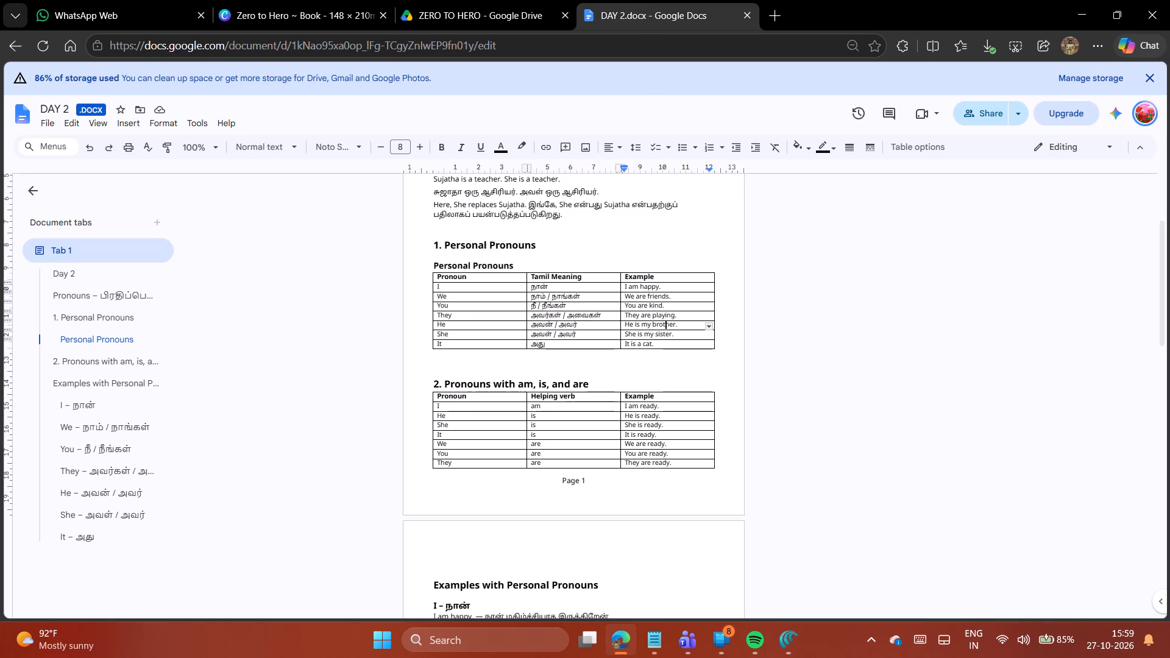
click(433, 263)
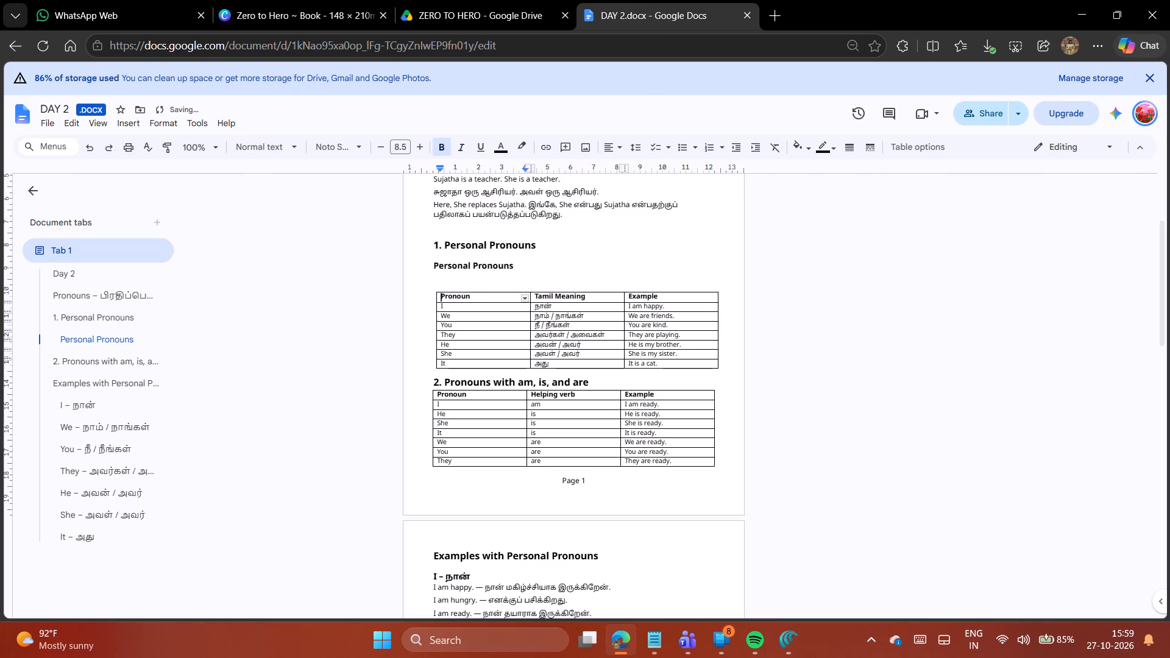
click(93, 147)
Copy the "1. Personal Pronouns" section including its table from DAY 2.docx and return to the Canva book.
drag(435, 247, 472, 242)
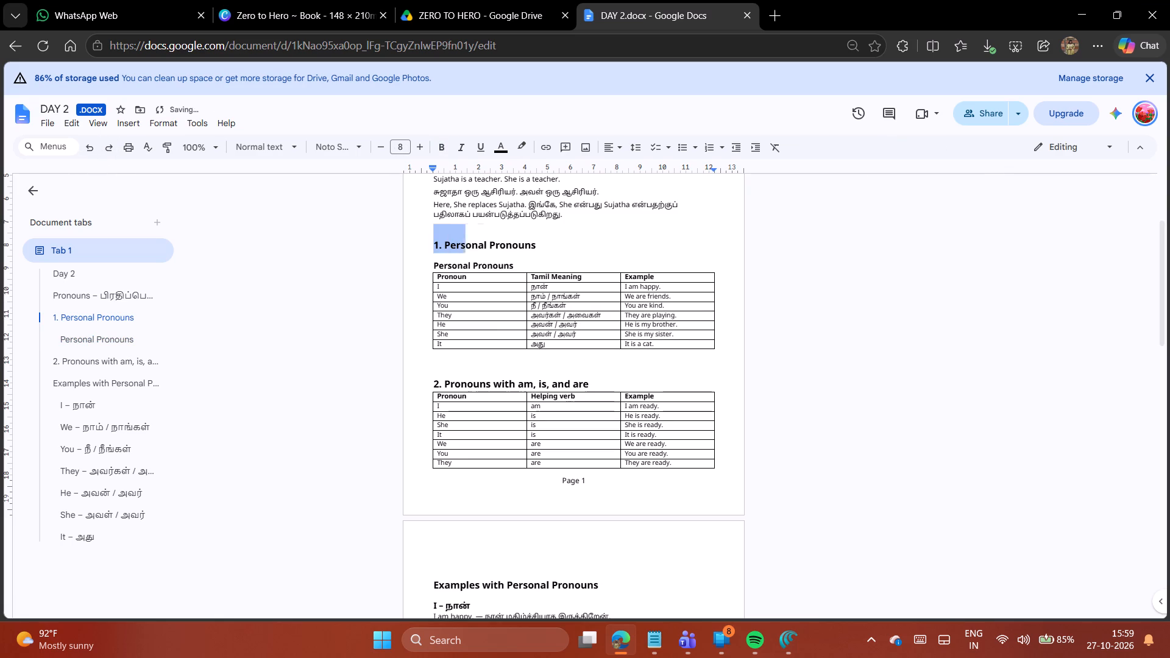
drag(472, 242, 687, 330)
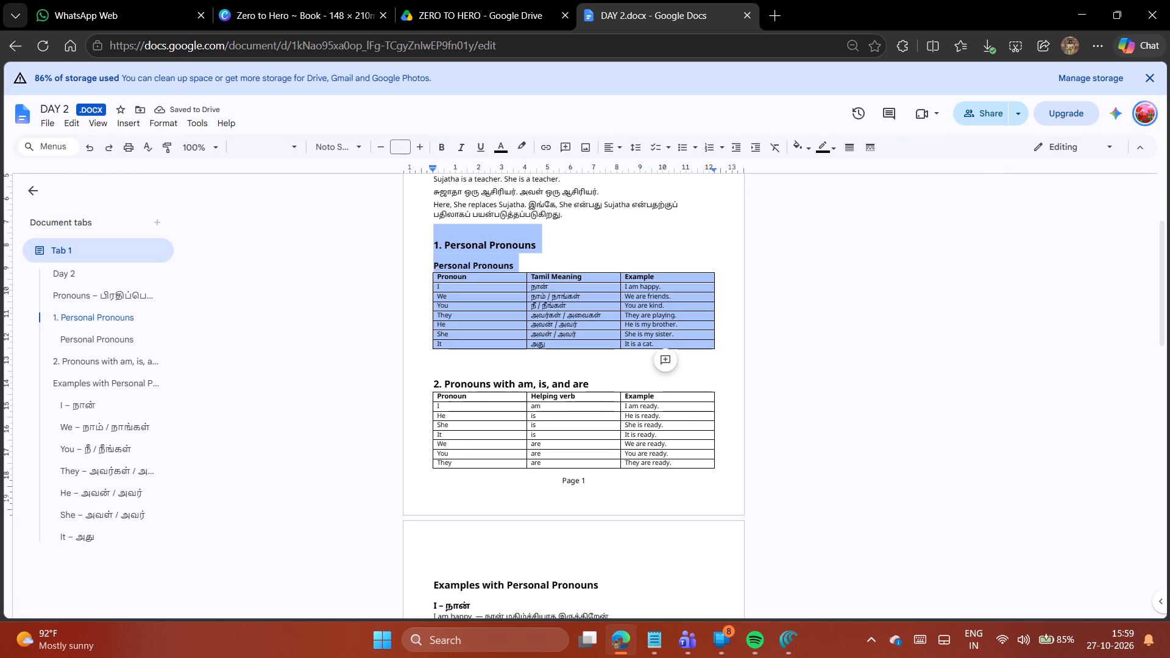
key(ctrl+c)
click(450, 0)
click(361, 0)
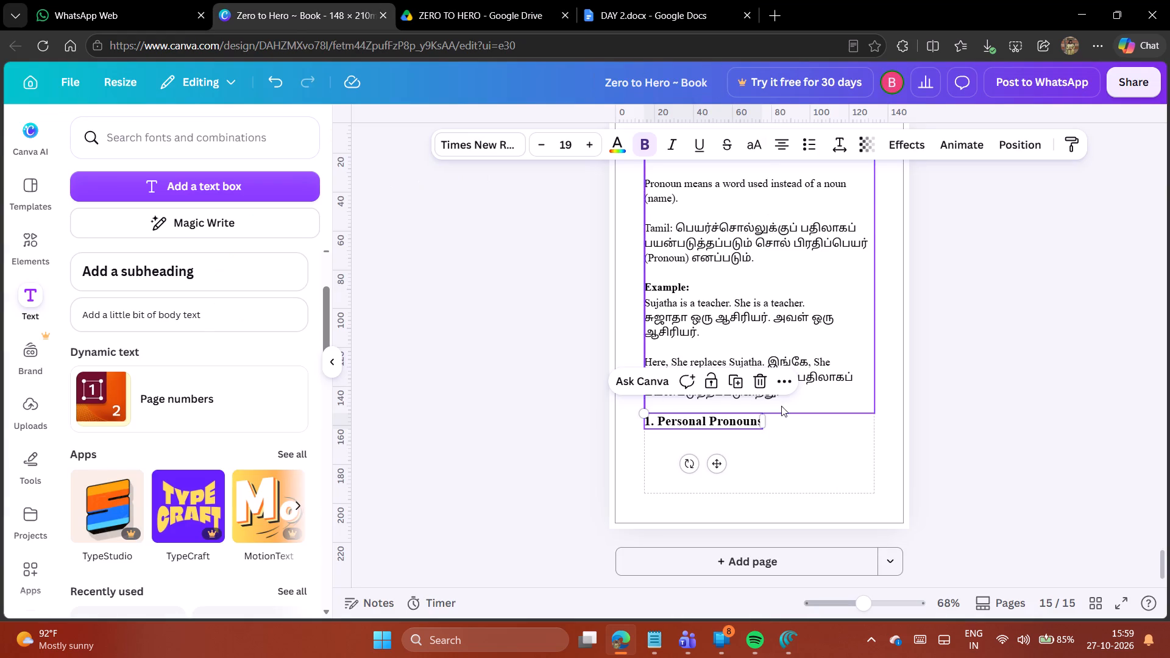
Add a new page 16 after page 15.
click(748, 556)
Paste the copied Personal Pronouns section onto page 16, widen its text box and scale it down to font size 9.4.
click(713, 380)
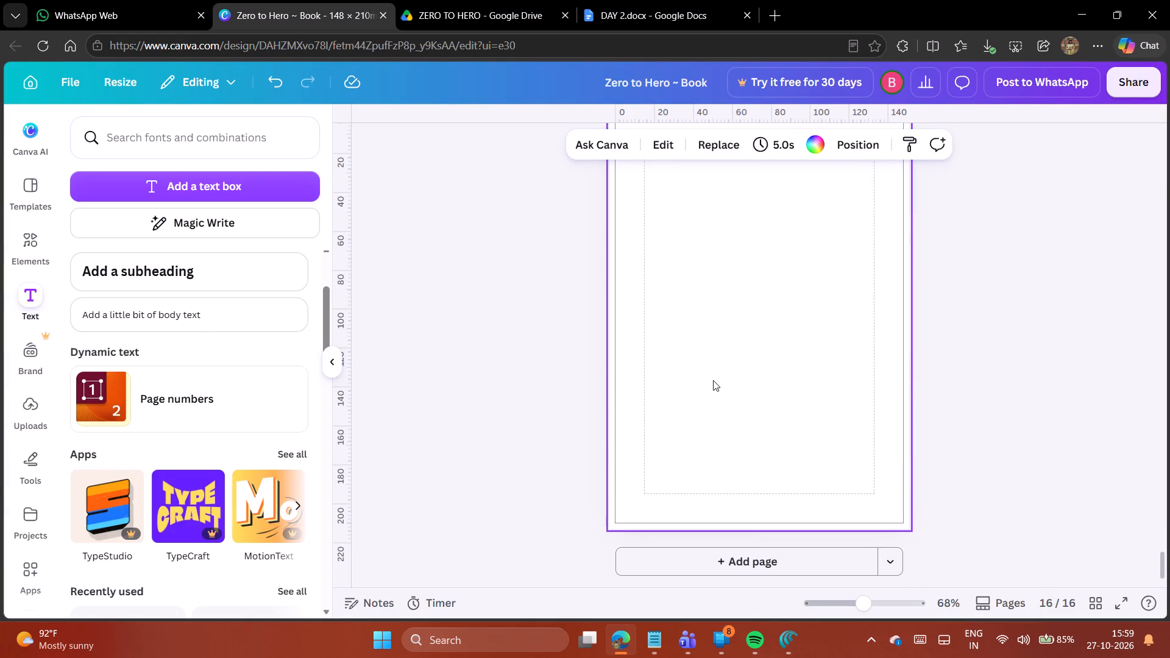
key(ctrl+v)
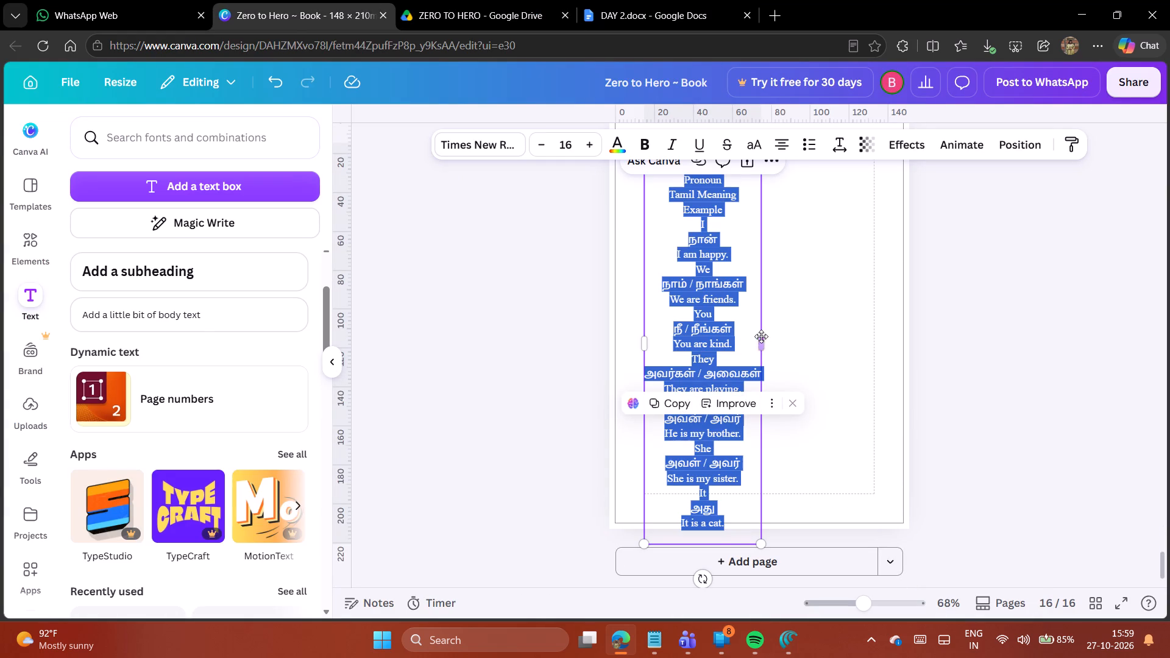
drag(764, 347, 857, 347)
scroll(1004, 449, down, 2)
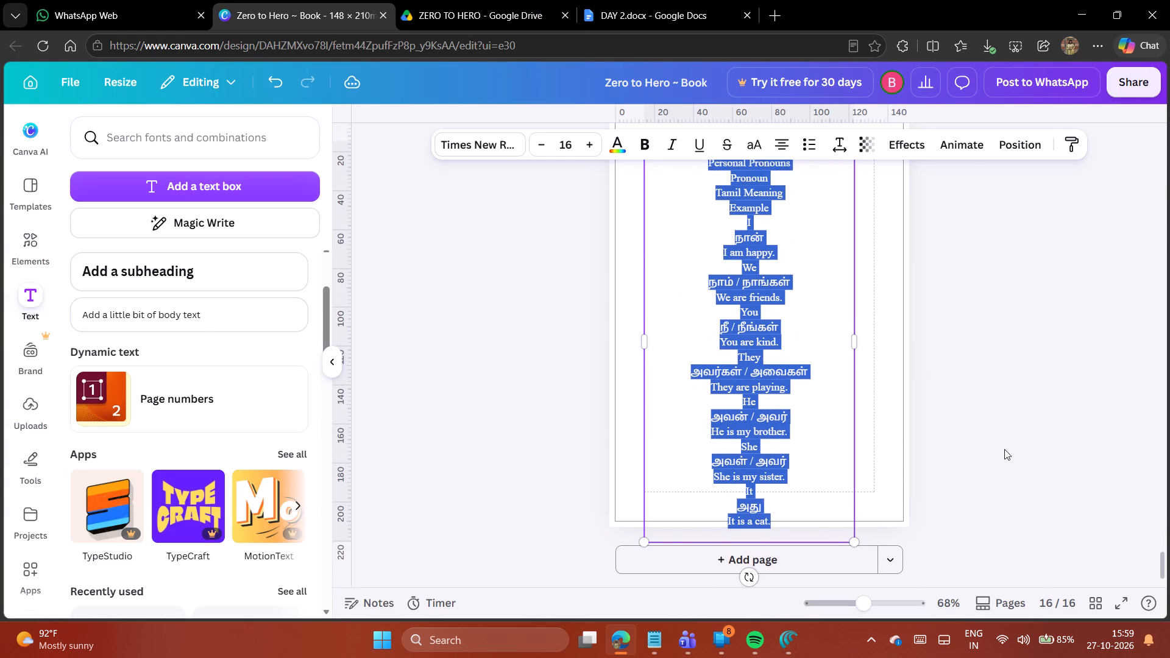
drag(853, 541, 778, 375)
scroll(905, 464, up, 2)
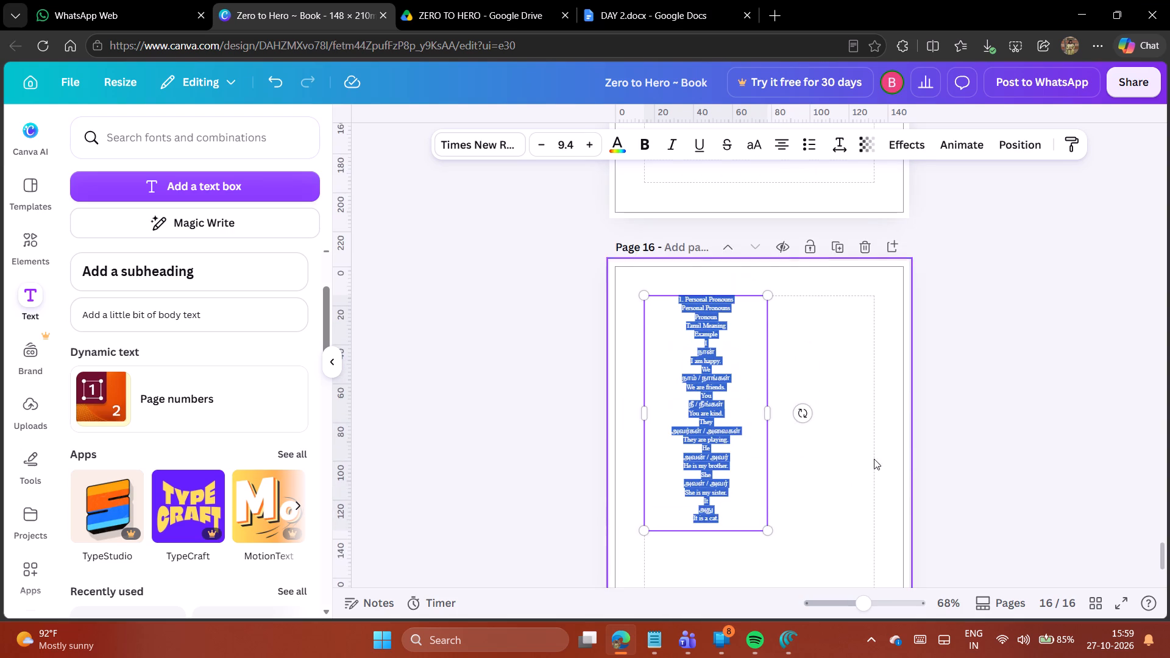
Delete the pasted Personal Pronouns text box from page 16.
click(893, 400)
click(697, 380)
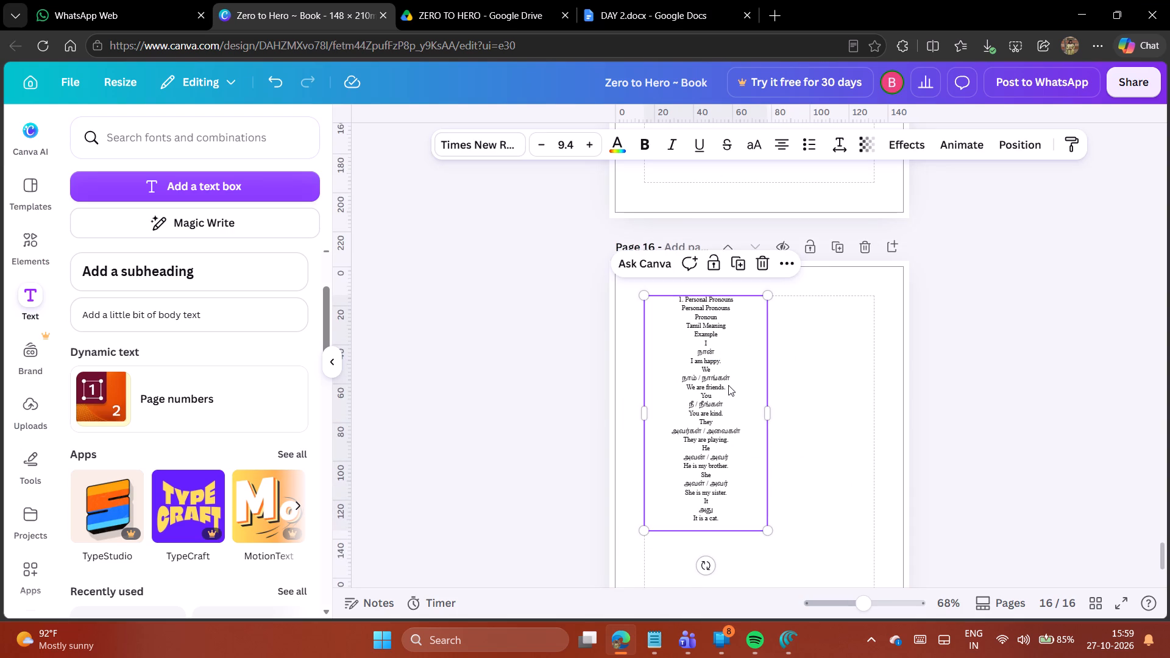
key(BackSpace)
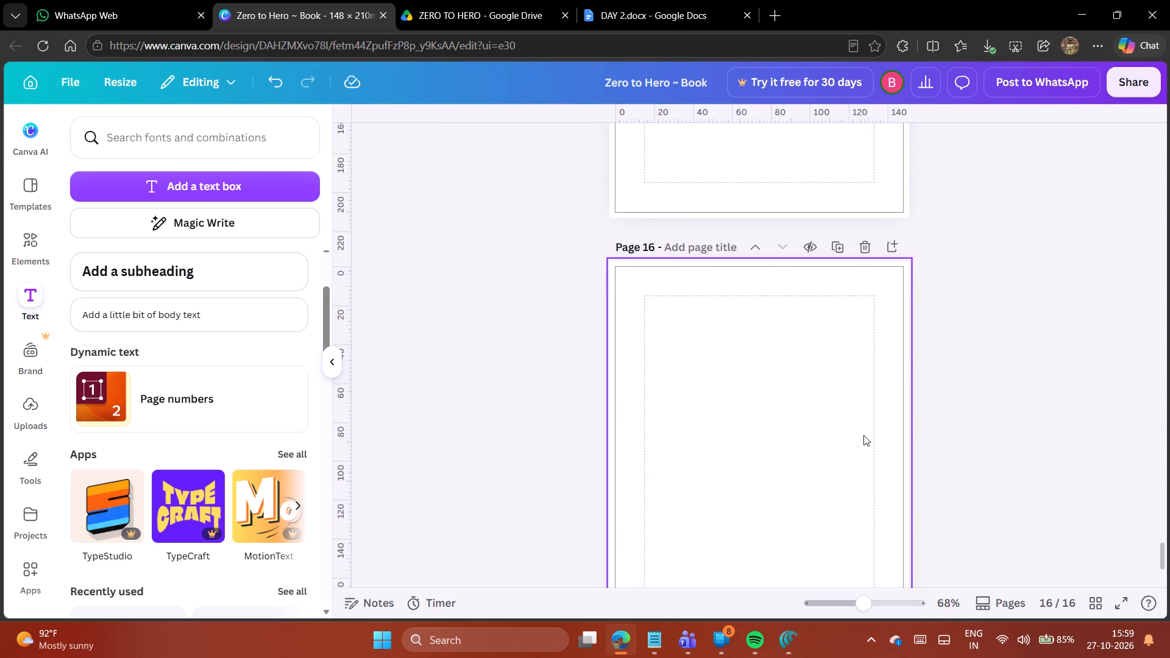
Zoom DAY 2.docx to 200% and capture a screenshot of the Personal Pronouns table with its "Personal Pronouns" subheading.
click(508, 0)
click(659, 0)
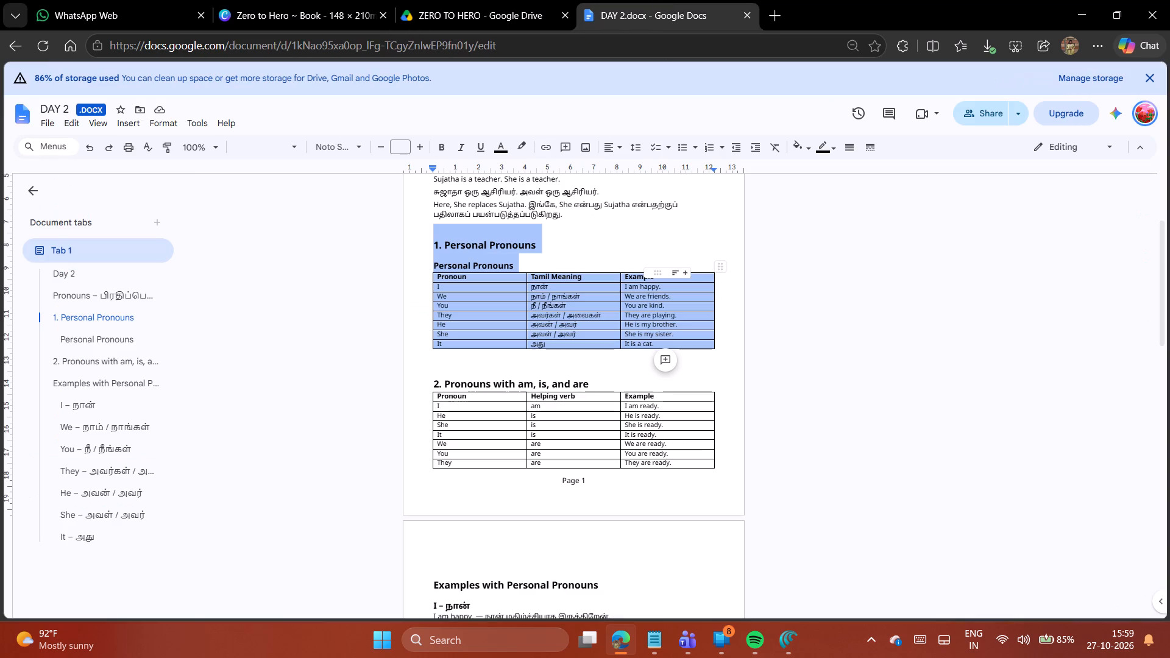
click(737, 389)
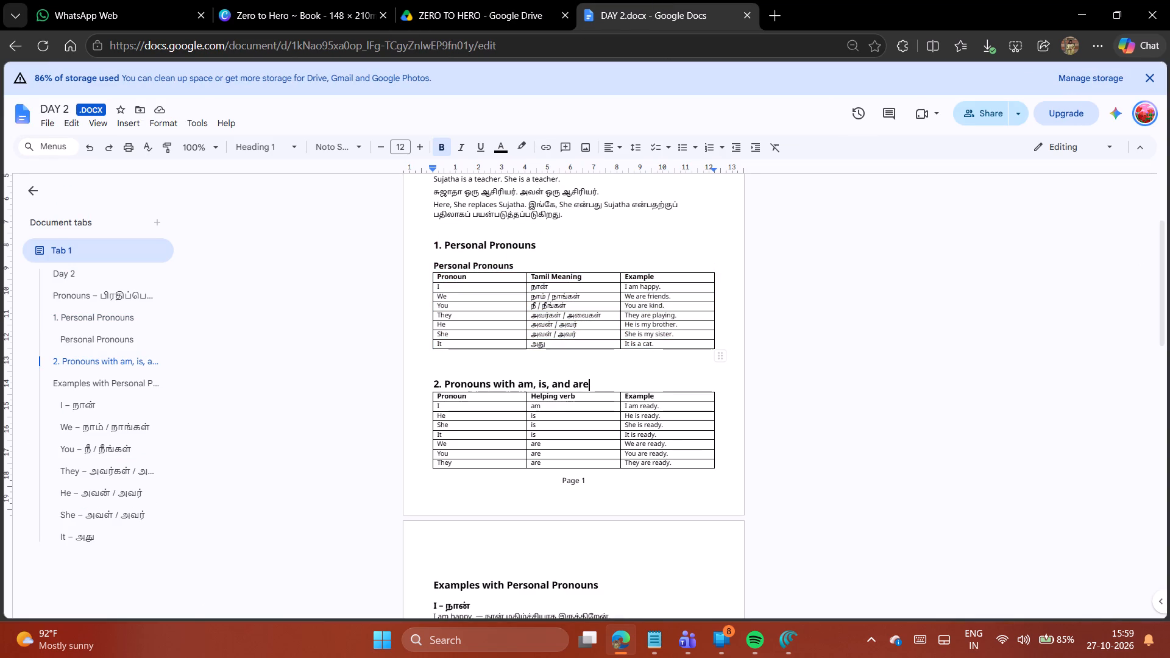
click(219, 151)
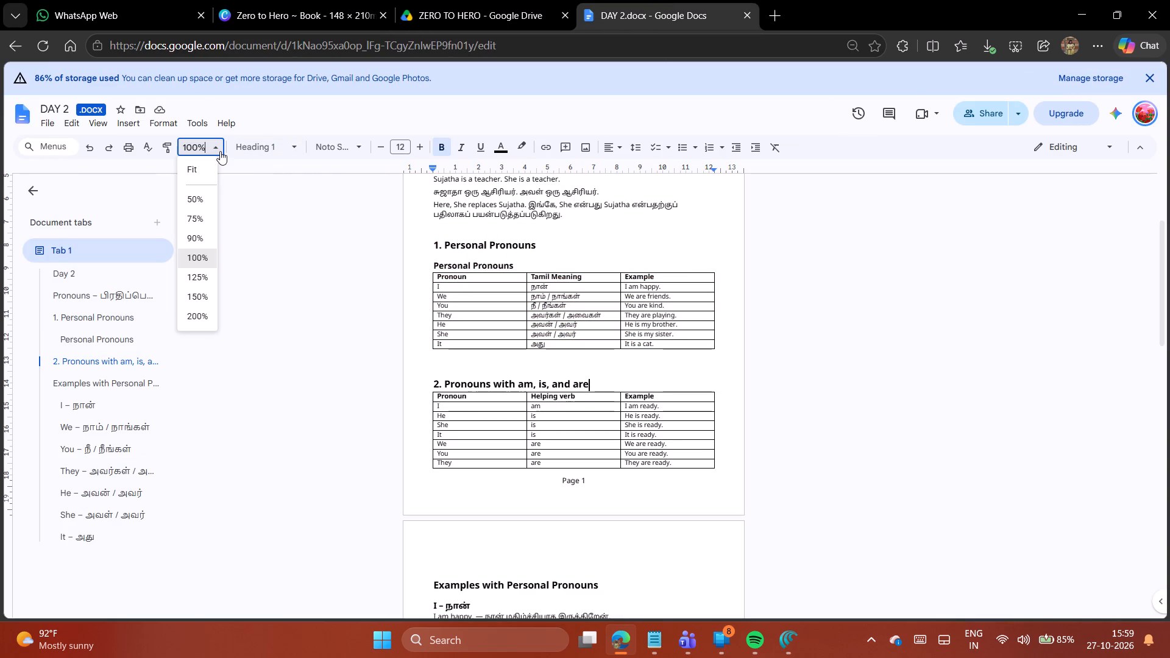
click(196, 310)
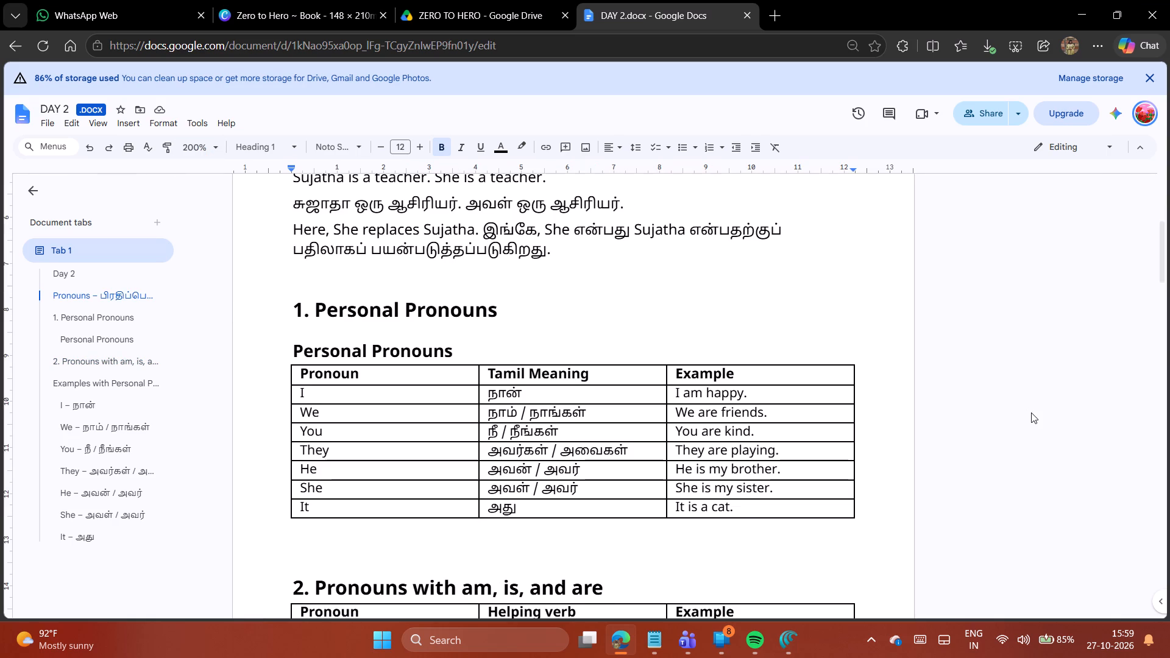
key(Print)
drag(266, 338, 266, 341)
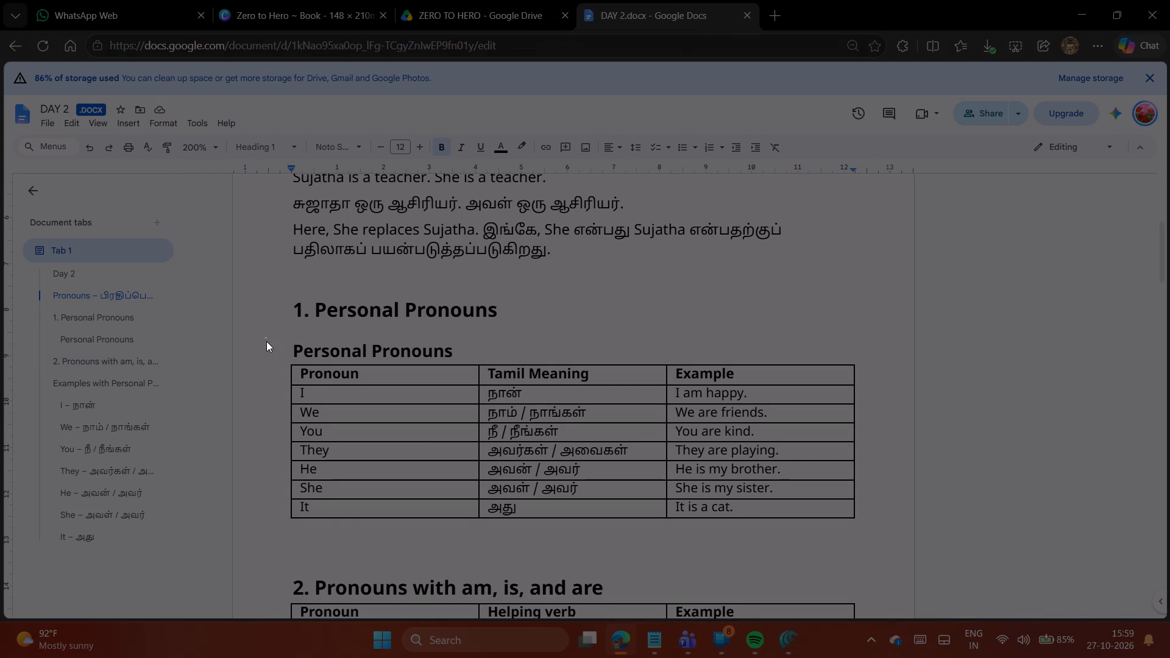
drag(266, 341, 871, 545)
Paste the captured Personal Pronouns table image onto page 15 of the Canva book.
click(265, 0)
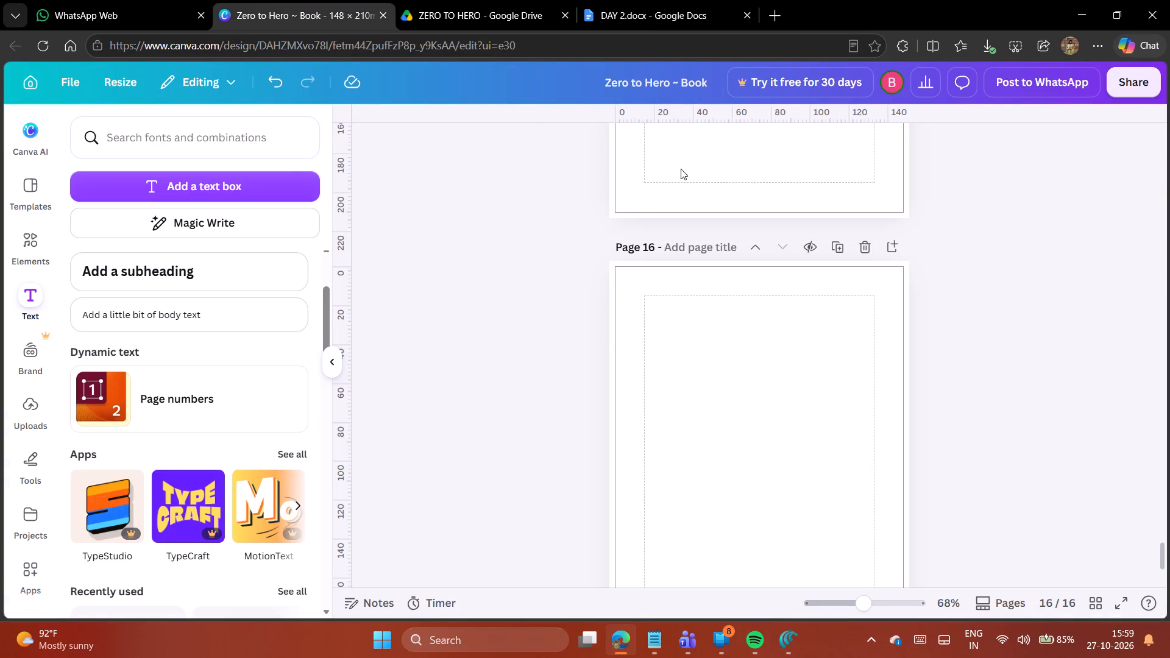
scroll(781, 356, up, 1)
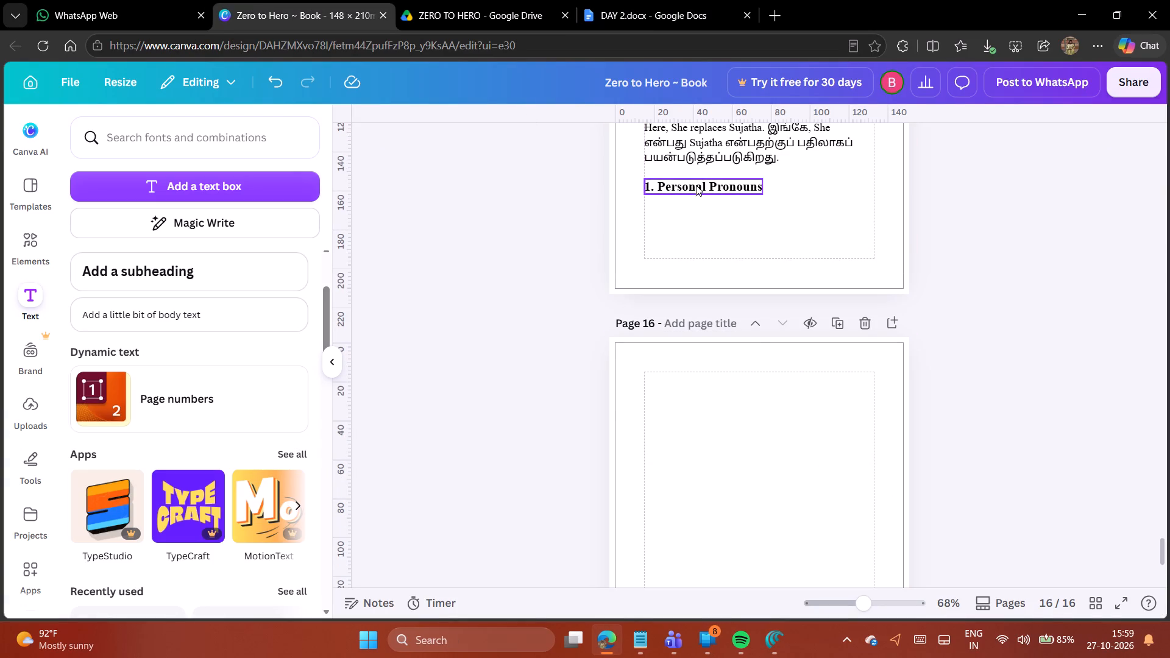
scroll(731, 273, up, 2)
click(701, 338)
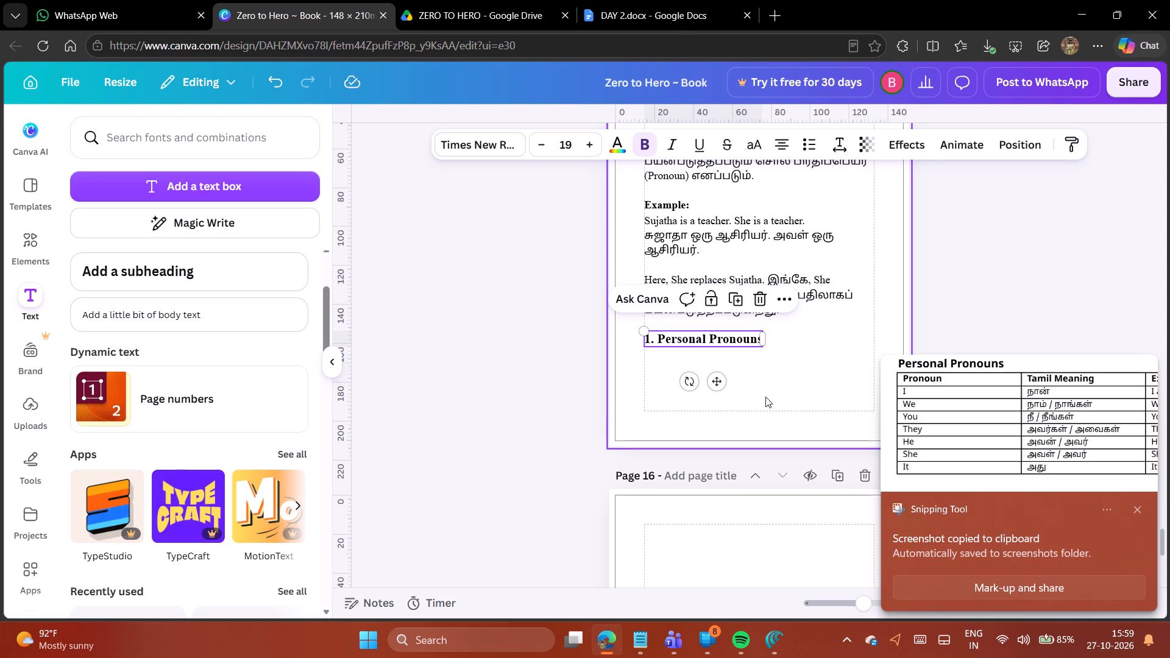
key(ctrl+v)
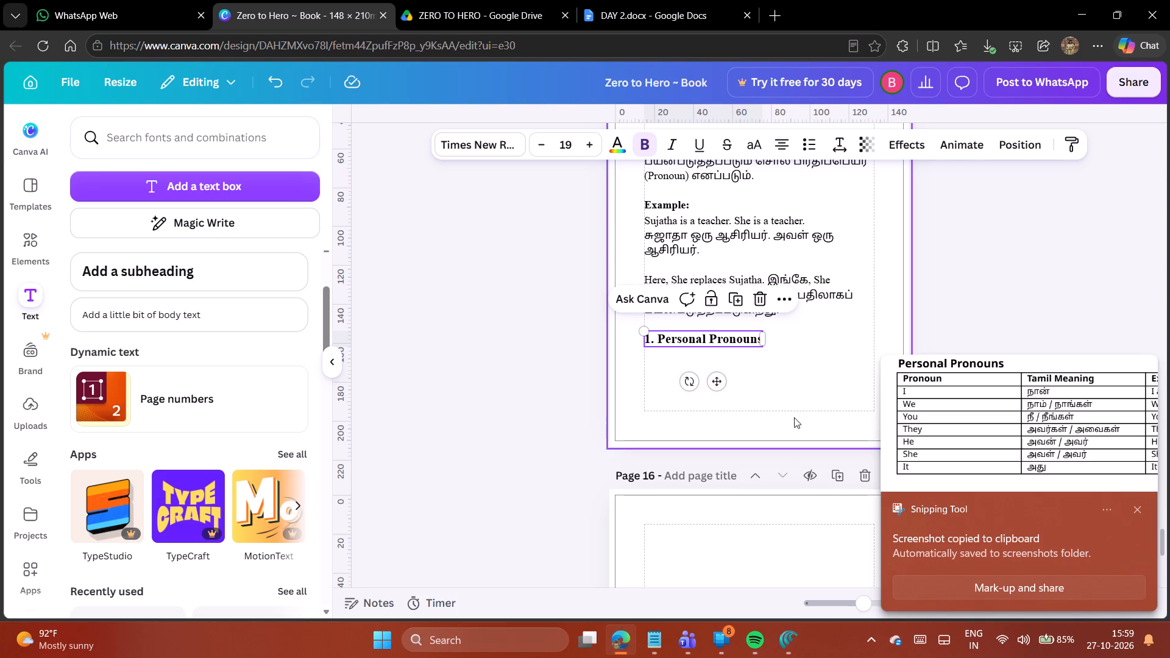